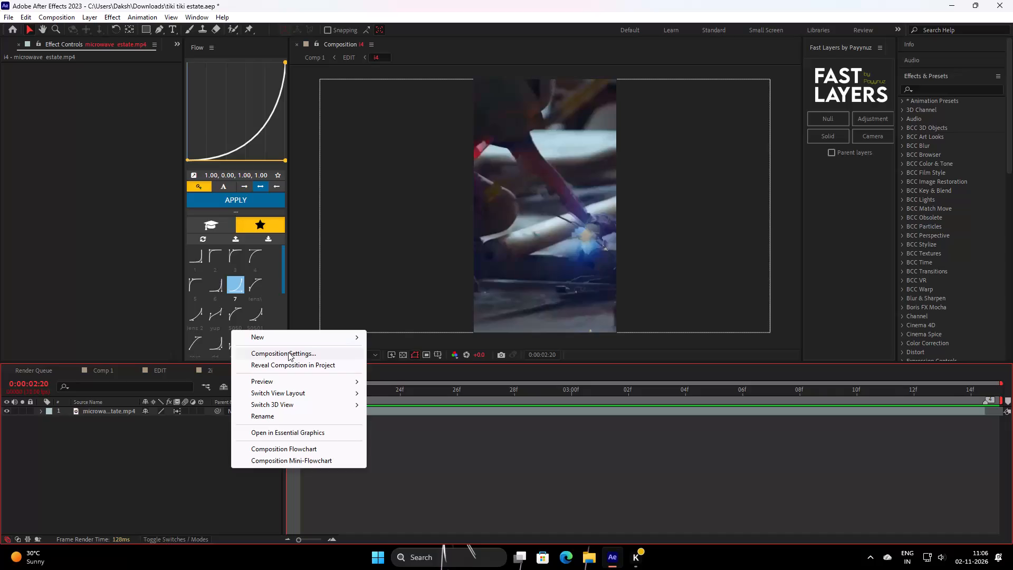
Resize composition i4 to a width of 1920 px and a height of 1080 px.
left_click(288, 352)
left_click(348, 140)
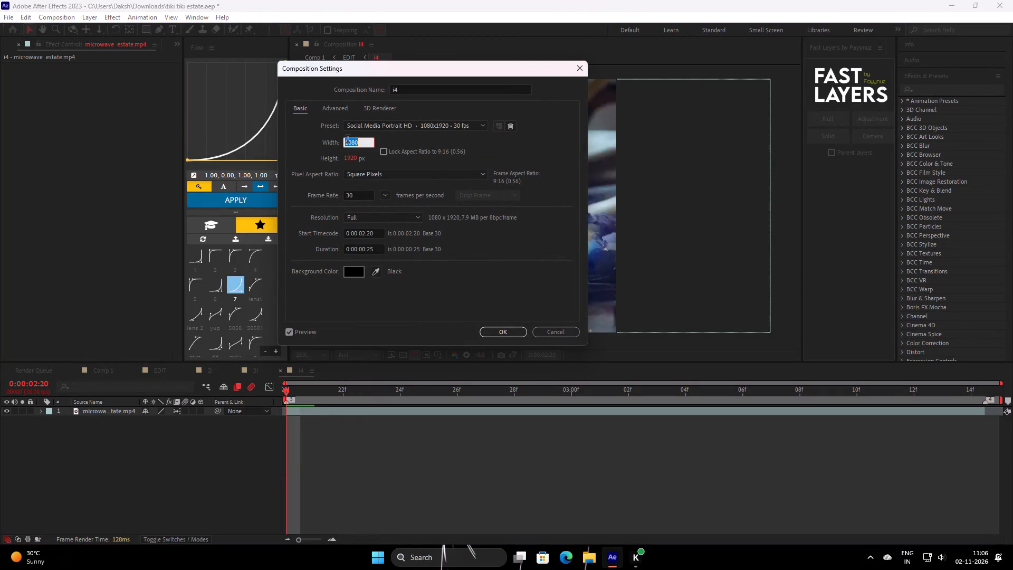
type("1920")
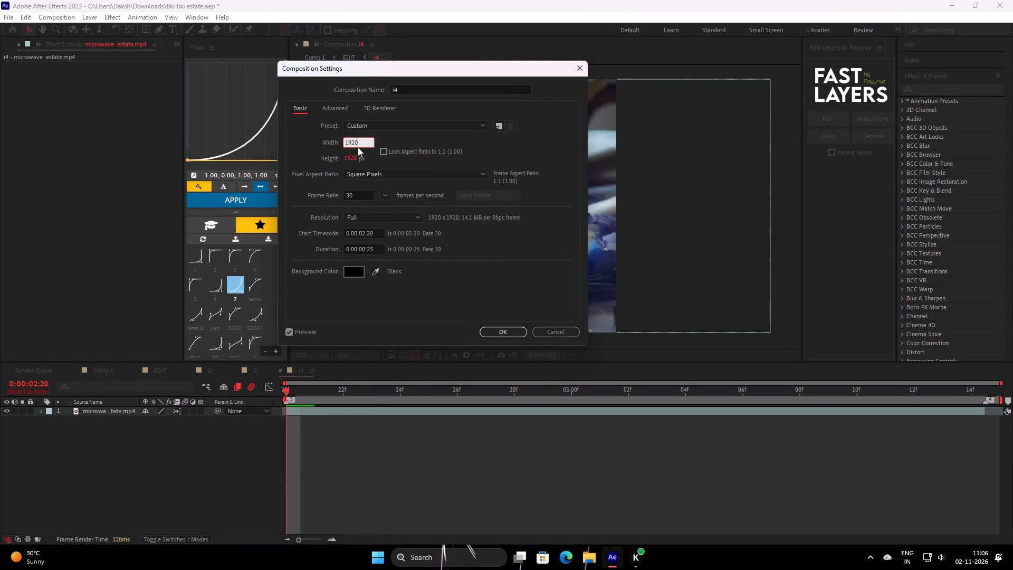
left_click(358, 154)
key("1")
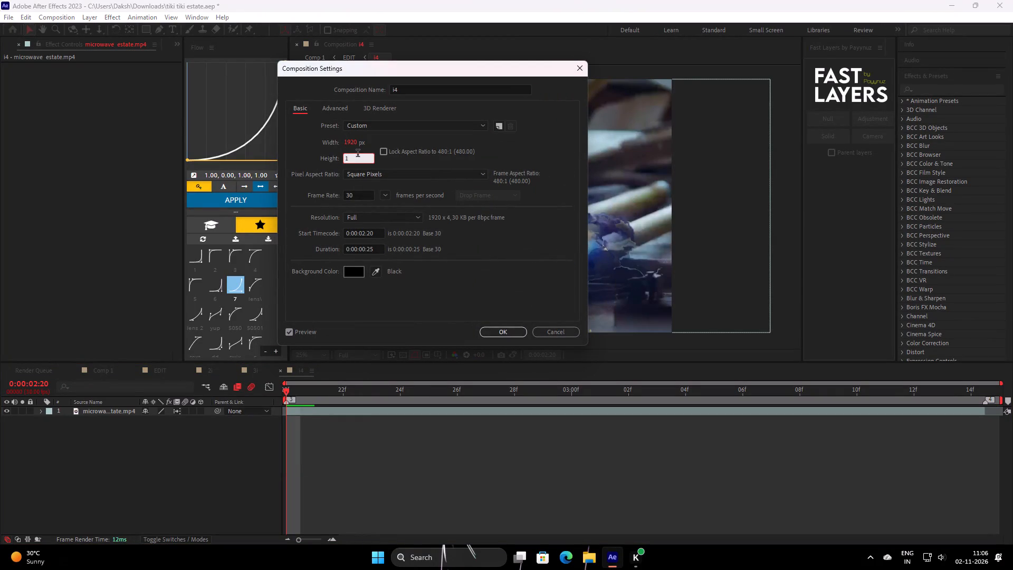
type("080")
key("Delete")
key("Return")
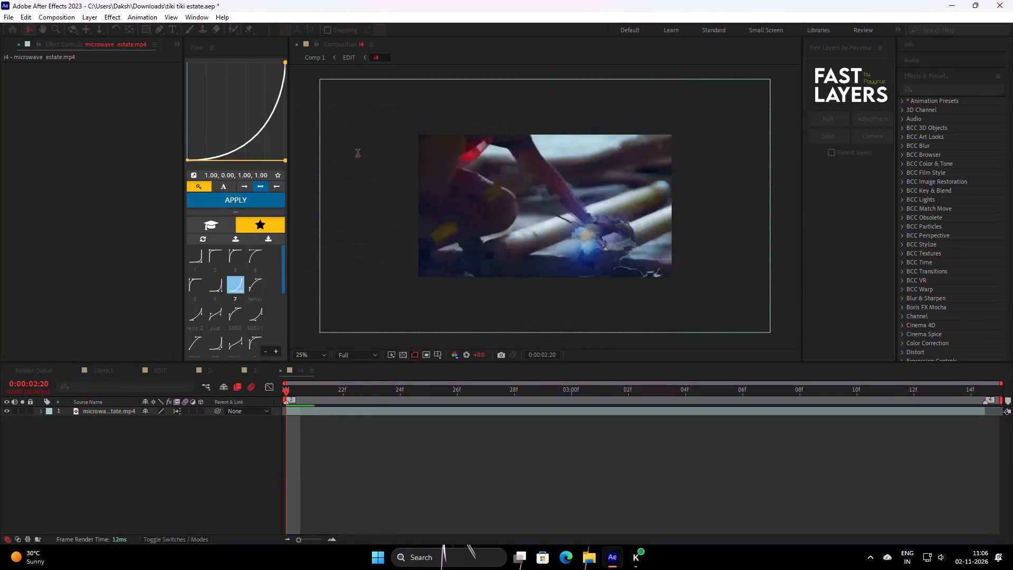
Fit the microwave estate clip in i4 to the composition height.
left_click(349, 412)
right_click(349, 412)
left_click(403, 146)
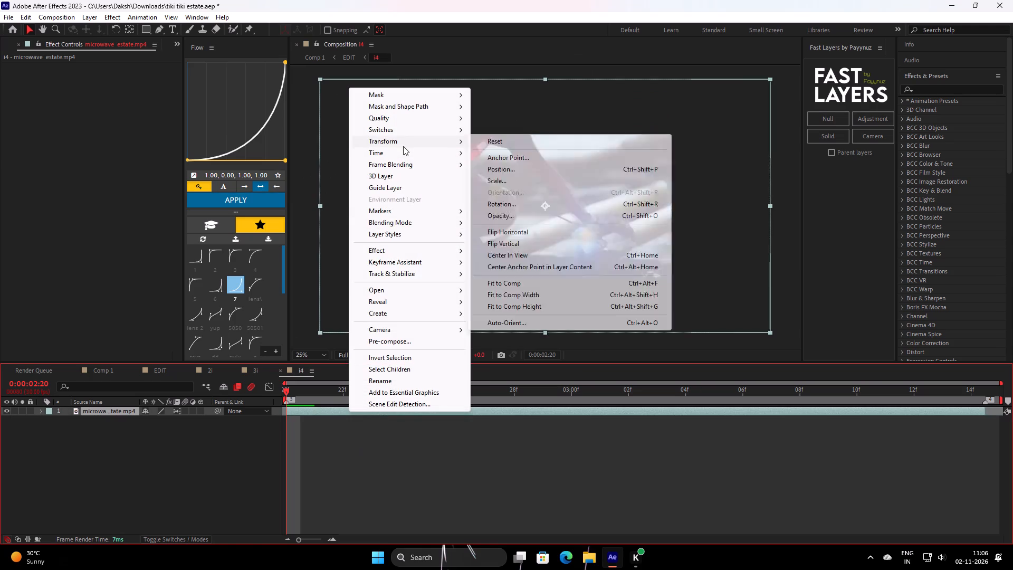
left_click(518, 304)
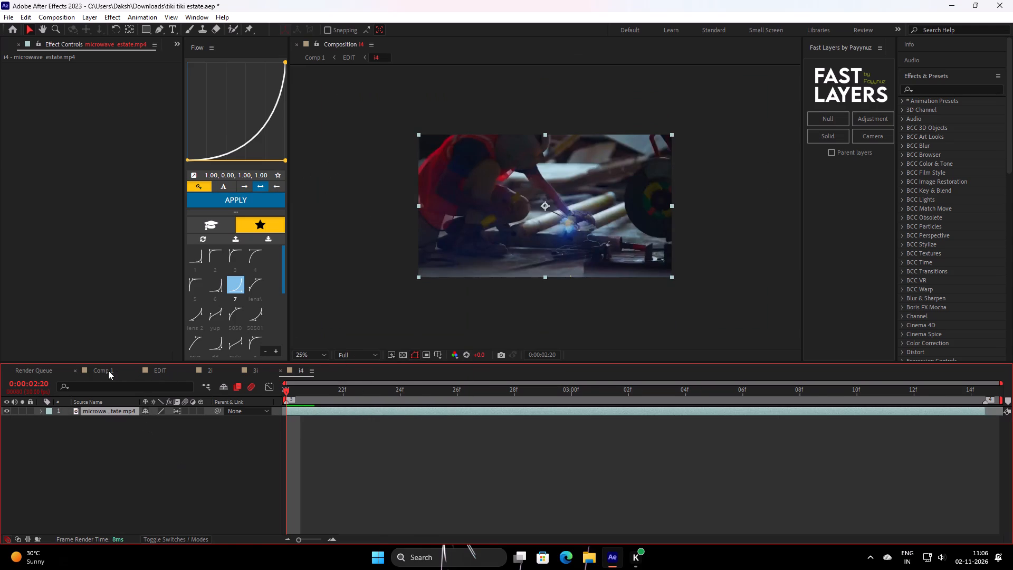
Delete the adjustment layer directly above the i4 clip in the EDIT composition.
left_click(108, 370)
scroll(625, 454, "down", 4)
scroll(719, 467, "down", 4)
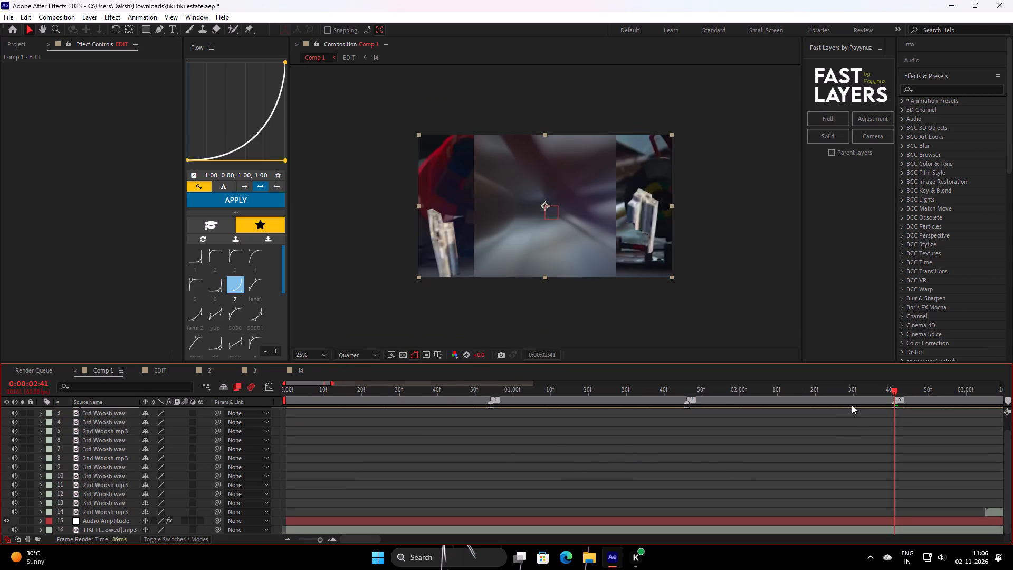
left_click(161, 370)
left_click_drag(683, 401, 738, 396)
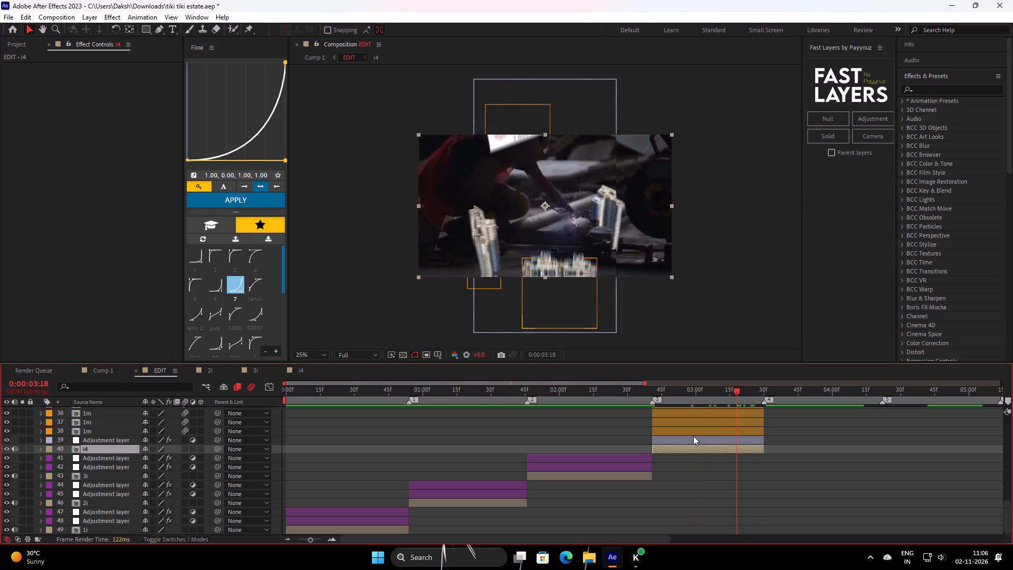
left_click(691, 439)
key("BackSpace")
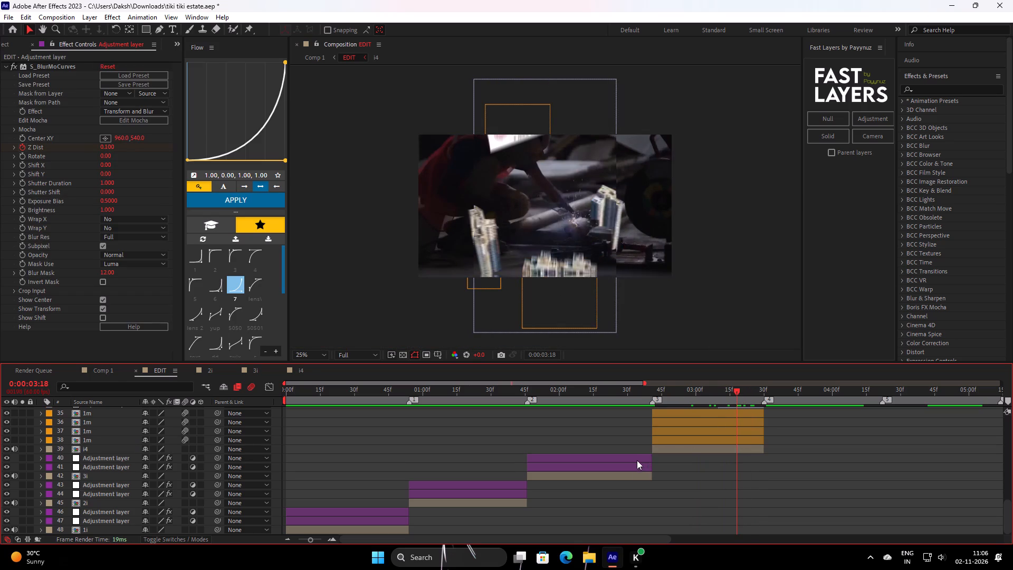
Duplicate the 3i clip's lower S_BlurMoCurves adjustment layer, place it directly above i4 and align its start with the i4 clip.
left_click(634, 470)
key("ctrl+d")
left_click_drag(126, 467, 126, 461)
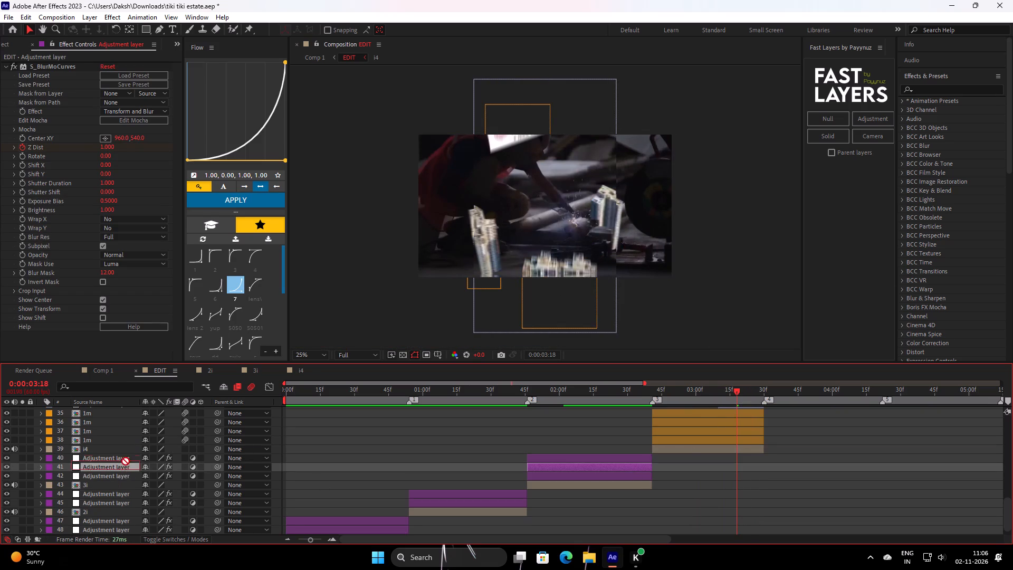
left_click_drag(126, 461, 130, 445)
left_click_drag(609, 449, 738, 466)
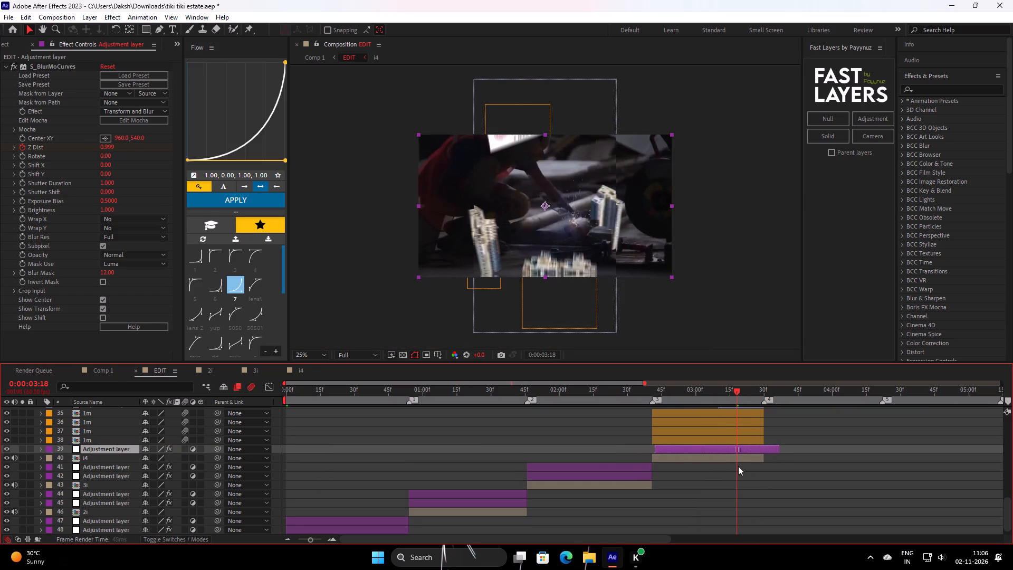
left_click_drag(738, 466, 735, 467)
Move the copied adjustment layer's last Z Dist keyframe to the end of the i4 clip and trim the layer to match.
key("u")
left_click_drag(625, 460, 805, 462)
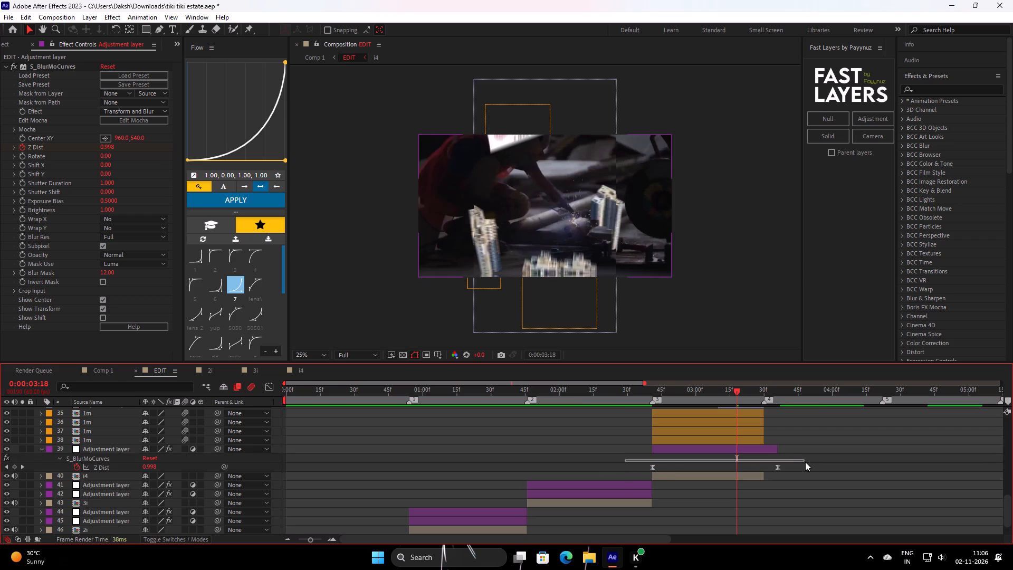
left_click_drag(805, 462, 807, 477)
left_click_drag(778, 466, 764, 490, "alt")
left_click_drag(779, 449, 765, 481)
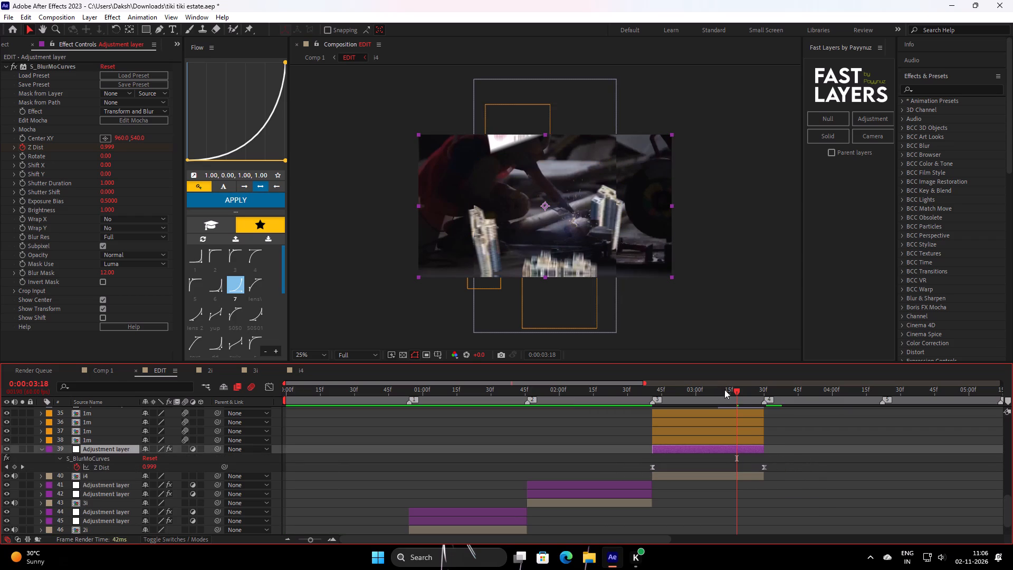
Play back and scrub the EDIT composition to review the opening clips and the i4 segment's transition.
left_click_drag(728, 395, 152, 443)
key("space")
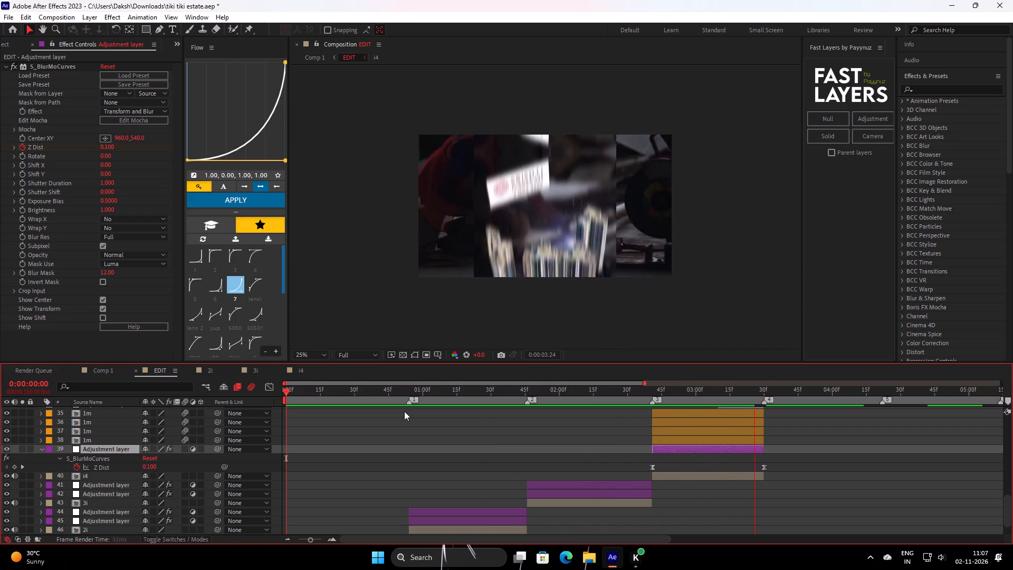
key("space")
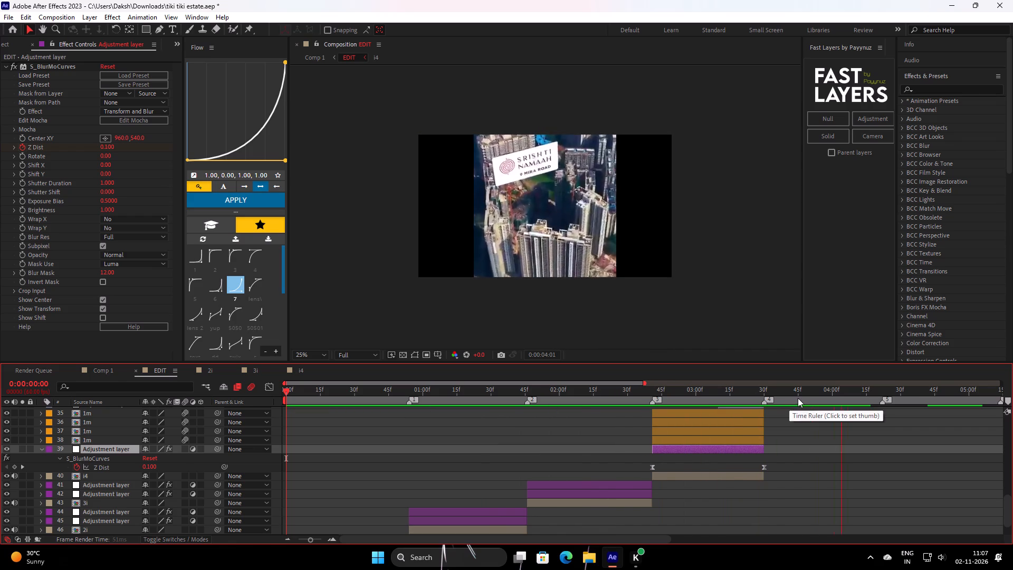
left_click_drag(801, 396, 79, 452)
key("space")
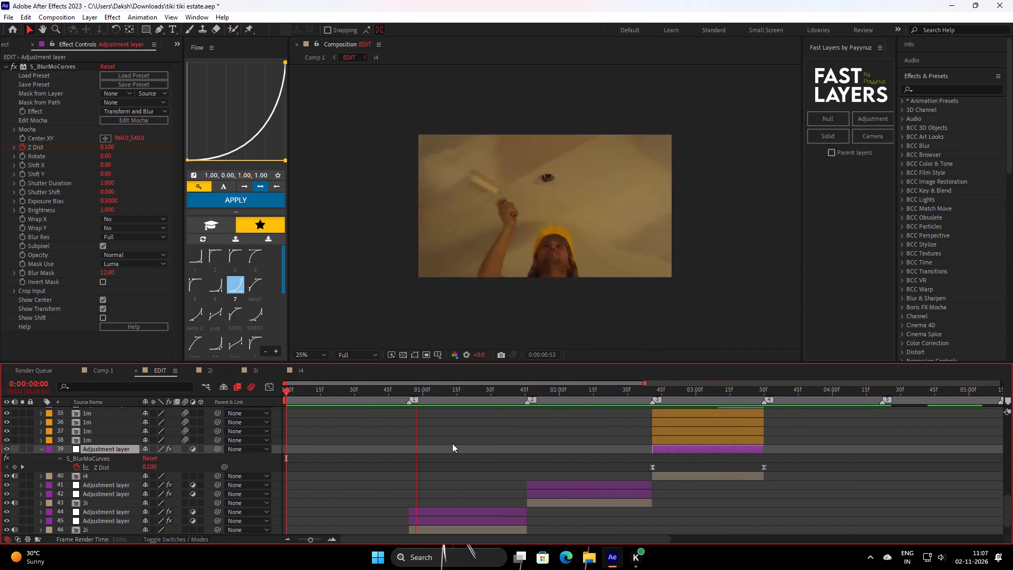
key("space")
left_click_drag(500, 400, 439, 413)
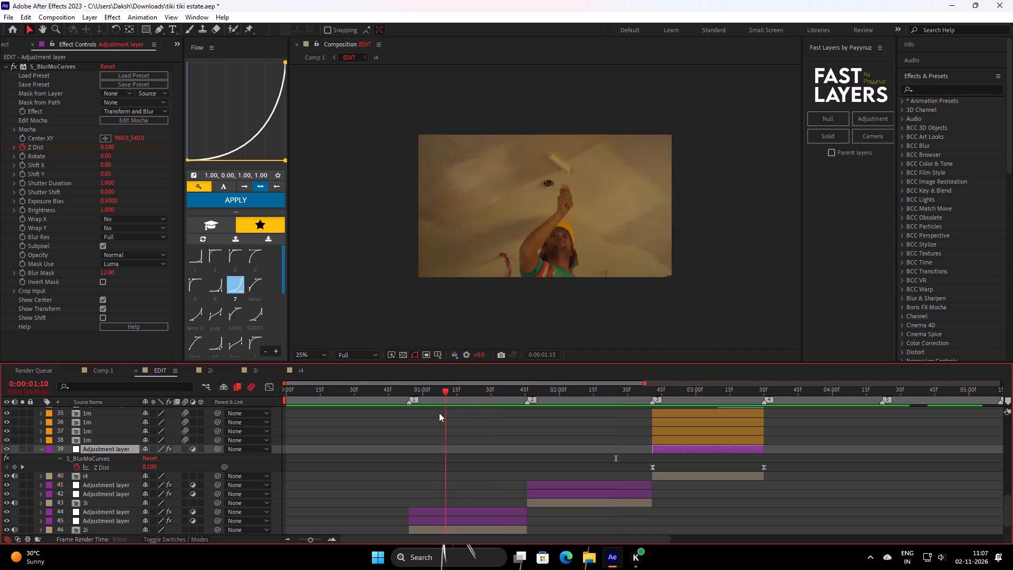
left_click_drag(439, 413, 272, 459)
key("space")
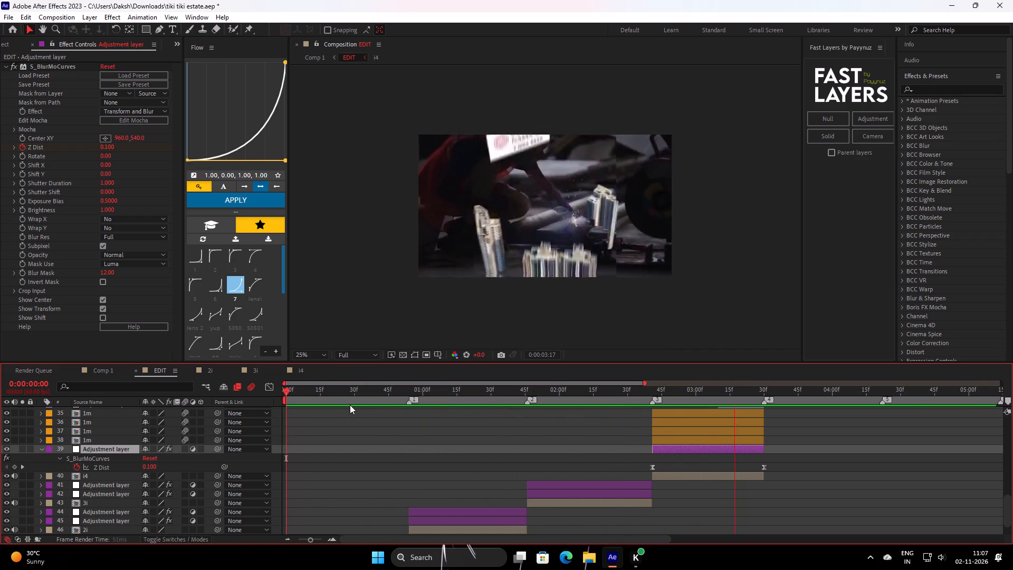
key("space")
left_click_drag(709, 387, 429, 482)
key("space")
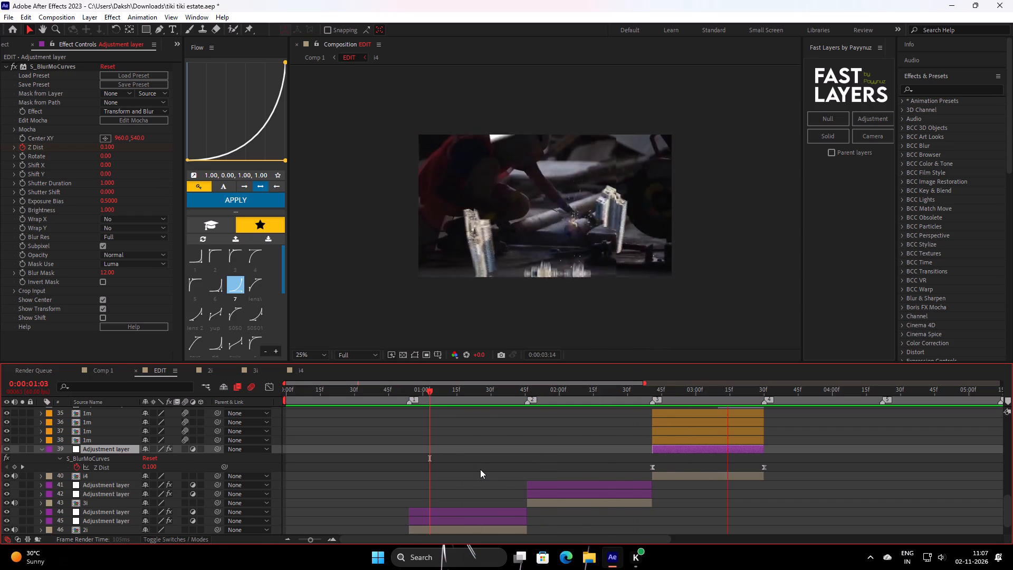
key("space")
left_click_drag(712, 397, 702, 408)
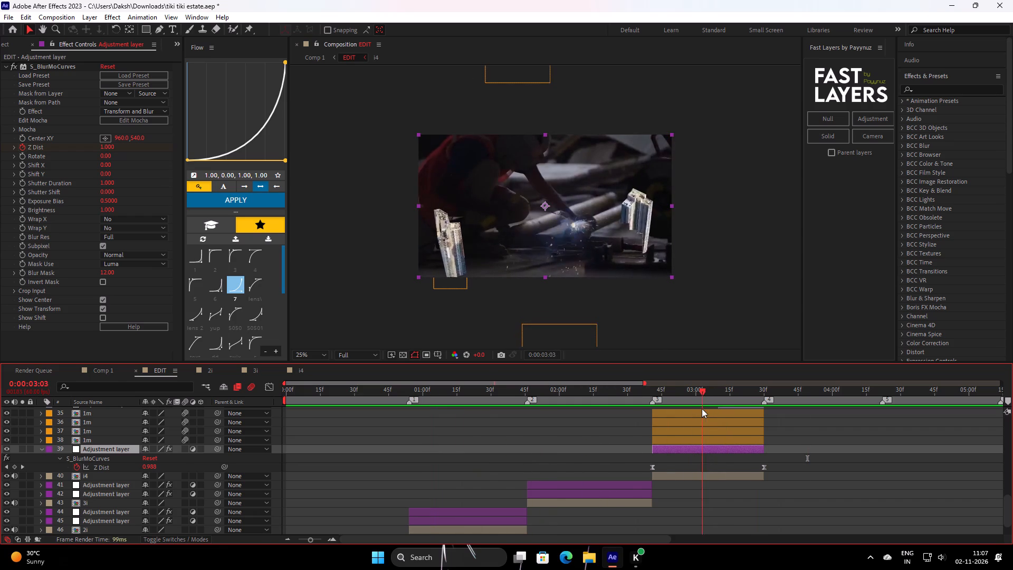
left_click_drag(702, 408, 703, 423)
Reveal the Position keyframes of the four 1m layers above i4 and go to their first keyframes at 0:00:02:41.
left_click(707, 442)
left_click(714, 416, "ctrl+shift")
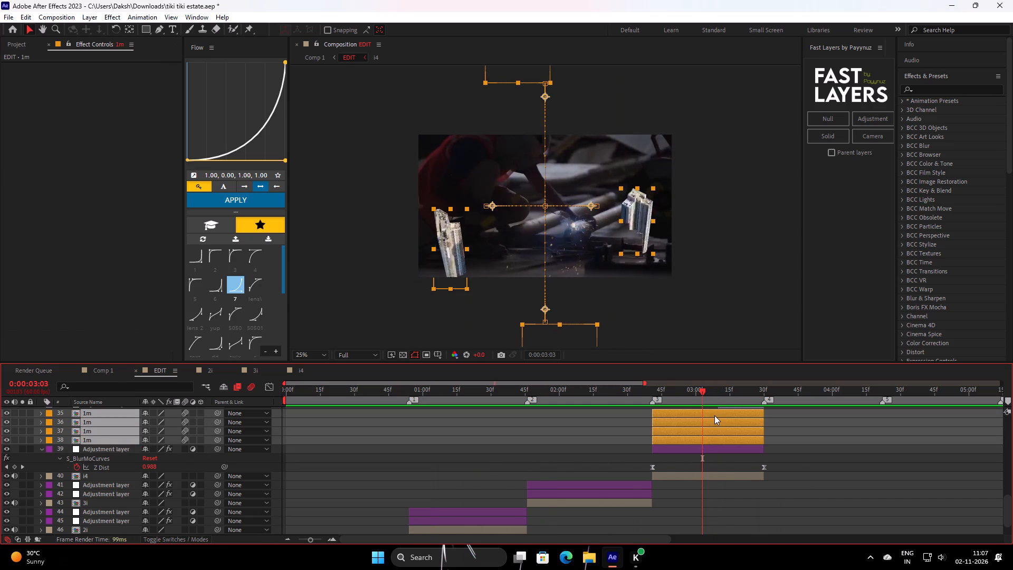
key("p")
left_click_drag(698, 397, 654, 449)
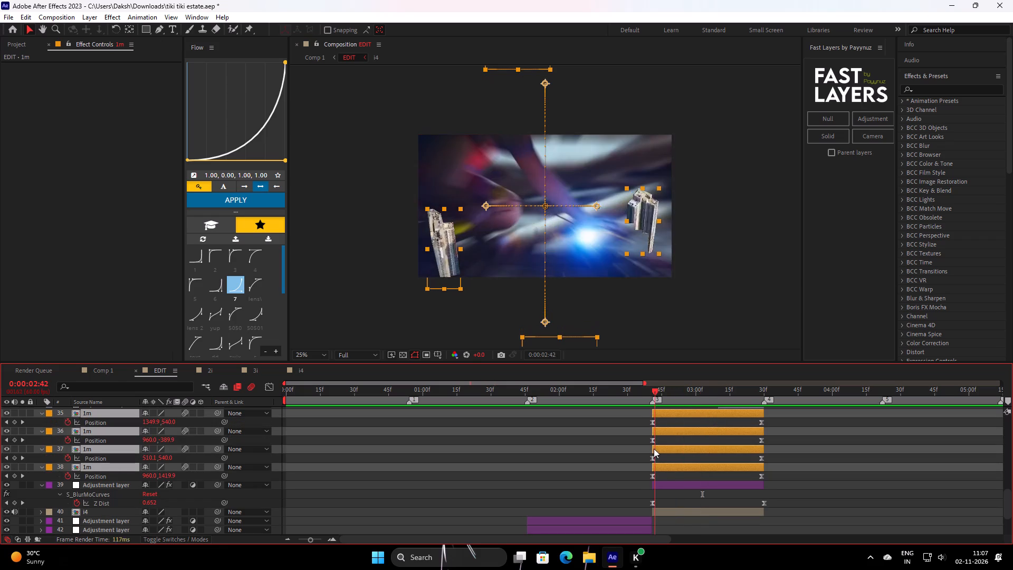
left_click_drag(654, 449, 652, 454)
left_click(318, 484)
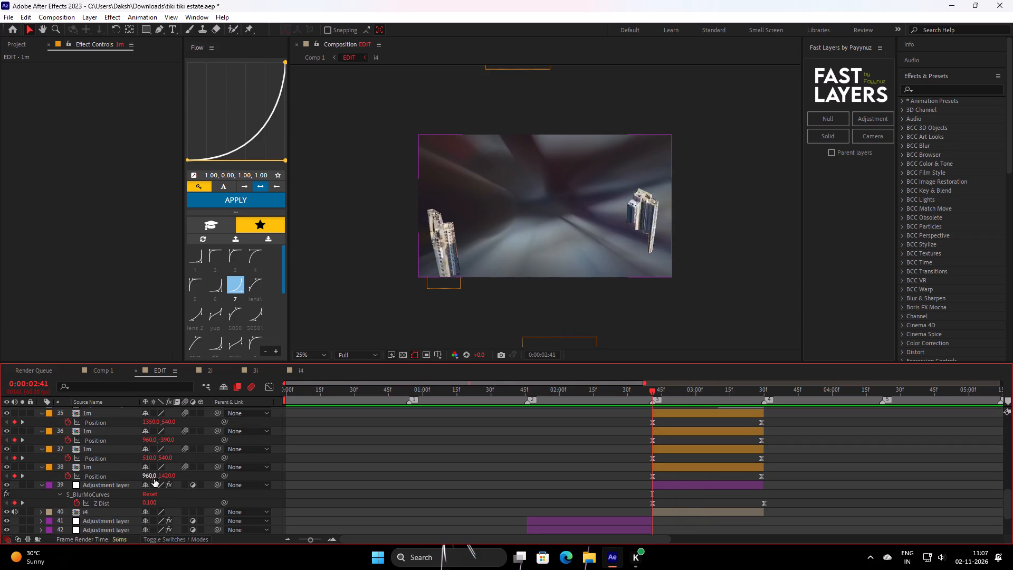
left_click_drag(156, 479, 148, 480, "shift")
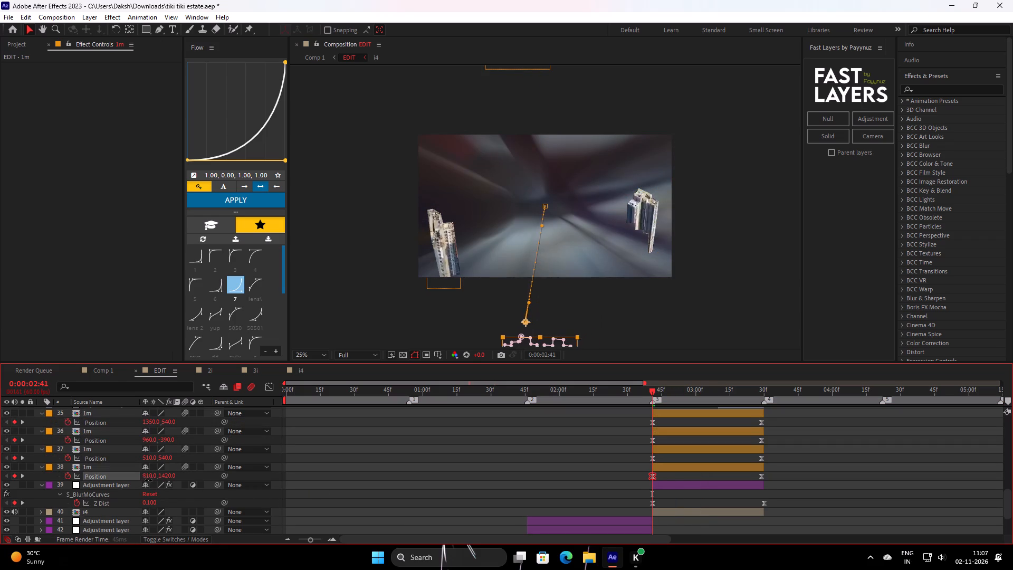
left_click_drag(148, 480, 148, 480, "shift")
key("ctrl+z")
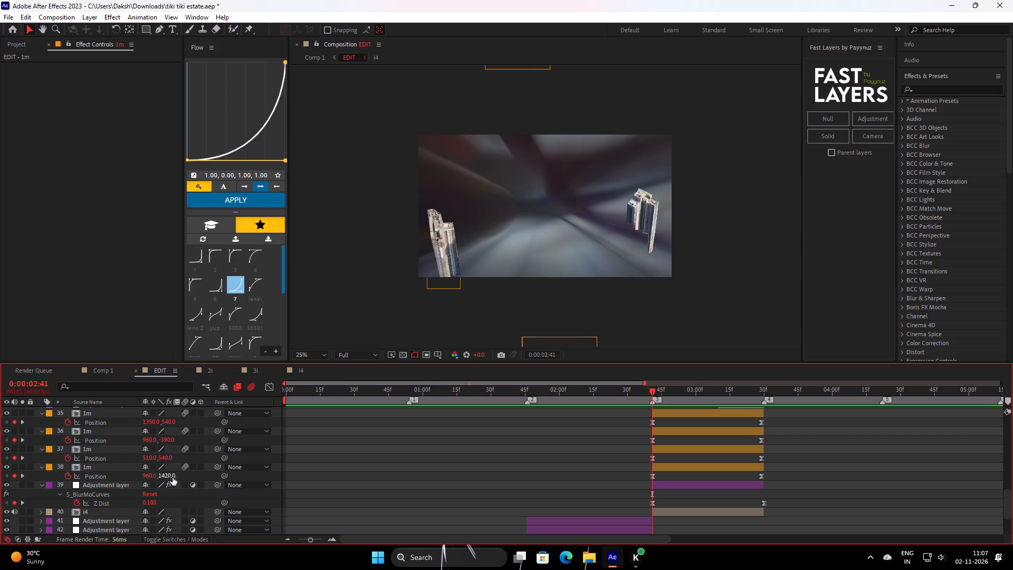
At the first Position keyframes, set X to 90 for 1m layer 37 and 1770 for 1m layer 35, placing both outside the frame.
left_click_drag(146, 459, 138, 458, "shift")
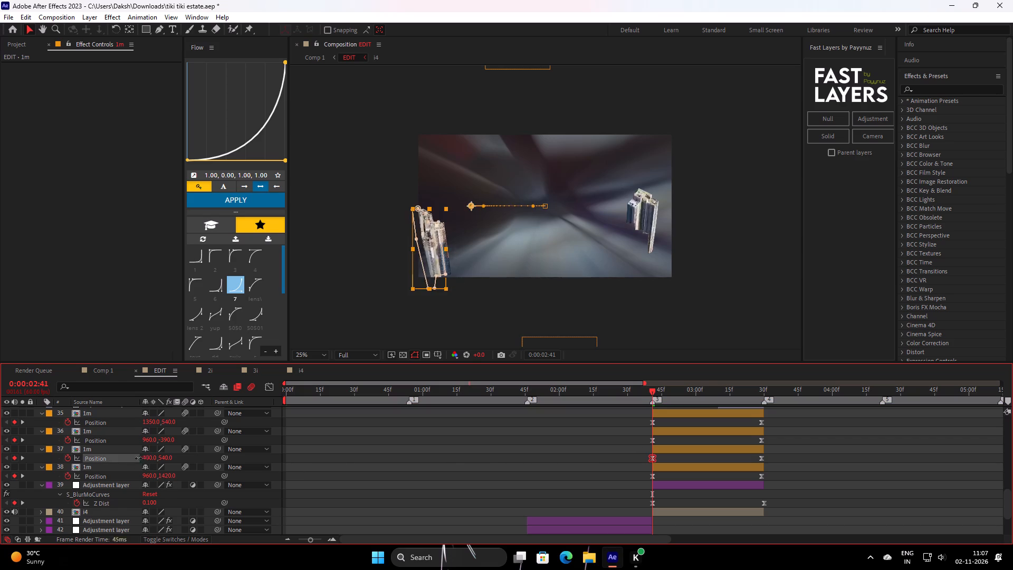
left_click_drag(138, 458, 126, 461, "shift")
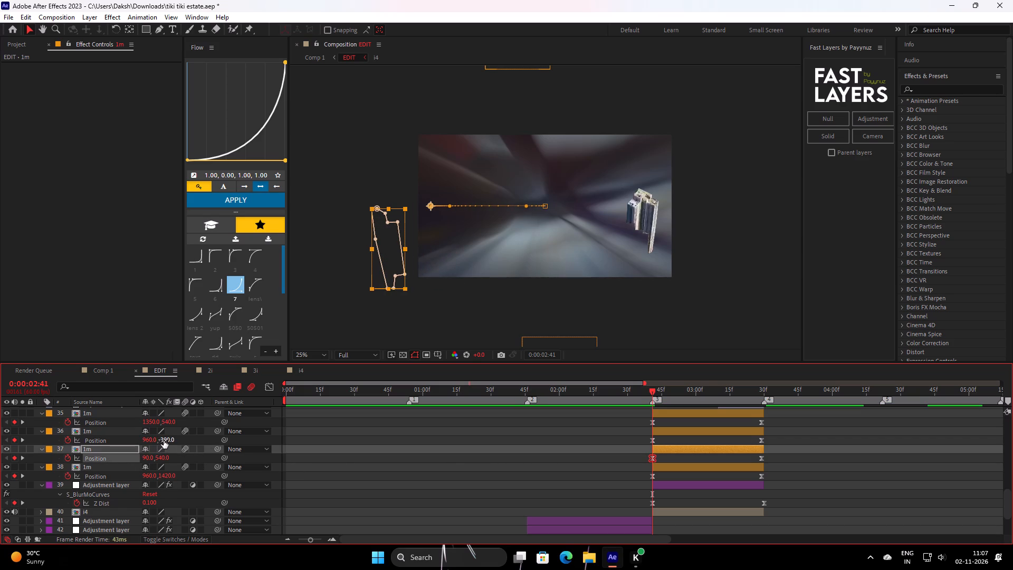
left_click_drag(155, 424, 174, 423, "shift")
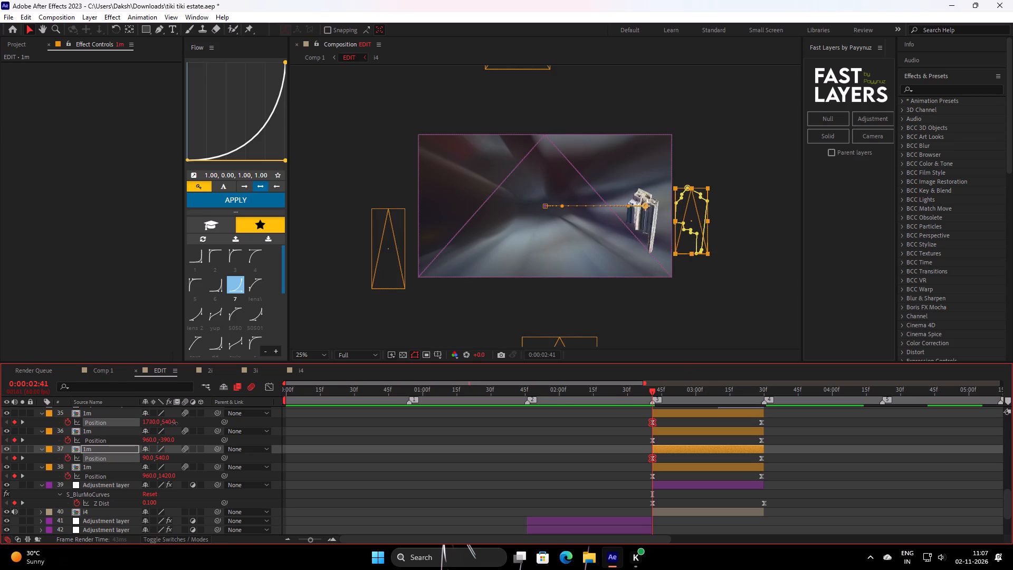
left_click_drag(174, 423, 176, 423, "shift")
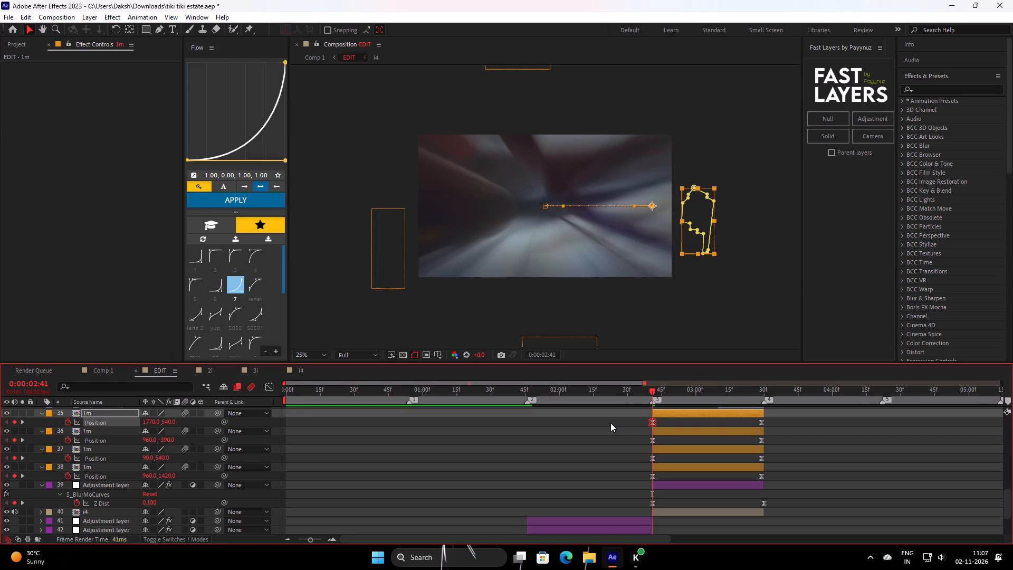
Apply the saved Flow curve "po" to all Position keyframes of the four 1m layers.
left_click_drag(610, 423, 797, 479)
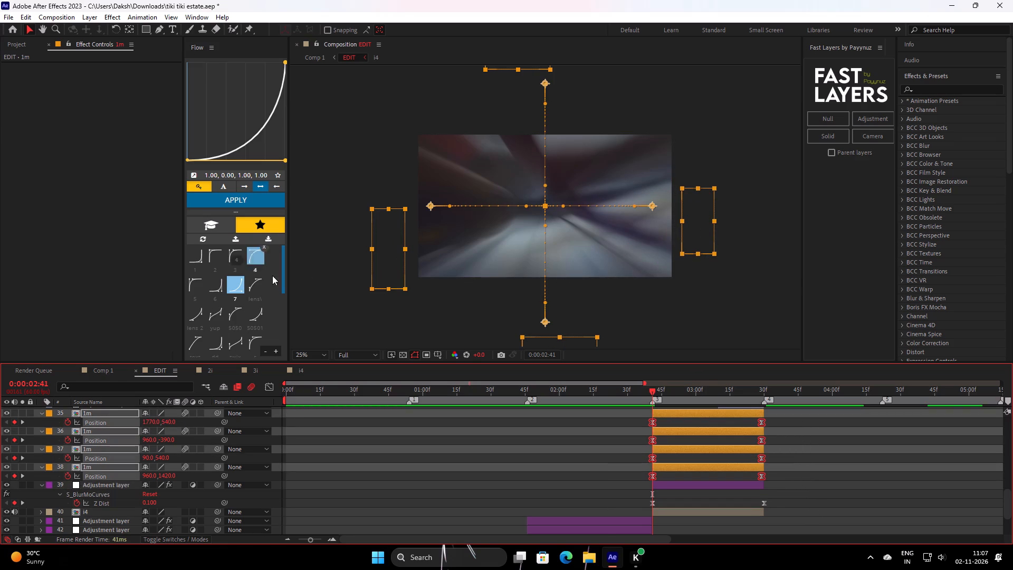
scroll(280, 307, "down", 6)
left_click(261, 310)
left_click(265, 202)
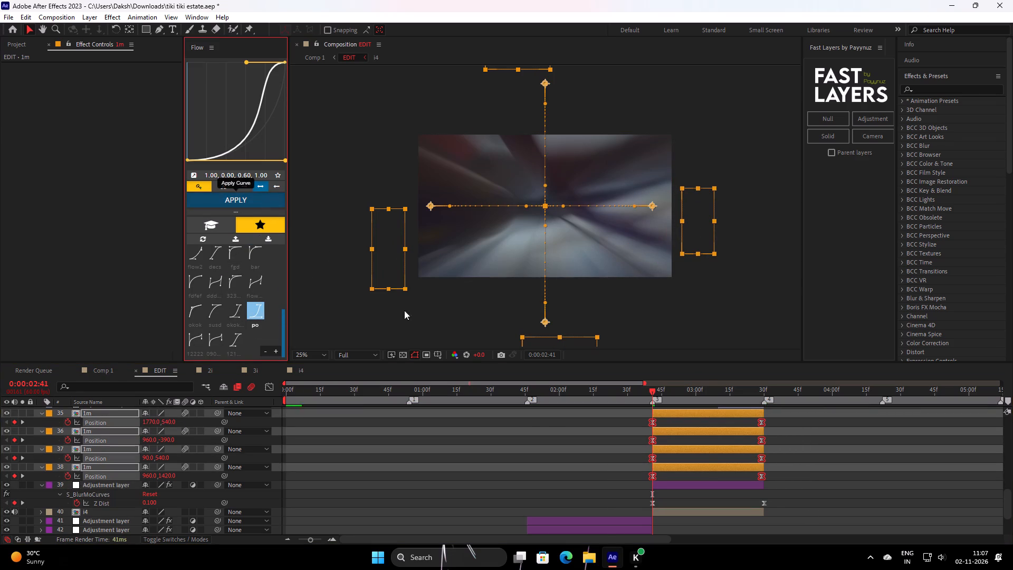
Play back the EDIT composition from the start to review the reworked building animation over i4 and the segment following it.
left_click(547, 438)
key("s")
key("s")
left_click_drag(610, 396, 22, 426)
key("space")
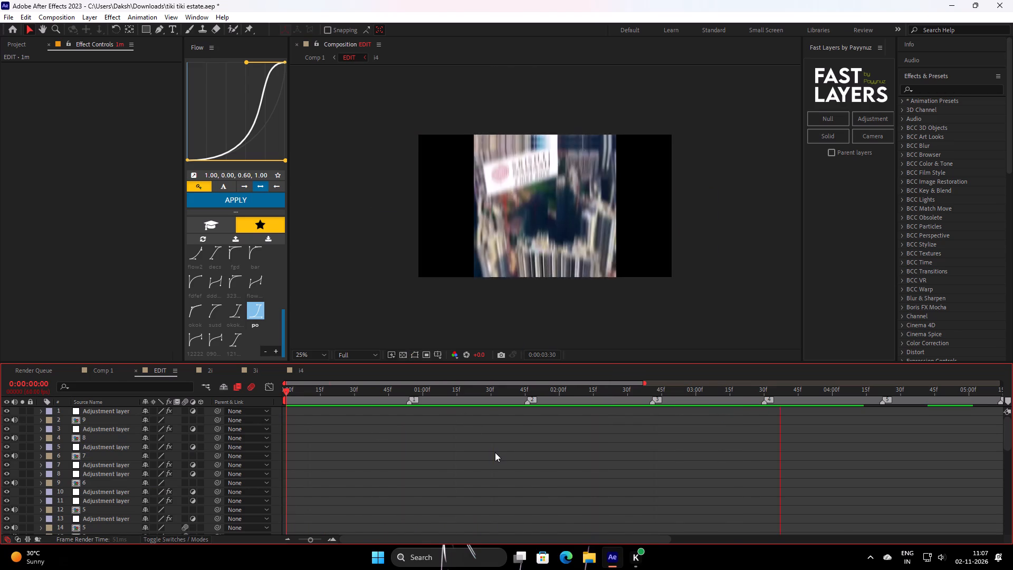
key("space")
left_click_drag(738, 395, 9, 435)
key("space")
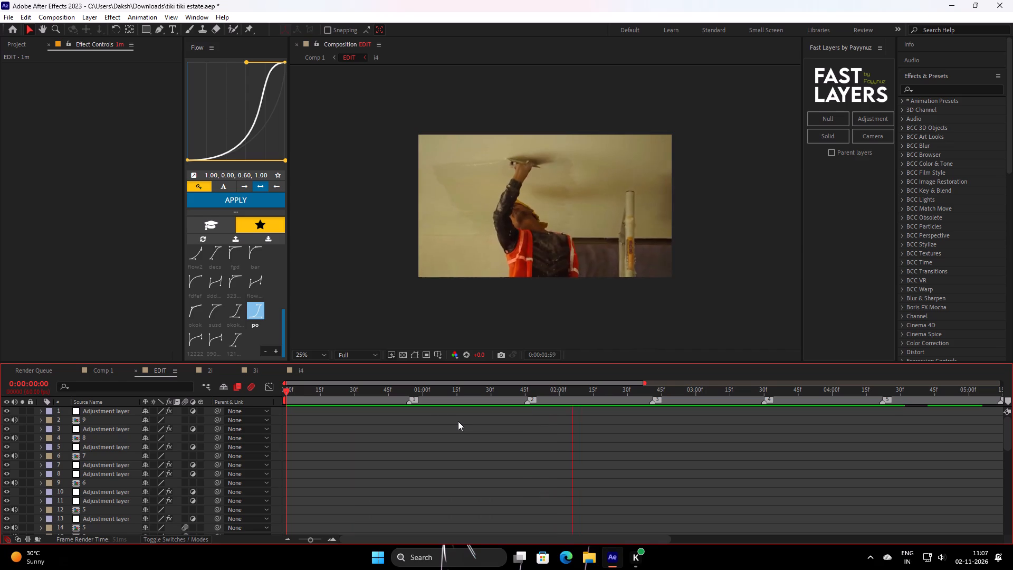
key("space")
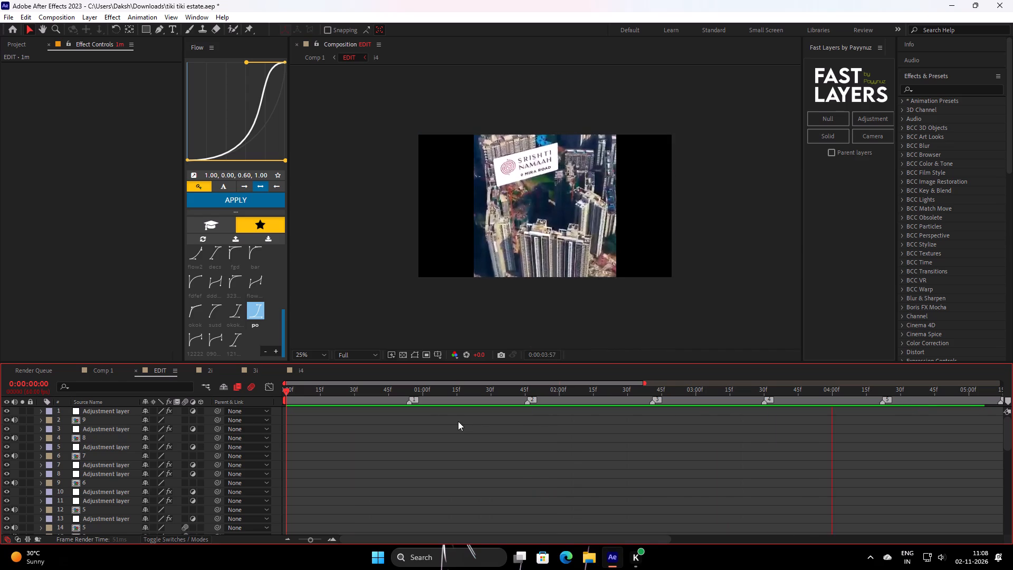
scroll(760, 443, "down", 9)
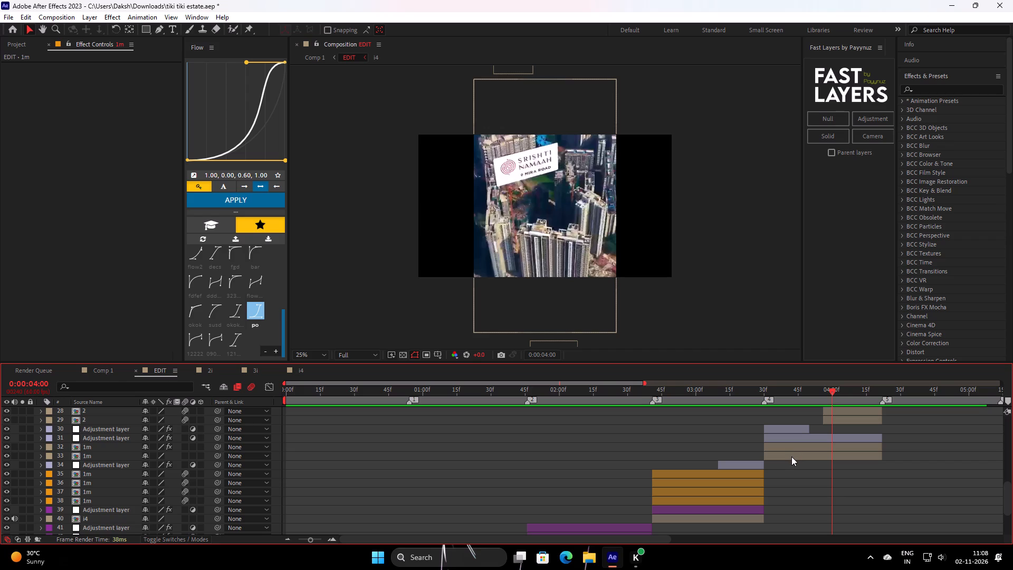
Open the nested 1m composition of layer 33 and set its size to 1920 x 1080 px.
double_click(793, 457)
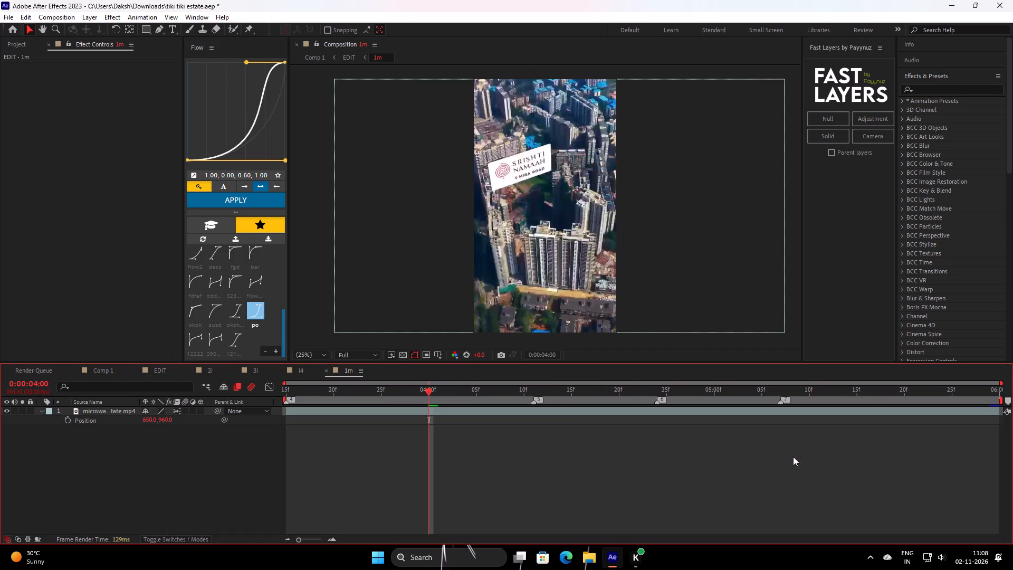
right_click(206, 452)
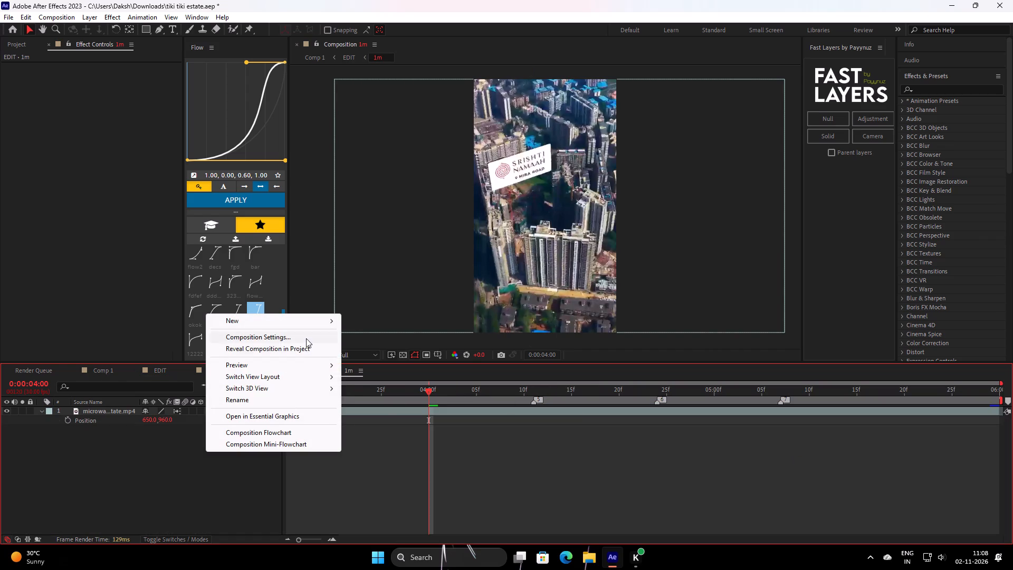
left_click(306, 338)
left_click(350, 140)
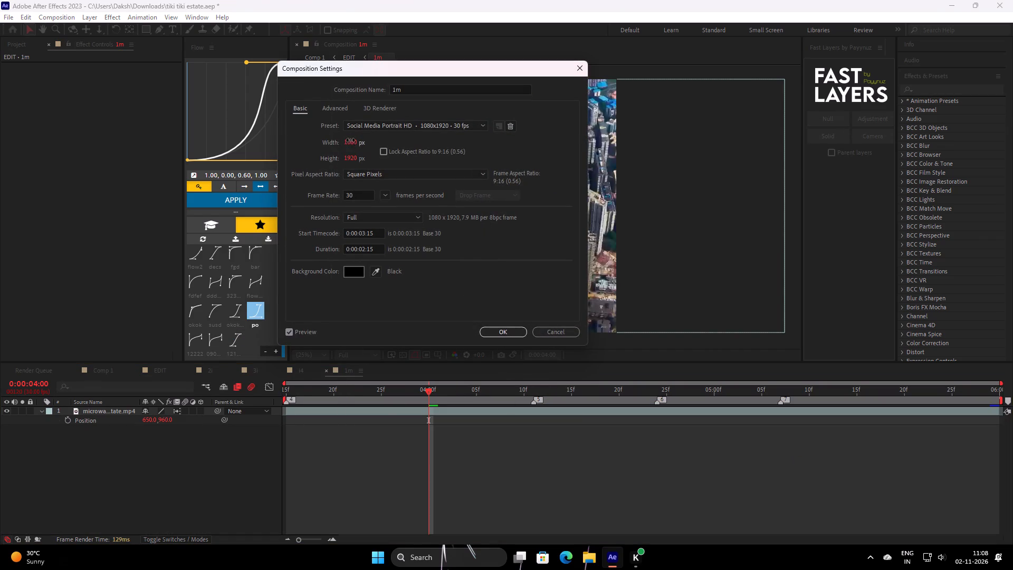
type("1920")
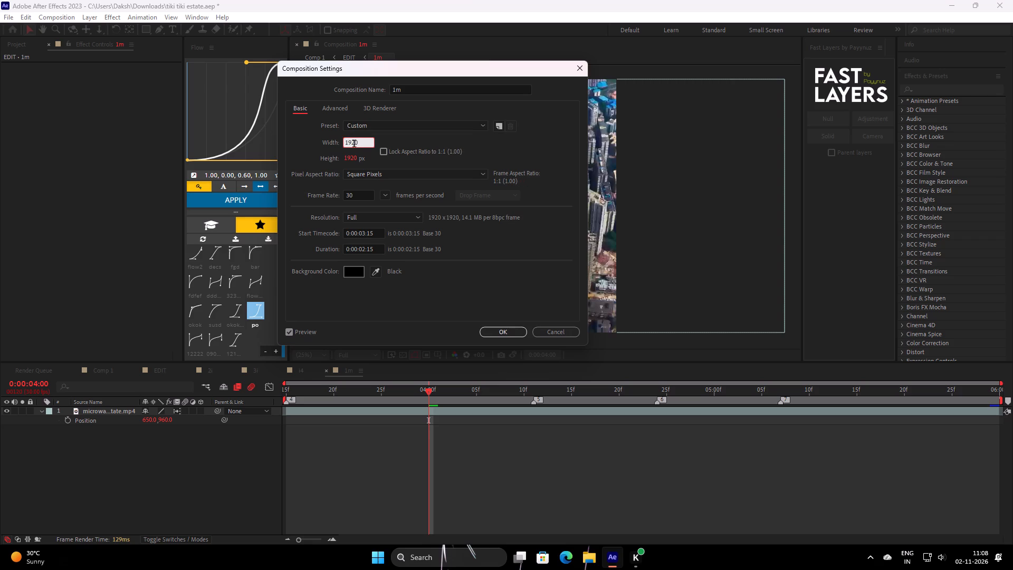
left_click(349, 160)
type("1080")
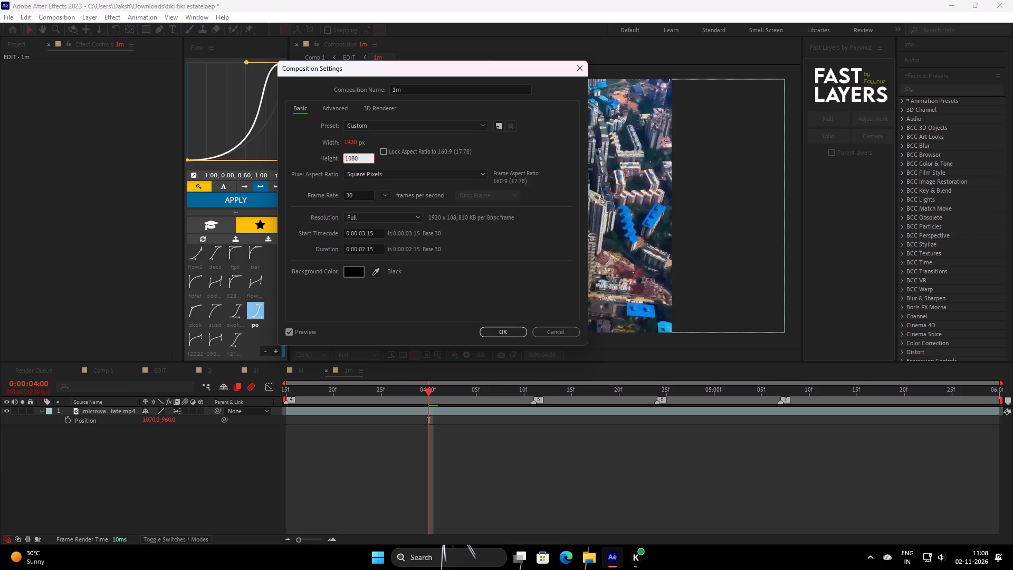
key("Return")
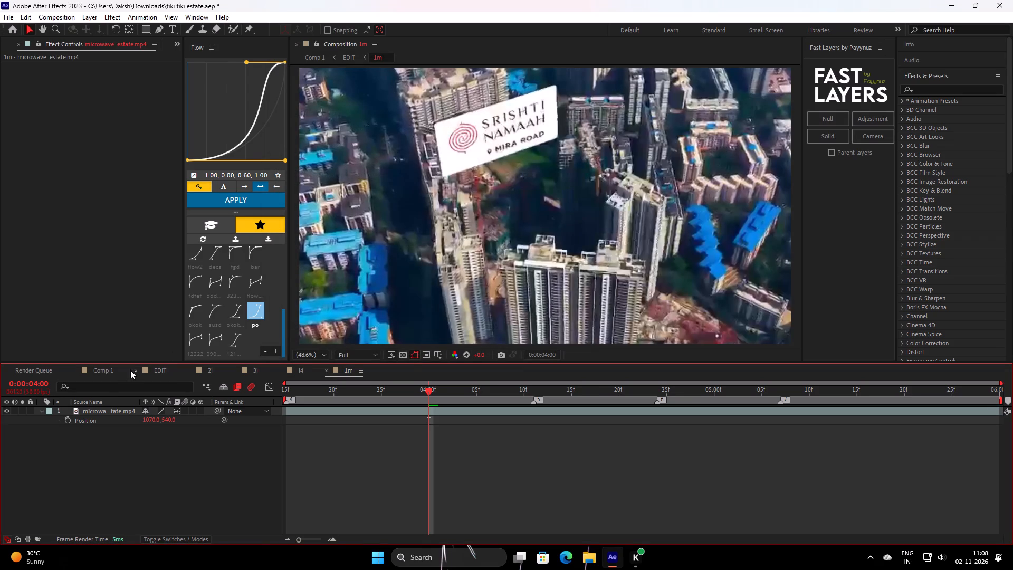
Return to the EDIT composition and play and scrub the transition from i4 into the resized 1m segment to check its framing.
left_click(109, 373)
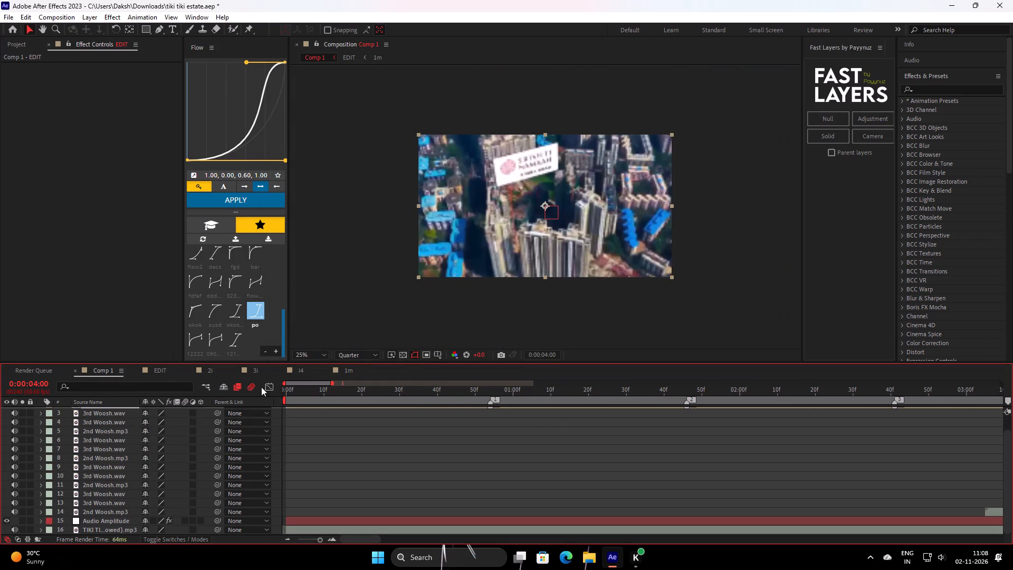
left_click(166, 368)
left_click_drag(793, 393, 543, 442)
key("space")
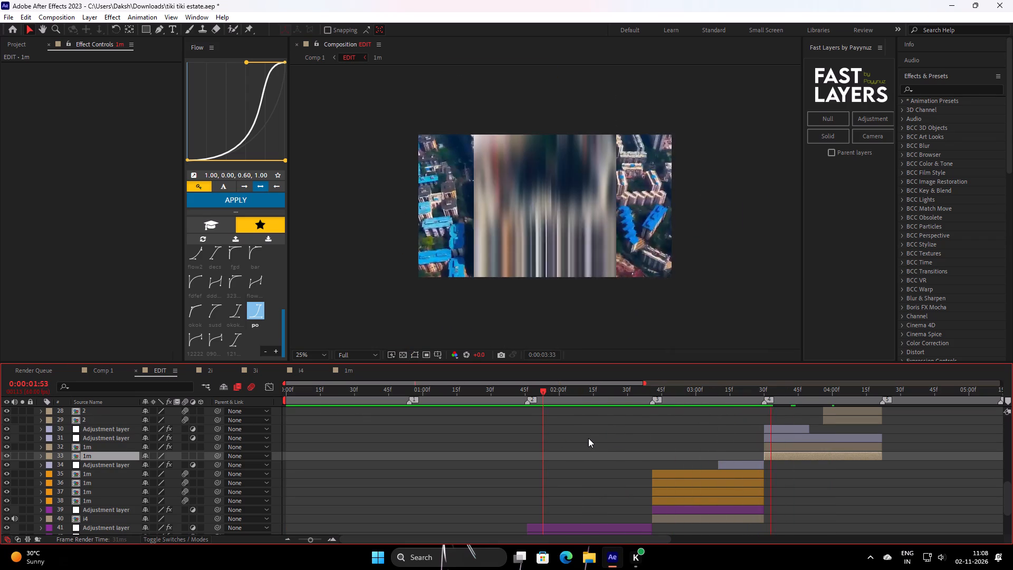
key("space")
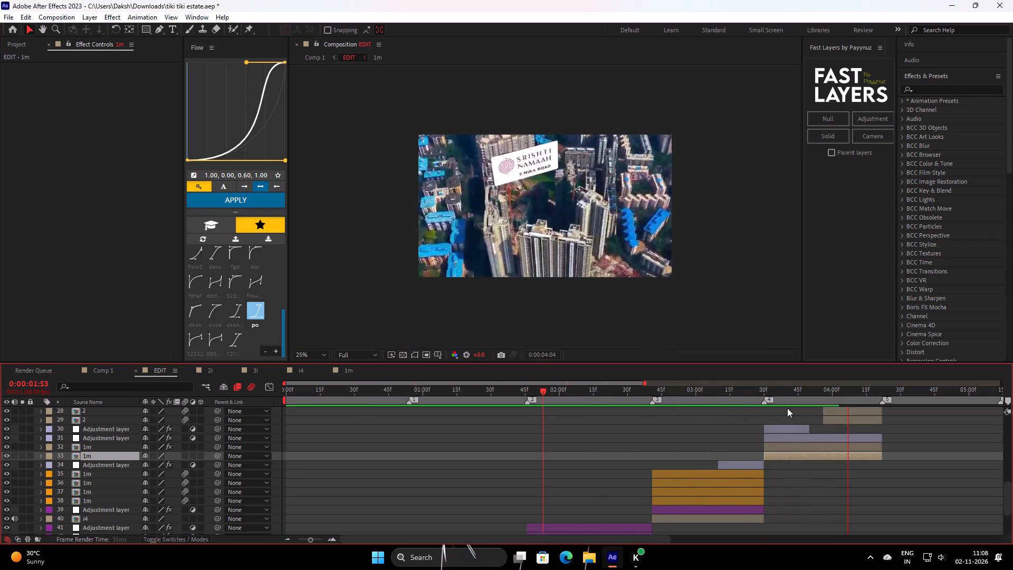
left_click_drag(797, 395, 738, 411)
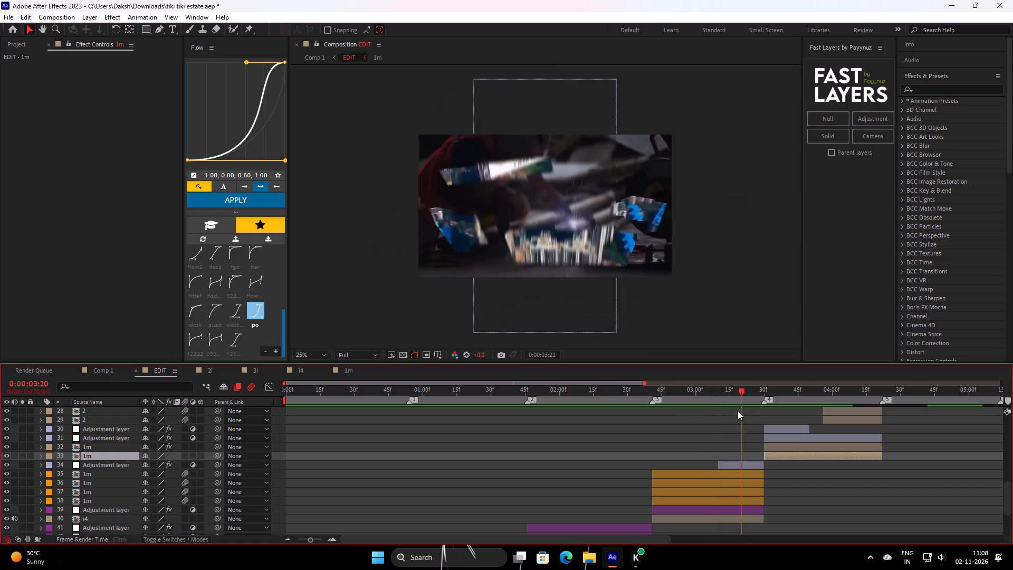
left_click_drag(738, 411, 709, 417)
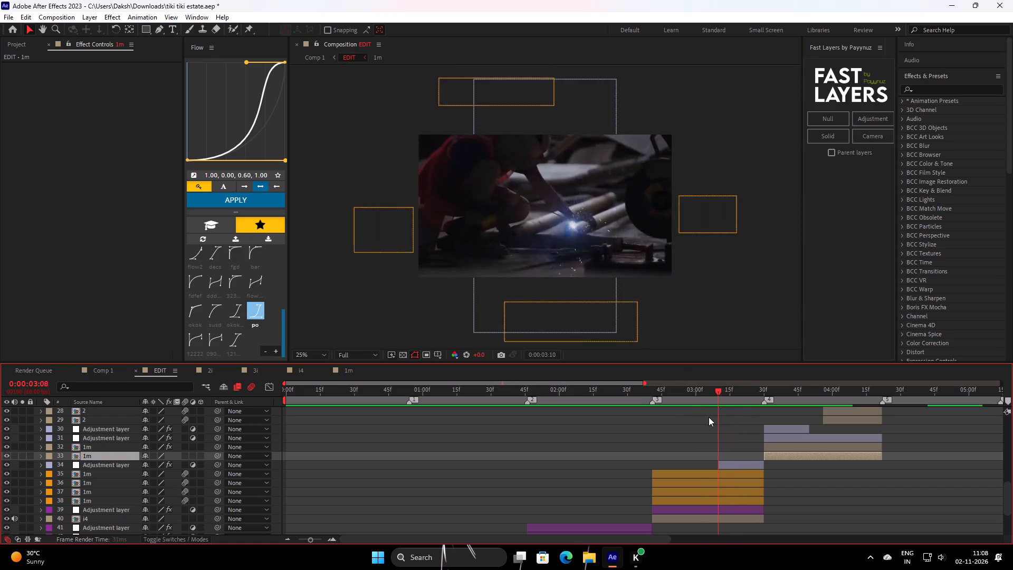
left_click_drag(709, 417, 743, 409)
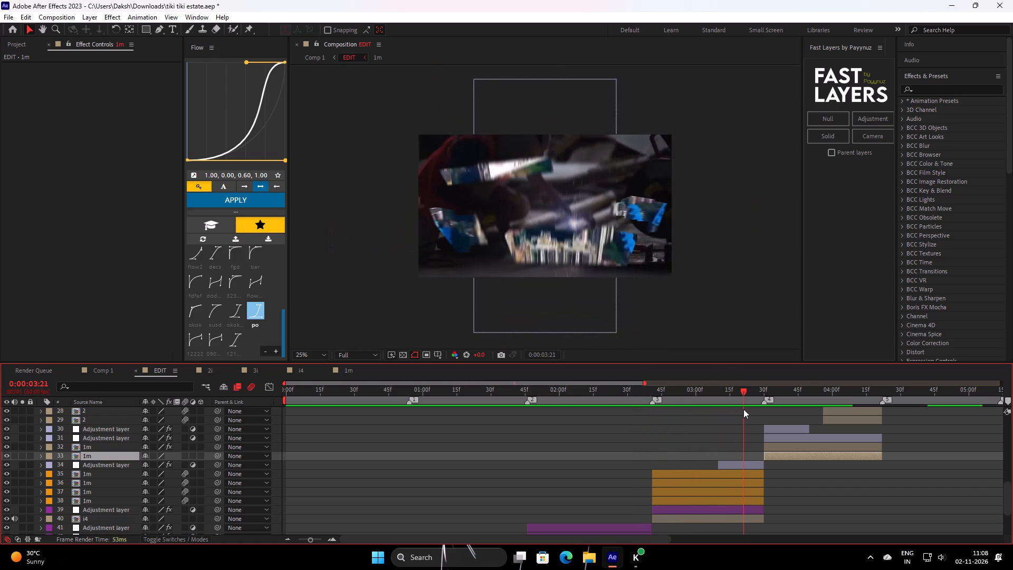
left_click_drag(743, 409, 783, 410)
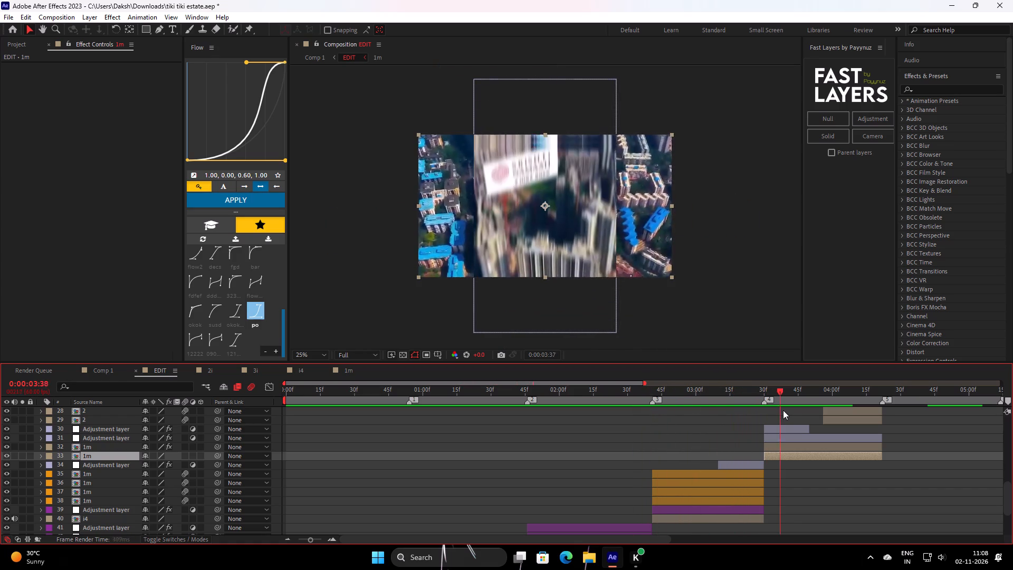
left_click_drag(783, 410, 718, 423)
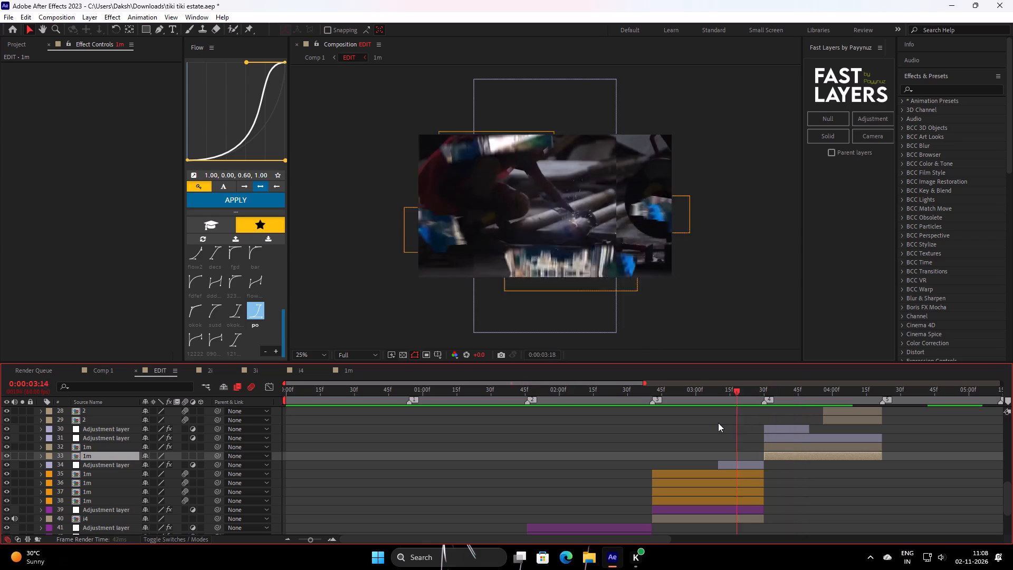
left_click_drag(718, 423, 683, 426)
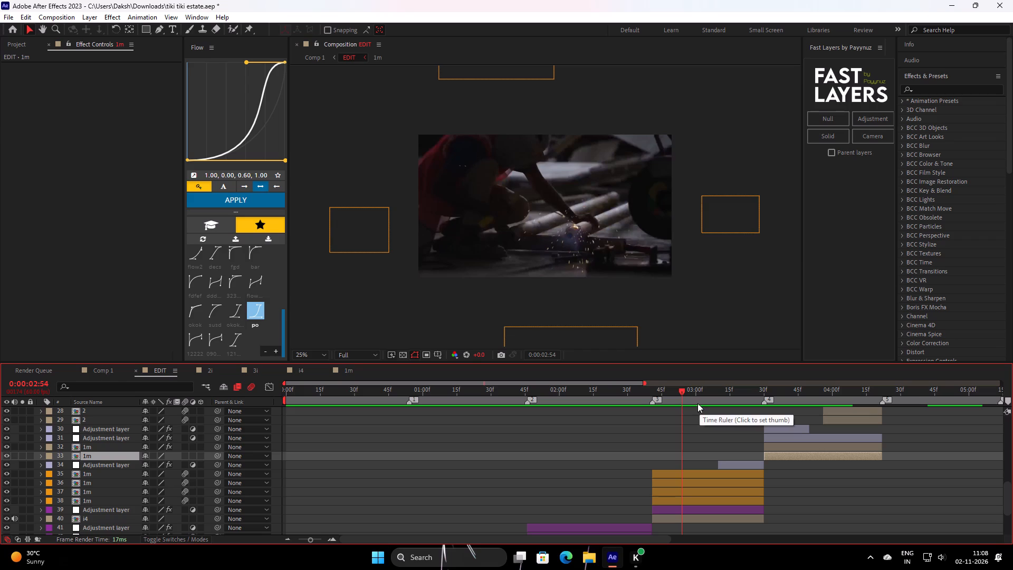
left_click_drag(695, 401, 747, 394)
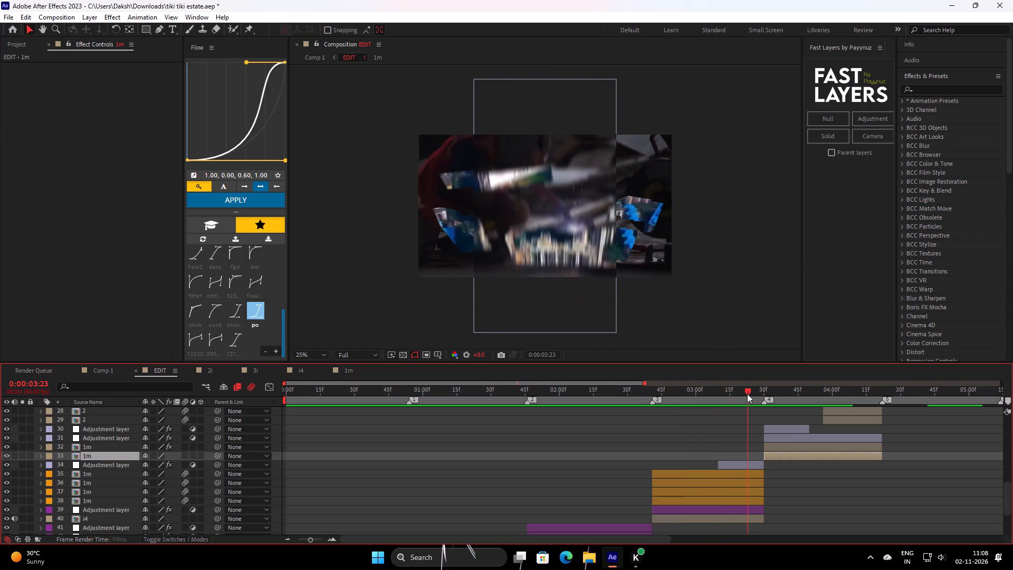
left_click_drag(747, 394, 721, 409)
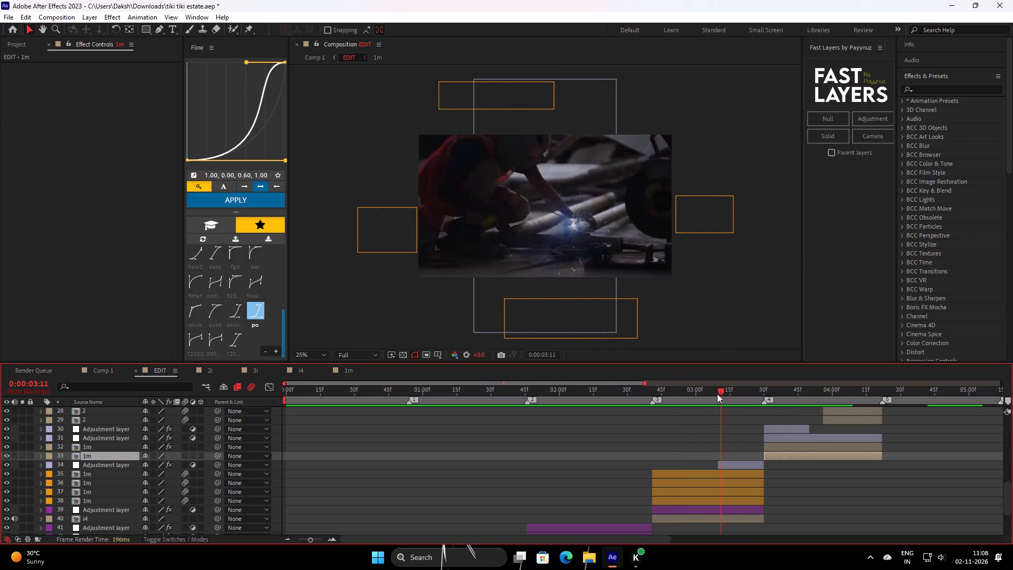
left_click_drag(718, 394, 796, 397)
Add a new adjustment layer above each of the two blur adjustment layers, 31 and 30, that start at 0:00:03:30.
left_click(796, 437)
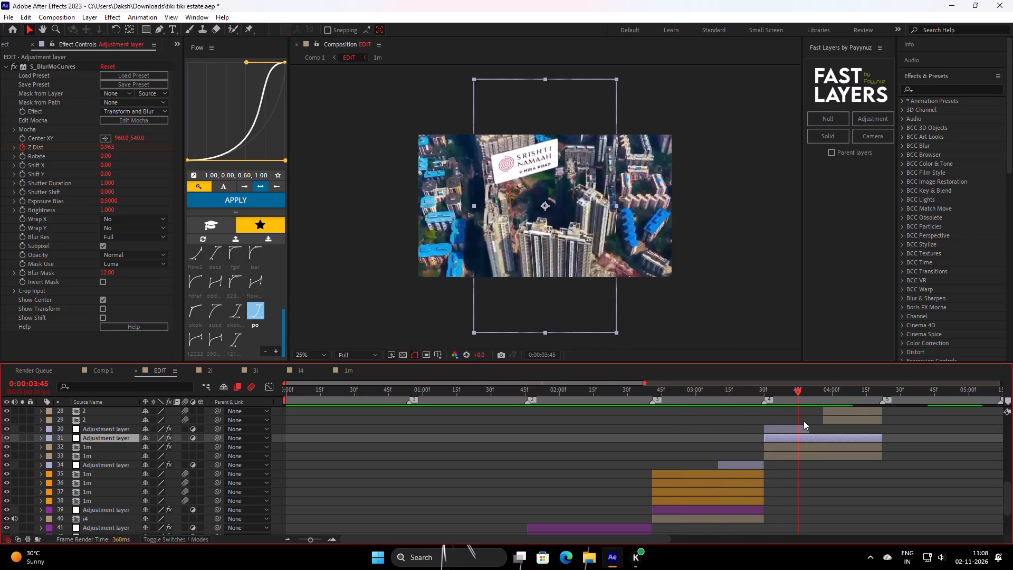
left_click(819, 482)
left_click(832, 436)
left_click(871, 113)
left_click(793, 426)
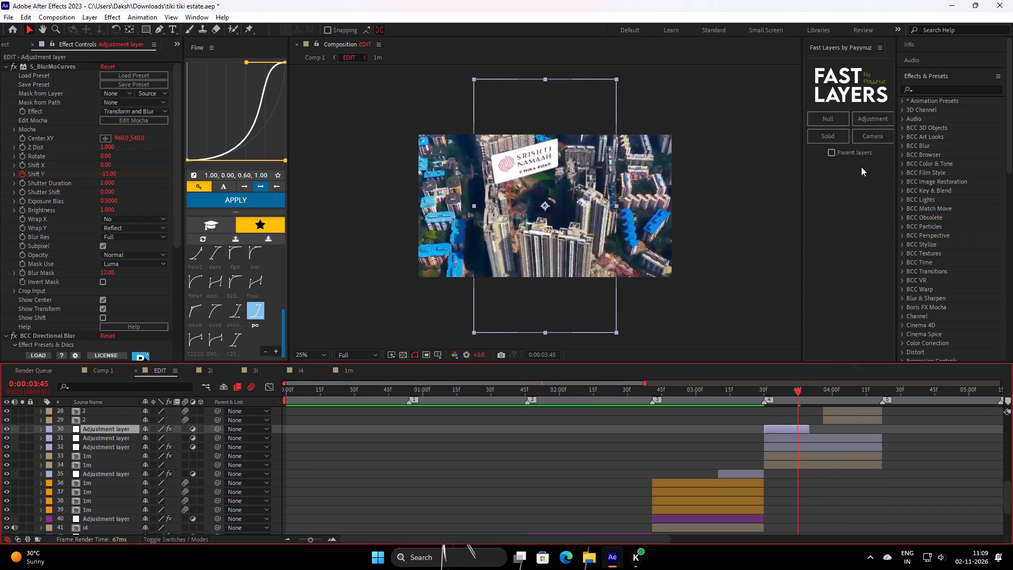
left_click(865, 115)
Copy S_BlurMoCurves from the longer old adjustment layer to its replacement at the layer start, 0:00:03:30, and delete the old layer.
left_click(800, 458)
key("e")
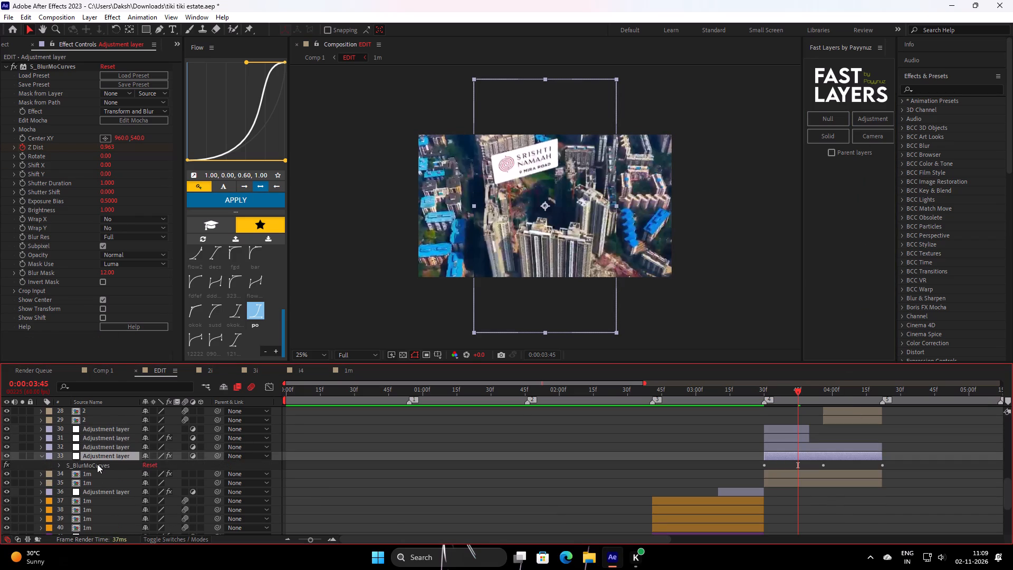
left_click(97, 464)
key("ctrl+c")
left_click(791, 447)
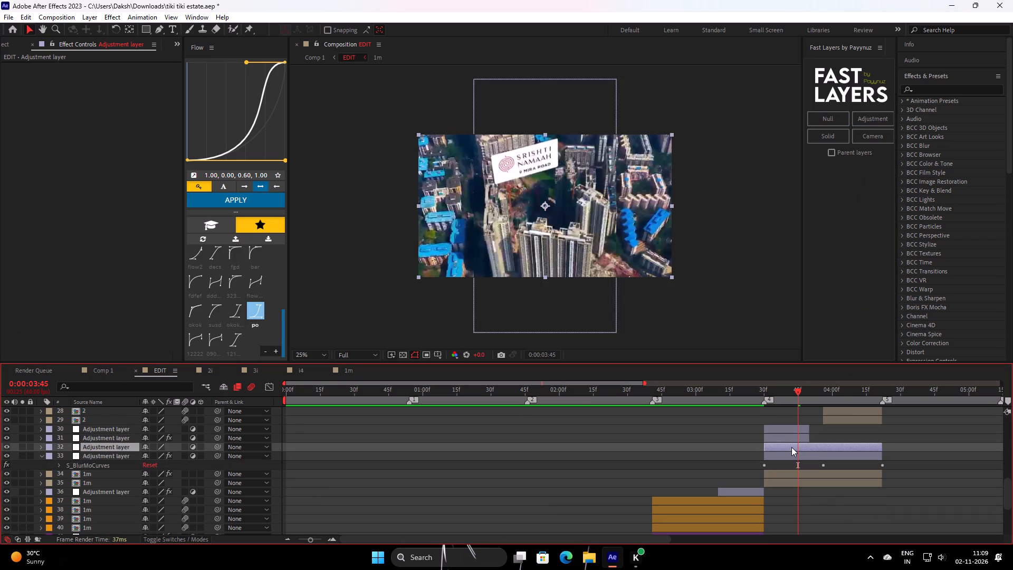
key("i")
key("ctrl+v")
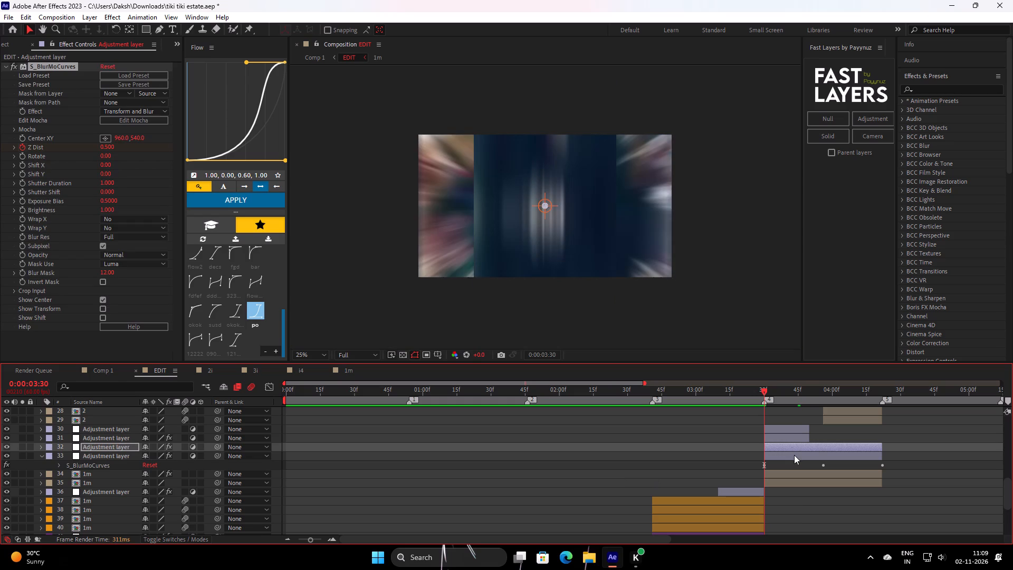
left_click(794, 455)
key("BackSpace")
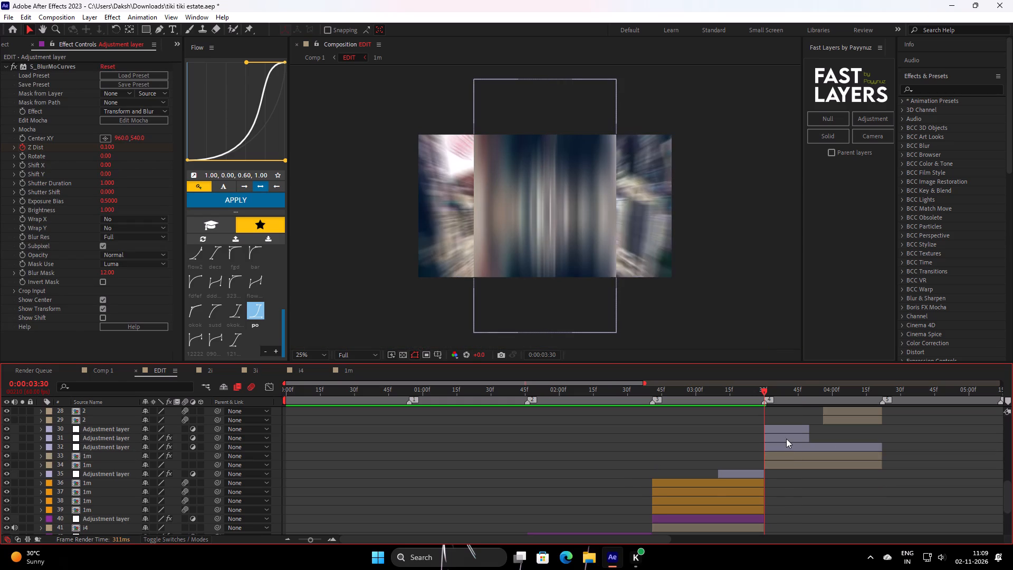
Copy all effects from the shorter old adjustment layer to its replacement at 0:00:03:30 and delete the old layer.
left_click(786, 439)
key("e")
key("e")
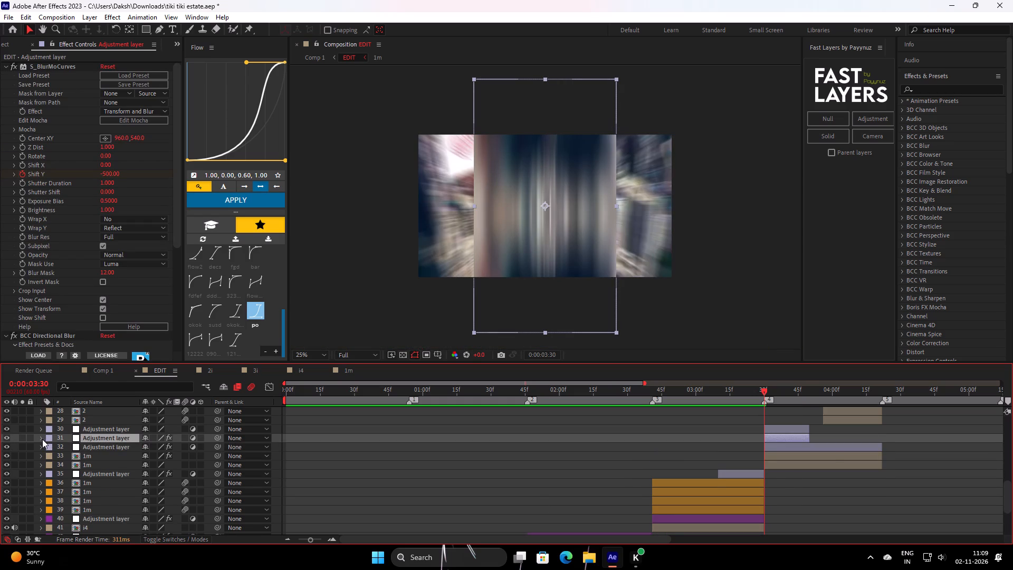
left_click(42, 439)
left_click(75, 449)
key("ctrl+c")
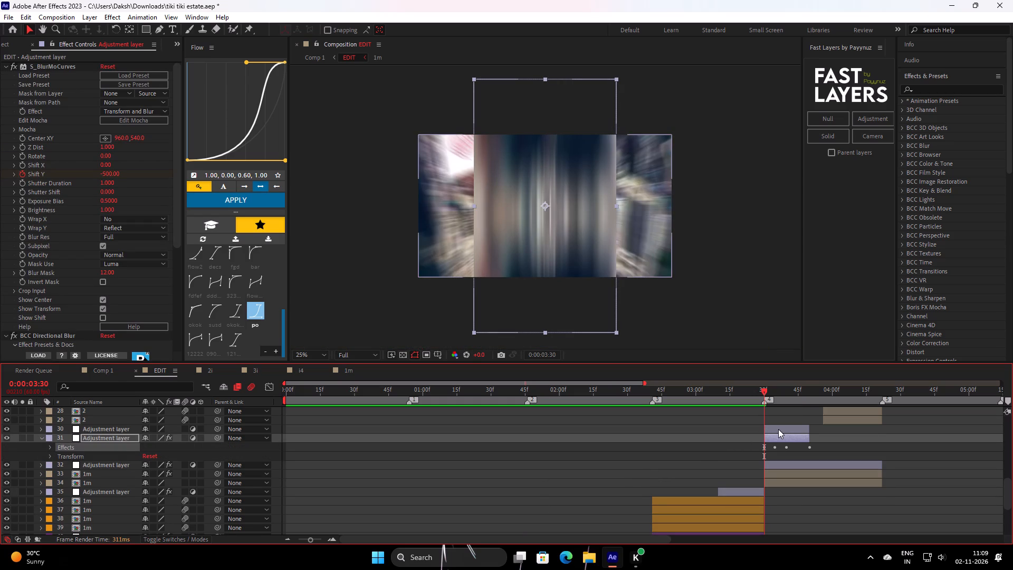
left_click(783, 430)
key("ctrl+v")
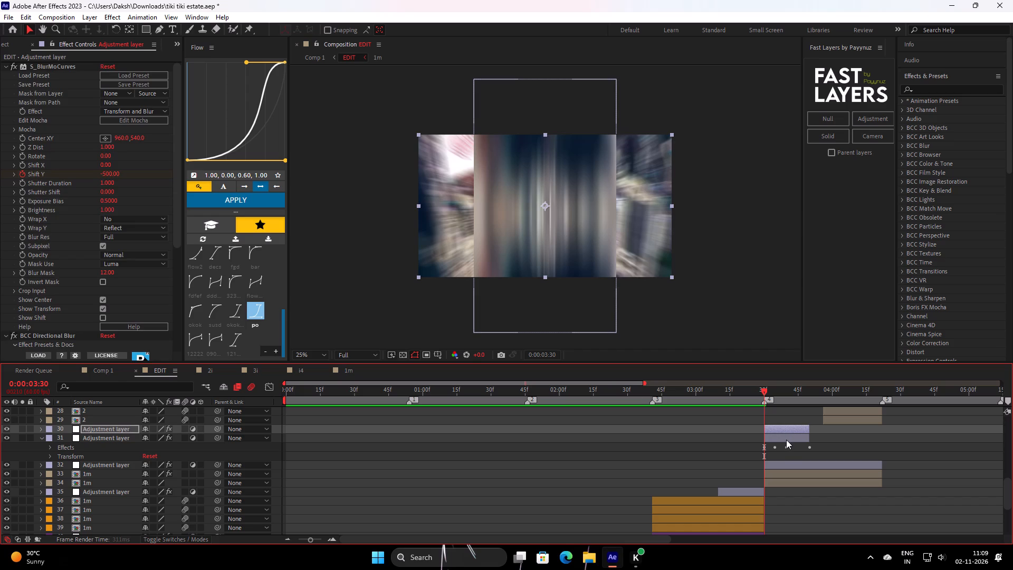
left_click(714, 444)
left_click(789, 434)
key("BackSpace")
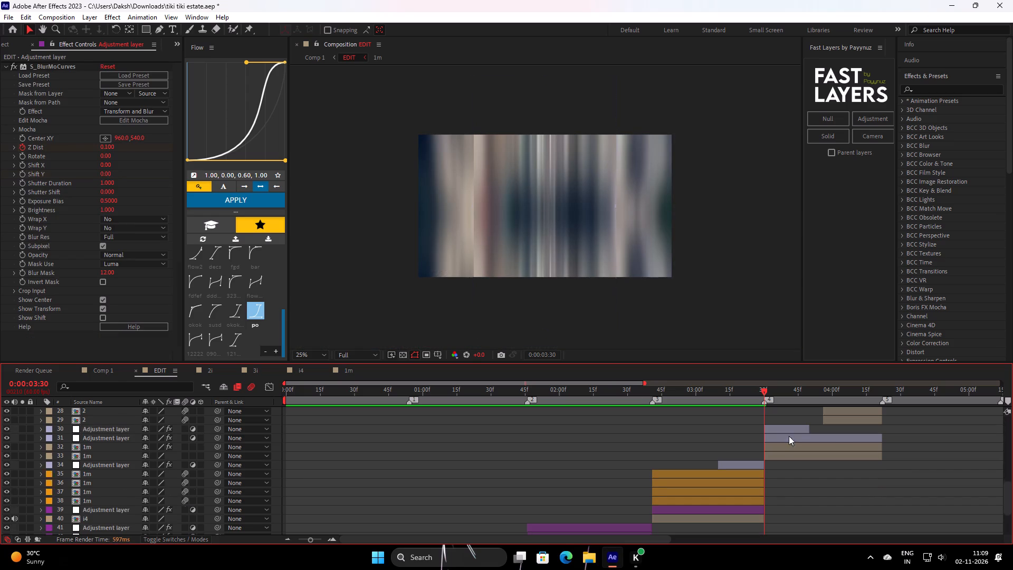
Play back EDIT from the start and scrub around 0:00:03:30 to review the blur transition into the 1m segment.
left_click_drag(753, 399, 71, 442)
key("space")
left_click(513, 453)
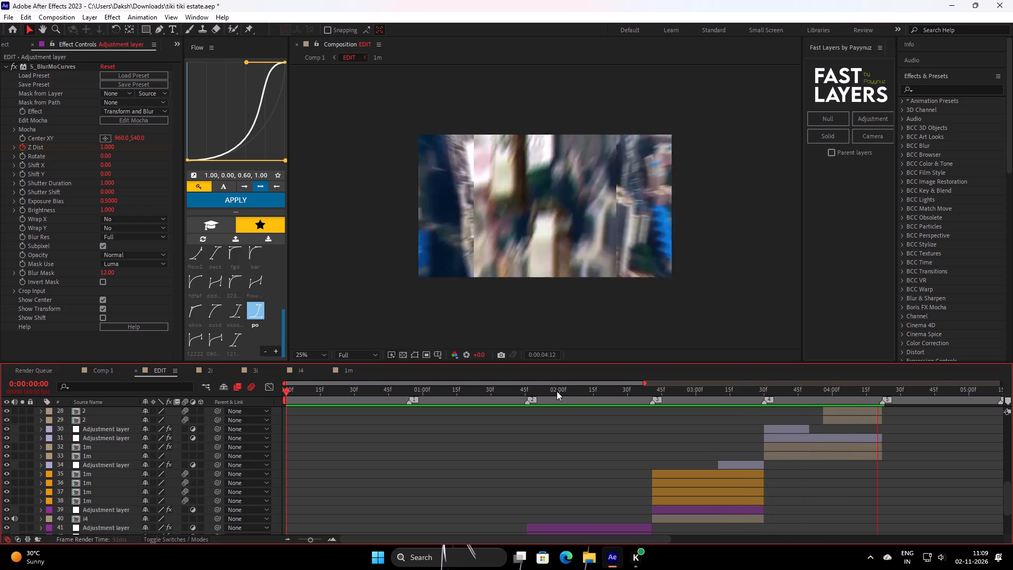
key("space")
left_click_drag(807, 398, 772, 418)
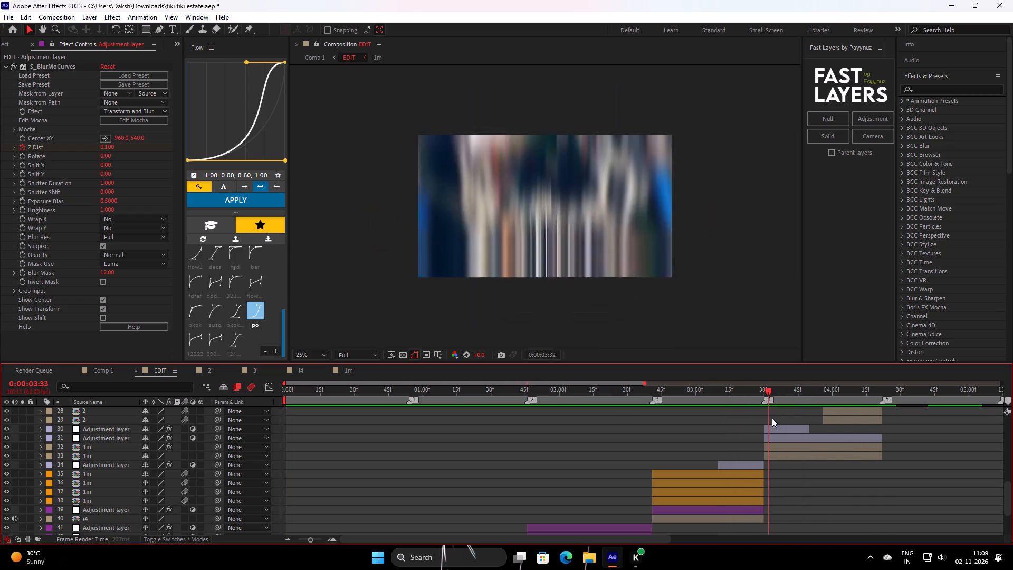
left_click_drag(772, 418, 732, 438)
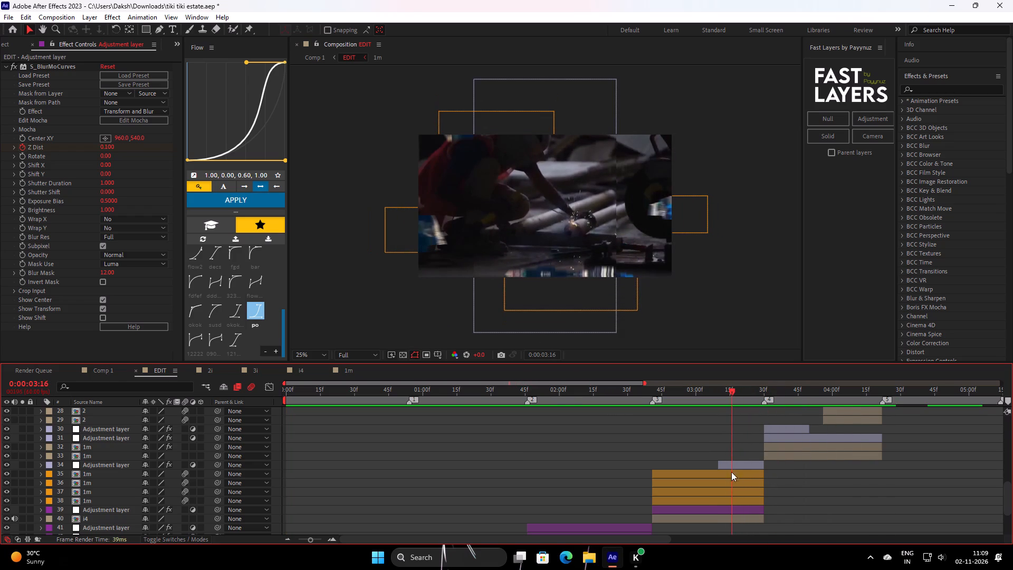
Add a new adjustment layer above blur adjustment layer 34, which starts at 0:00:03:10, and copy the old layer's effects for it.
left_click(737, 465)
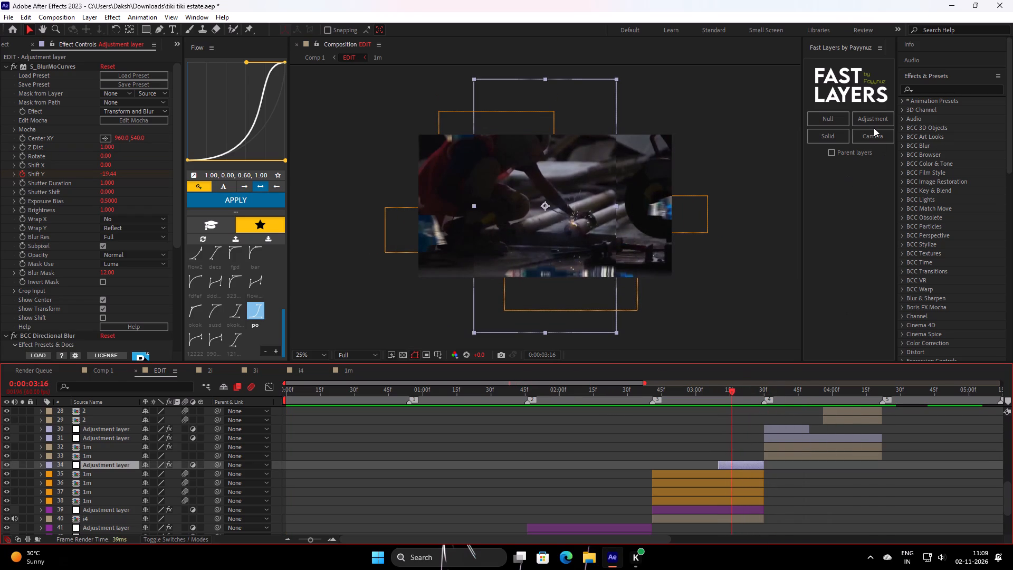
left_click(876, 116)
left_click(40, 474)
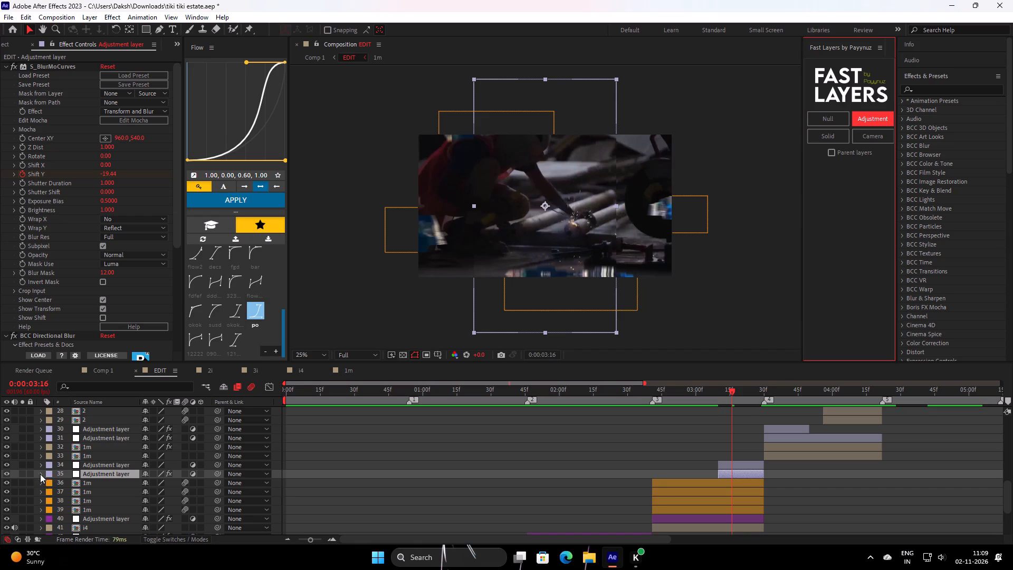
left_click(87, 486)
key("ctrl+c")
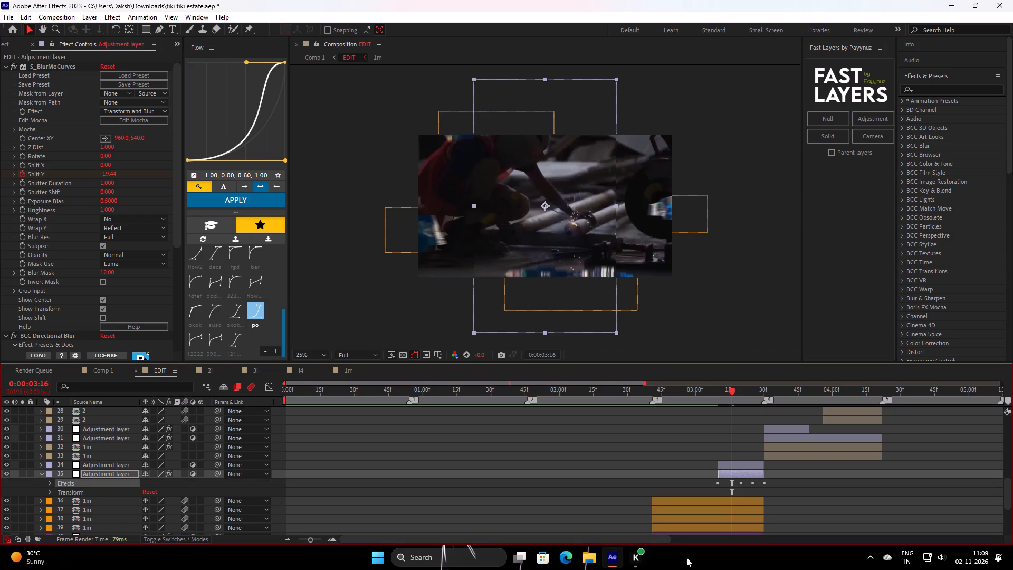
left_click(736, 467)
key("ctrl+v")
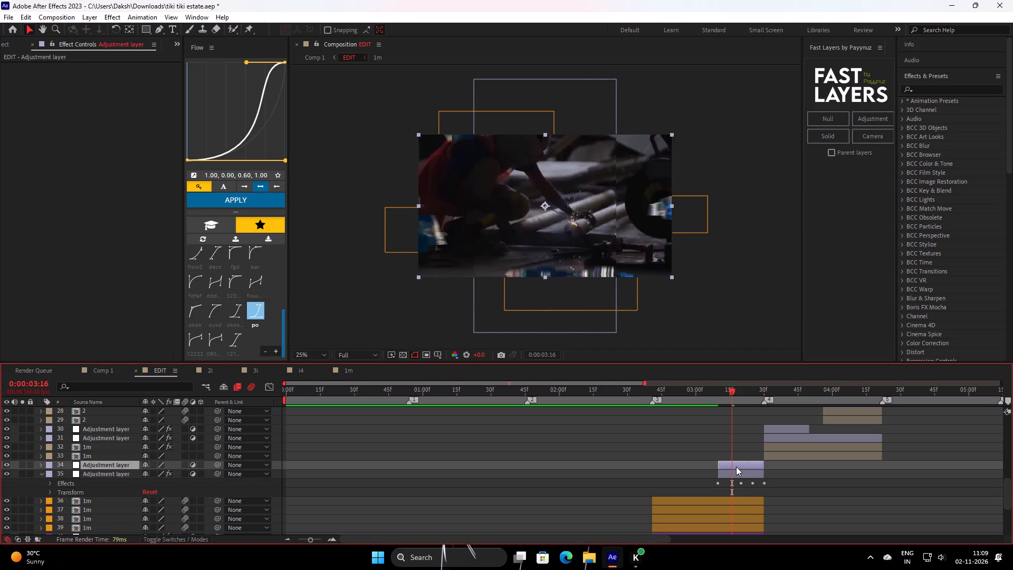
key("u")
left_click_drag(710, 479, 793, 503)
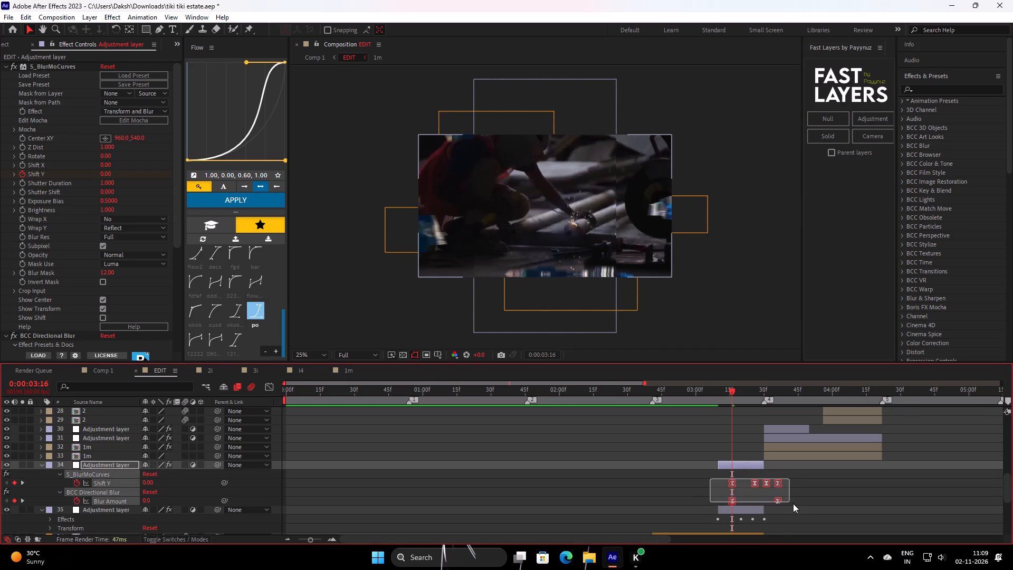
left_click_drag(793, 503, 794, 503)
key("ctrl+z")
Paste the copied effects onto the replacement adjustment layer at its start, 0:00:03:10, and delete the old layer.
key("i")
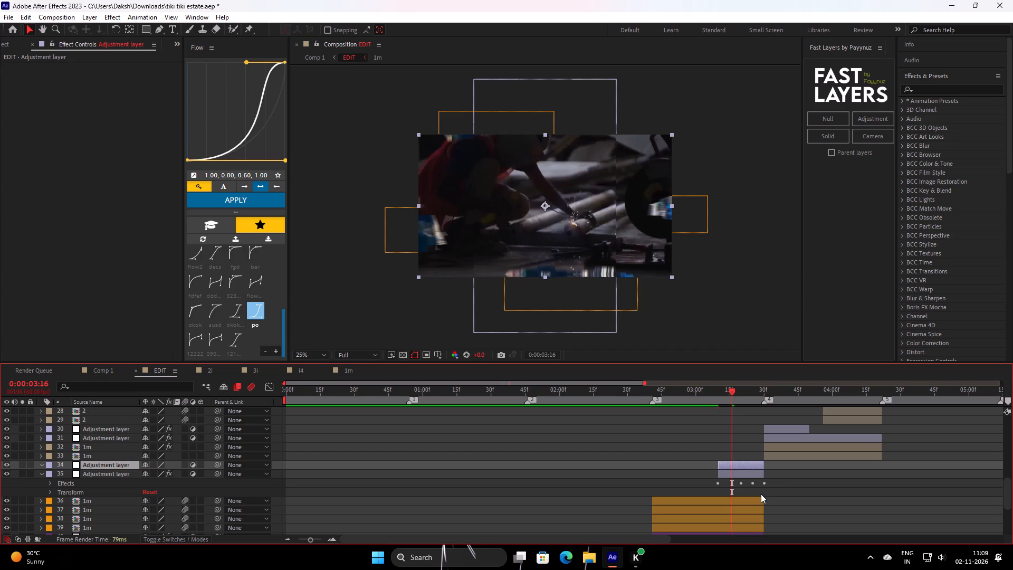
key("ctrl+v")
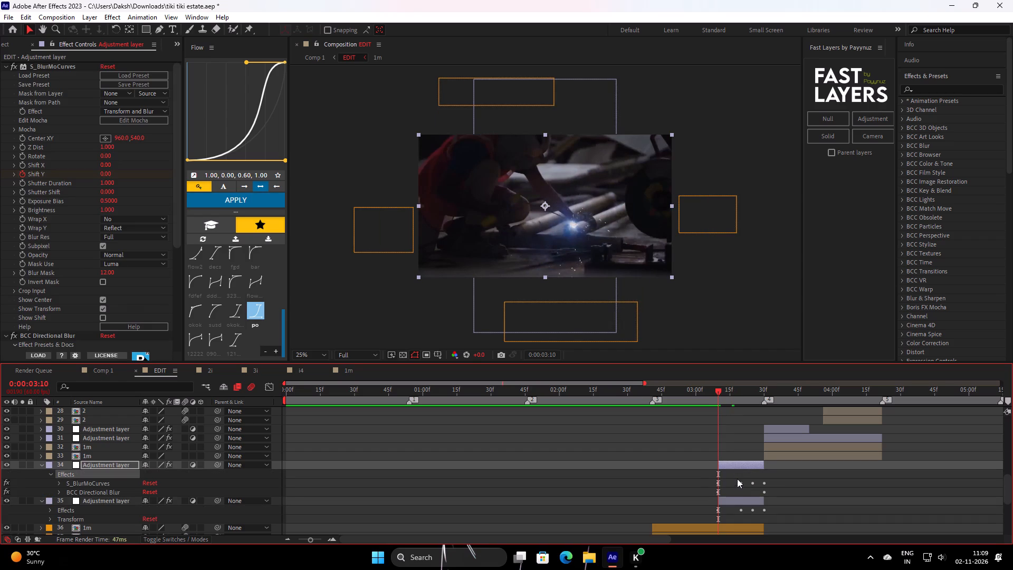
left_click(742, 499)
key("BackSpace")
Play back EDIT from the start to review the transitions around the replaced blur adjustment layers.
left_click(780, 425)
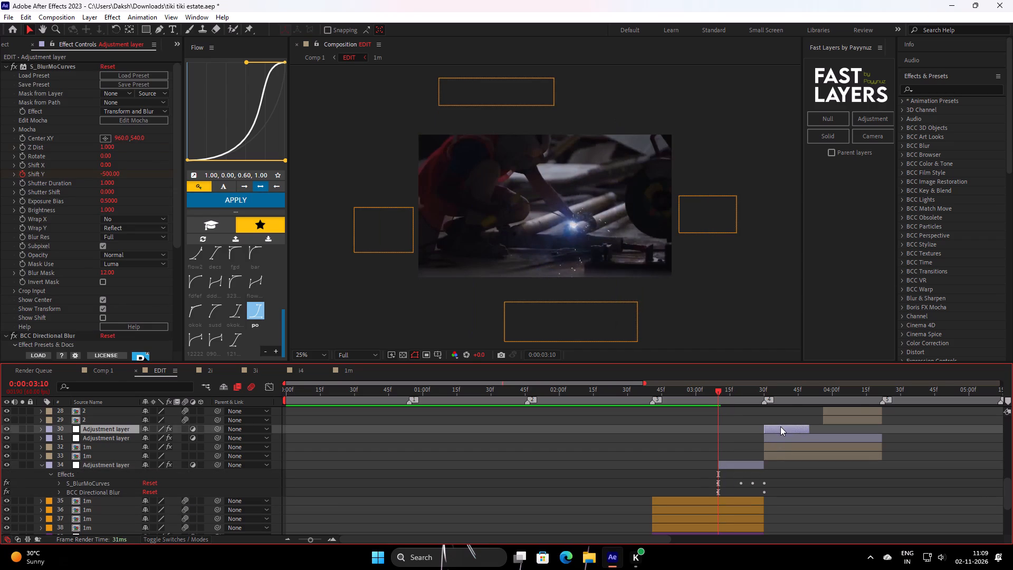
key("e")
key("e")
left_click(649, 442)
key("s")
key("s")
left_click_drag(707, 393, 164, 432)
key("space")
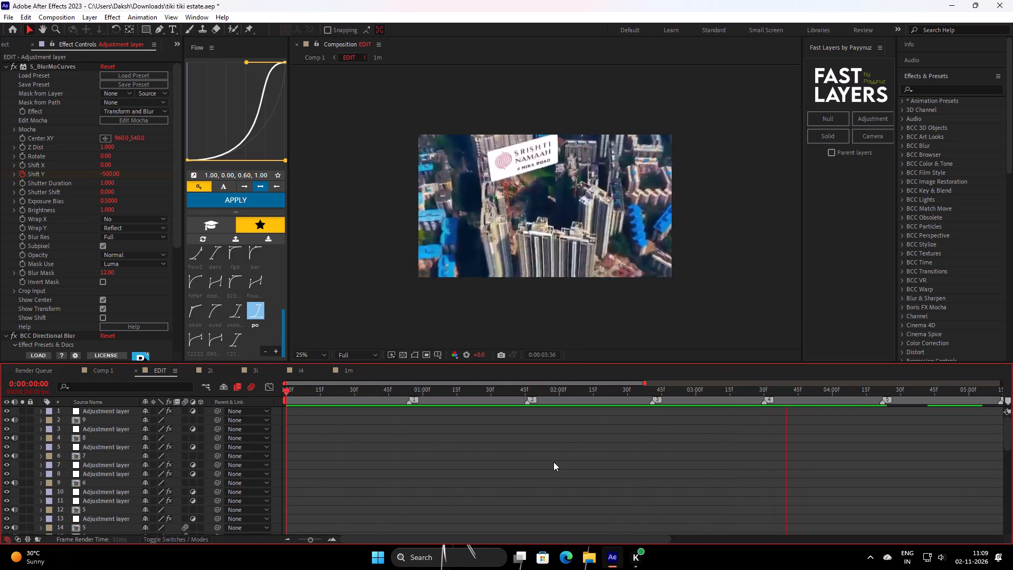
key("space")
Open the nested 1m comp and fit its aerial city footage to the comp frame, centred at 960, 540.
scroll(781, 413, "down", 3)
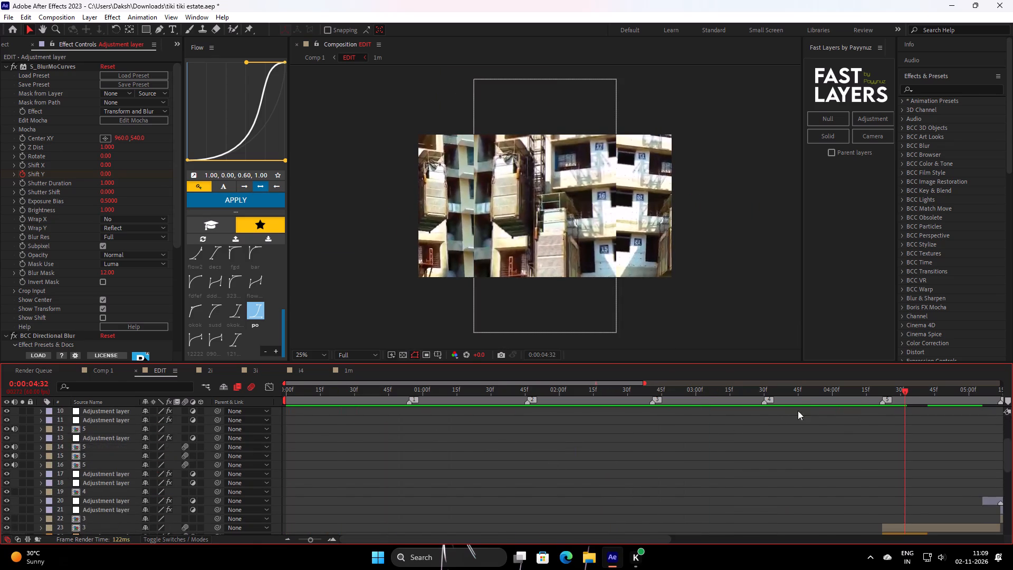
scroll(805, 402, "down", 6)
left_click_drag(808, 394, 805, 403)
double_click(809, 457)
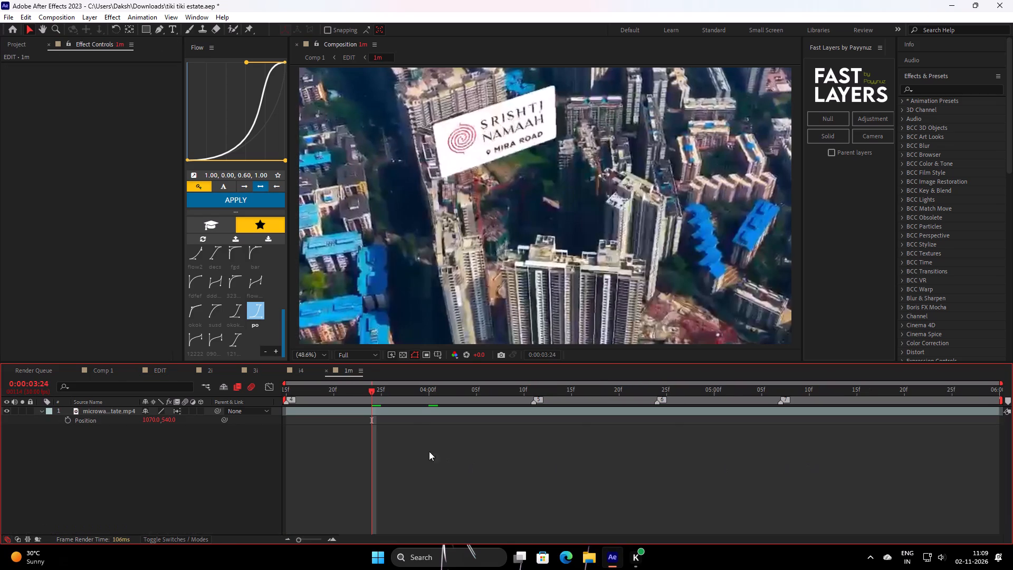
scroll(456, 299, "down", 1)
left_click(358, 413)
right_click(358, 413)
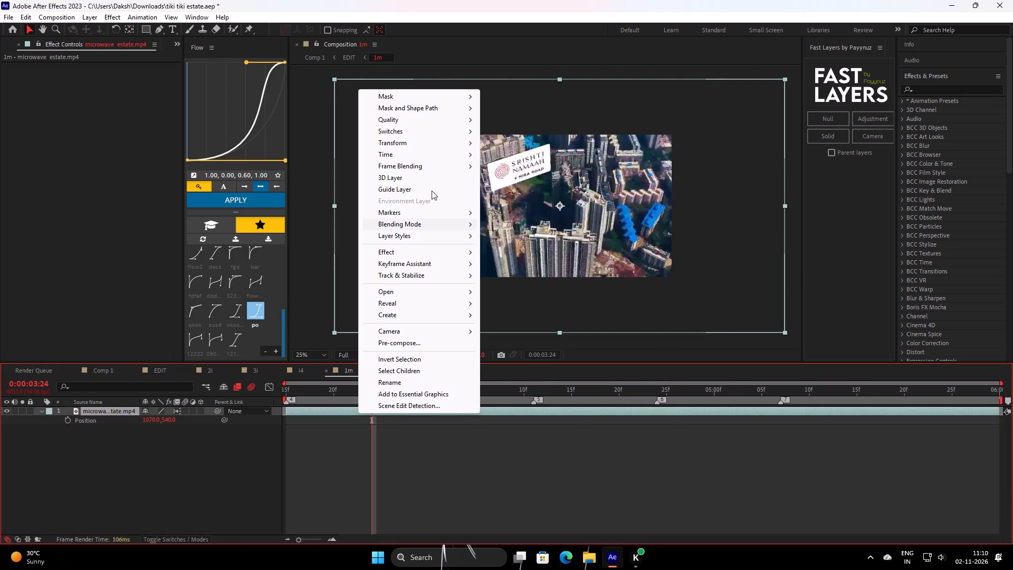
left_click(400, 148)
left_click(569, 309)
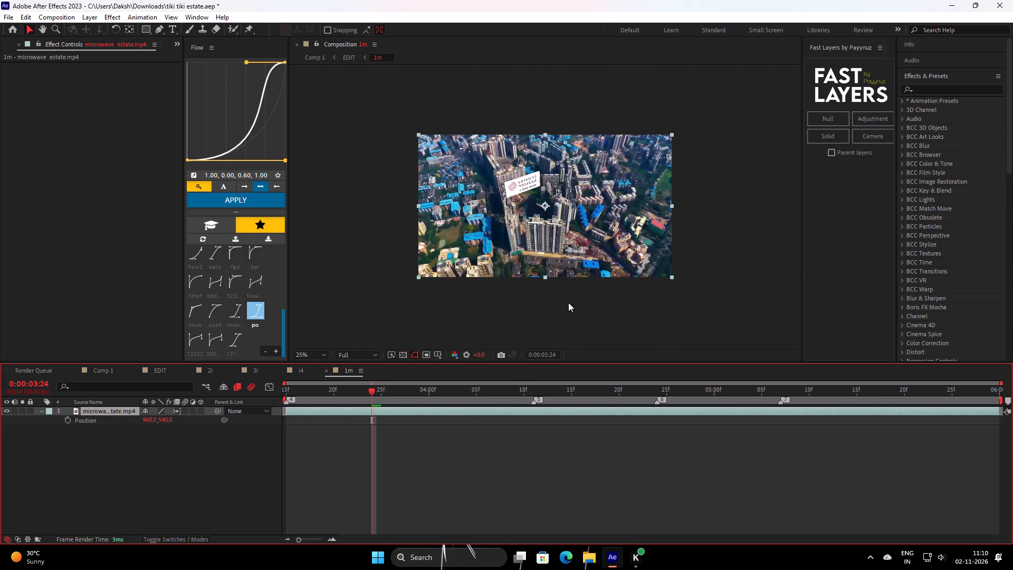
Scrub through Comp 1 and play back EDIT from 0:00:00:23 to review the refitted 1m clip in context.
left_click(110, 373)
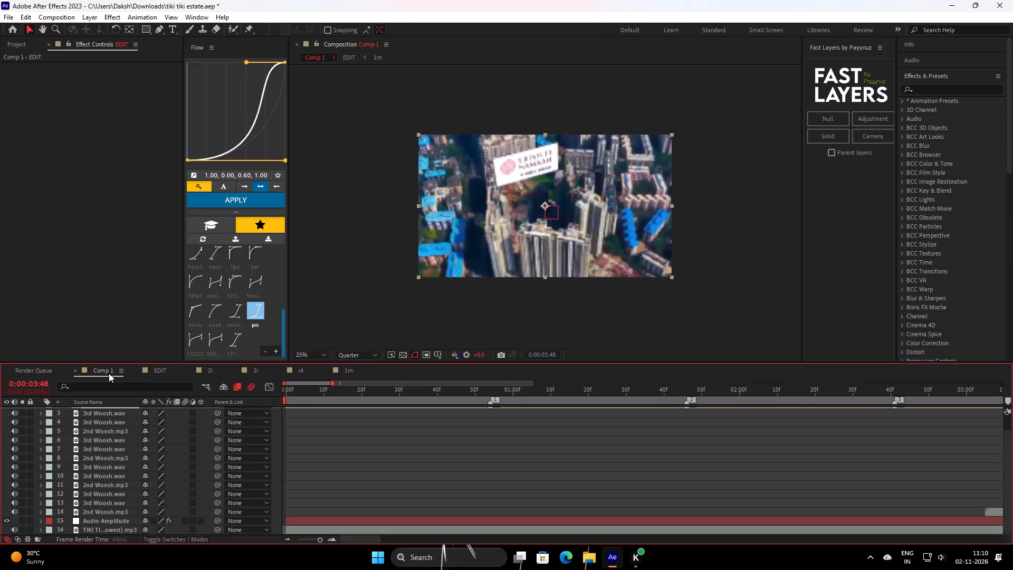
left_click_drag(639, 392, 922, 398)
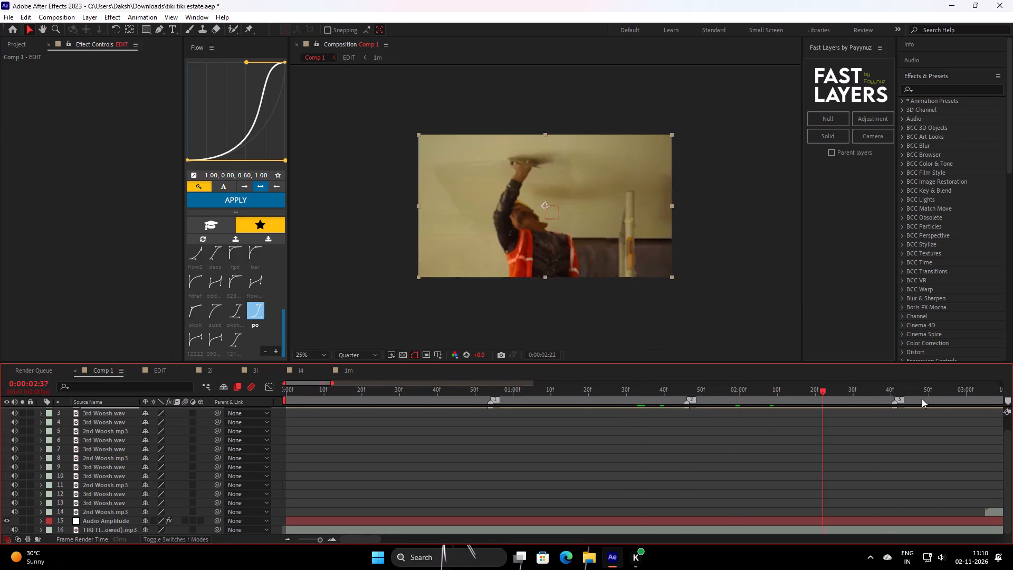
left_click_drag(922, 398, 181, 464)
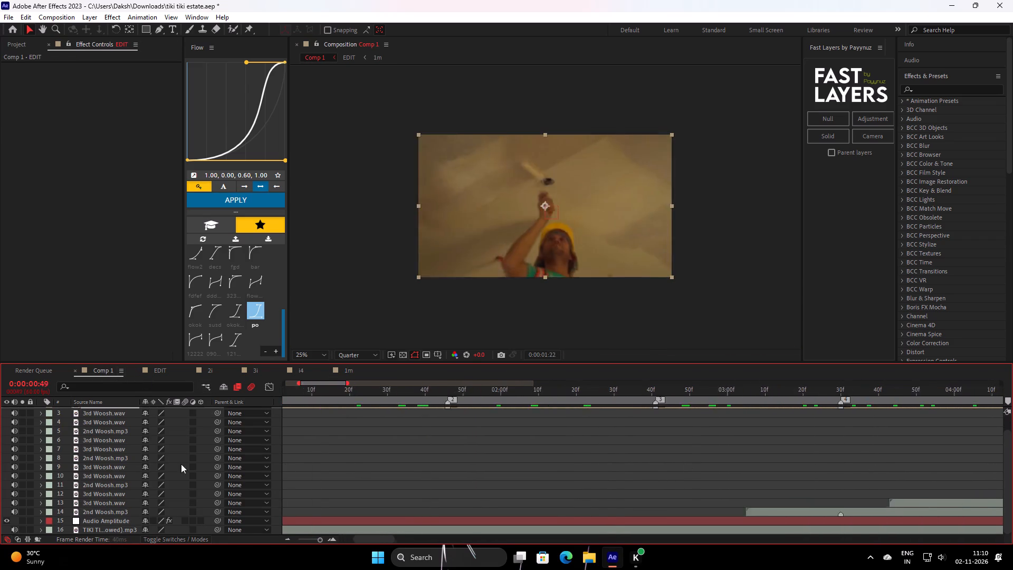
left_click_drag(181, 464, 156, 463)
left_click(155, 366)
left_click_drag(576, 396, 474, 422)
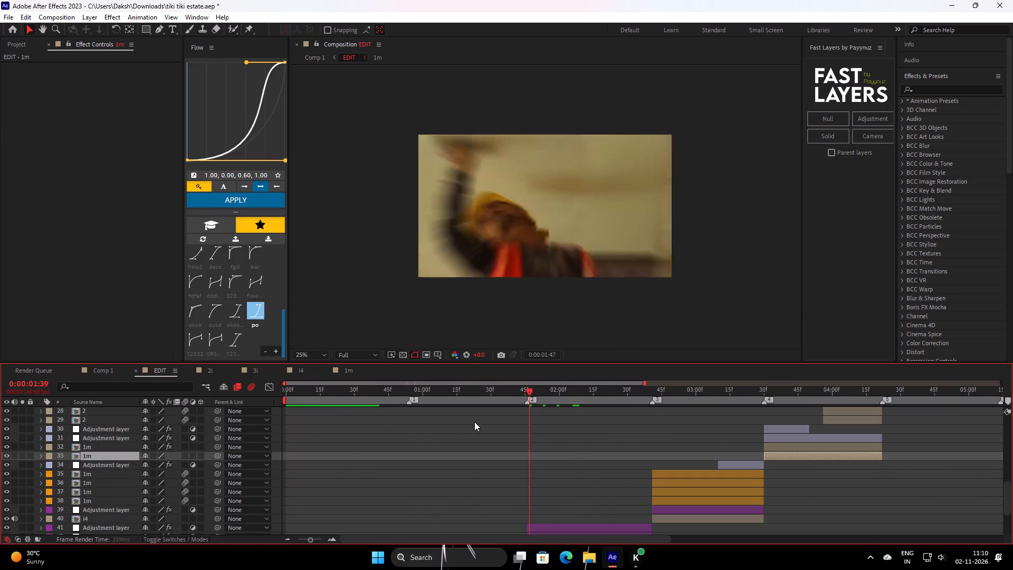
left_click_drag(474, 422, 338, 443)
key("space")
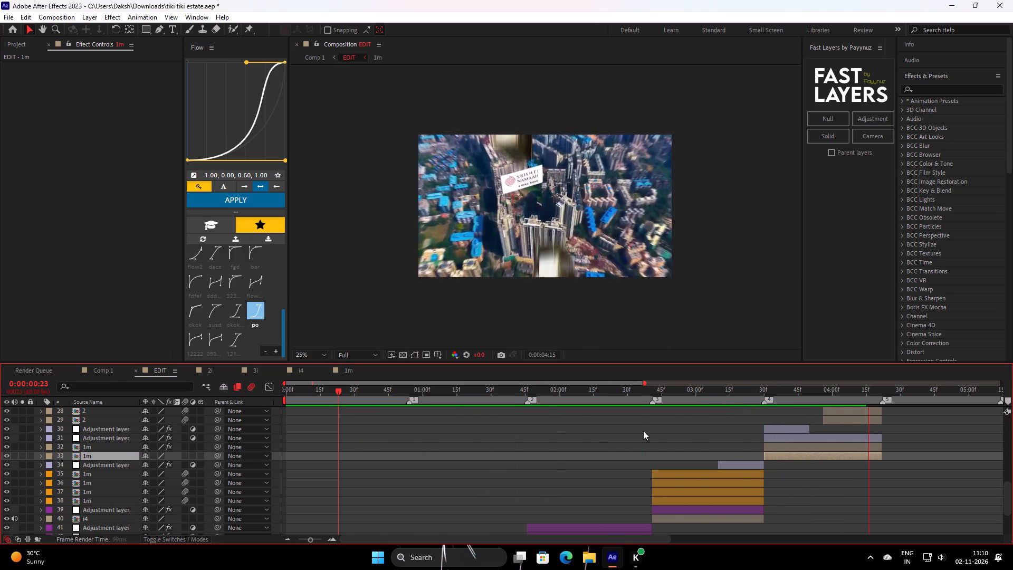
key("space")
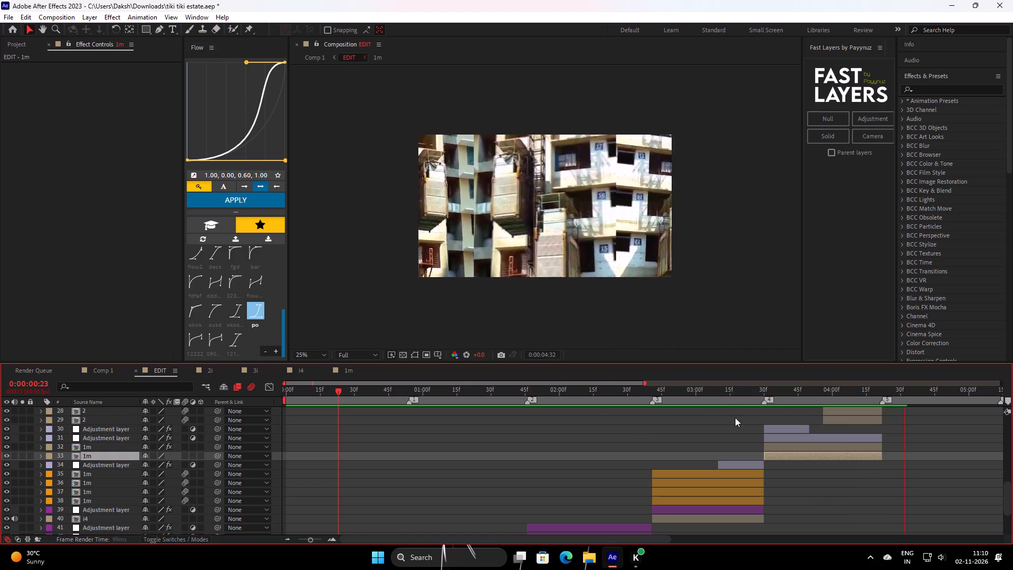
Delete the four orange 1m layers, 35 to 38, that slide picture pieces over the welding clip before 0:00:03:30.
left_click_drag(720, 401, 741, 391)
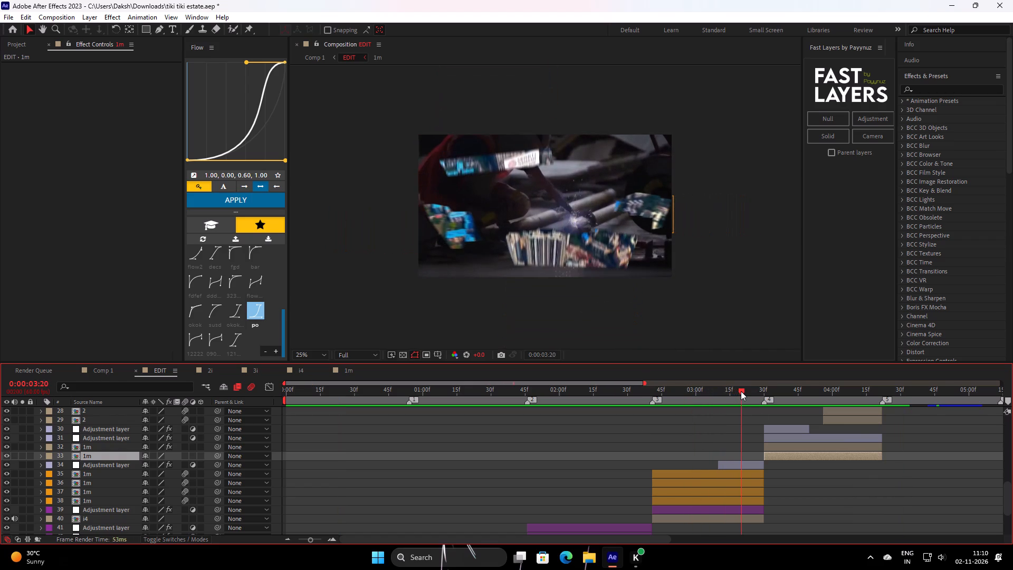
left_click_drag(741, 391, 739, 395)
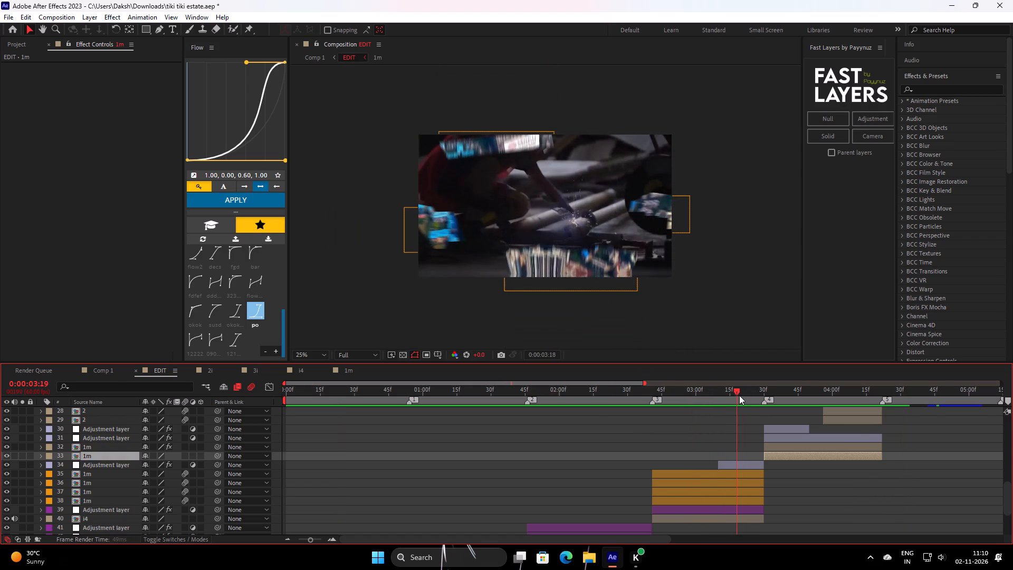
left_click_drag(739, 395, 718, 406)
left_click(722, 501)
left_click(732, 474, "ctrl+shift")
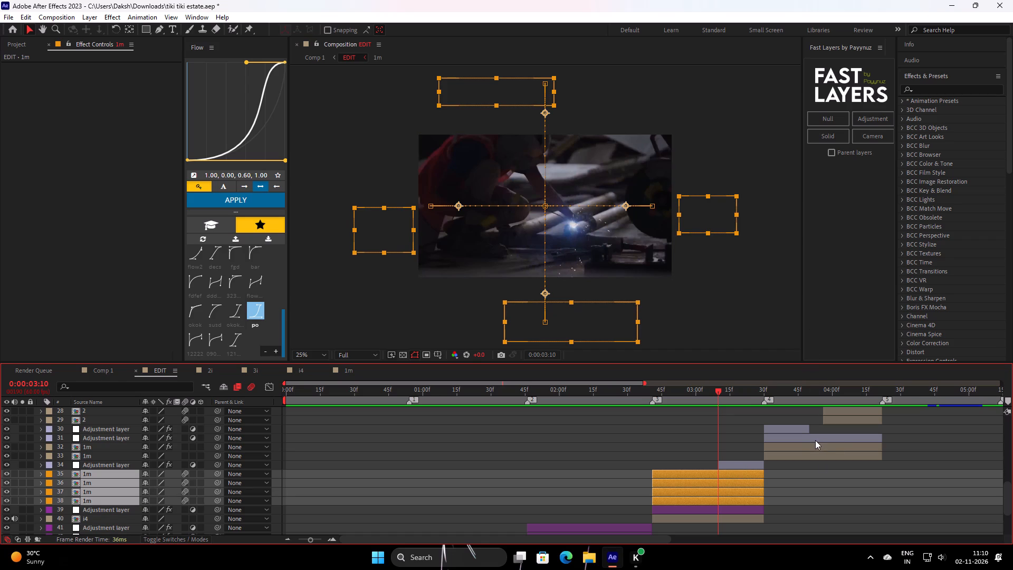
key("BackSpace")
Play back EDIT repeatedly from the start and from 0:00:02:56 to review the transition from the welding clip into the aerial shot.
left_click_drag(717, 392, 598, 427)
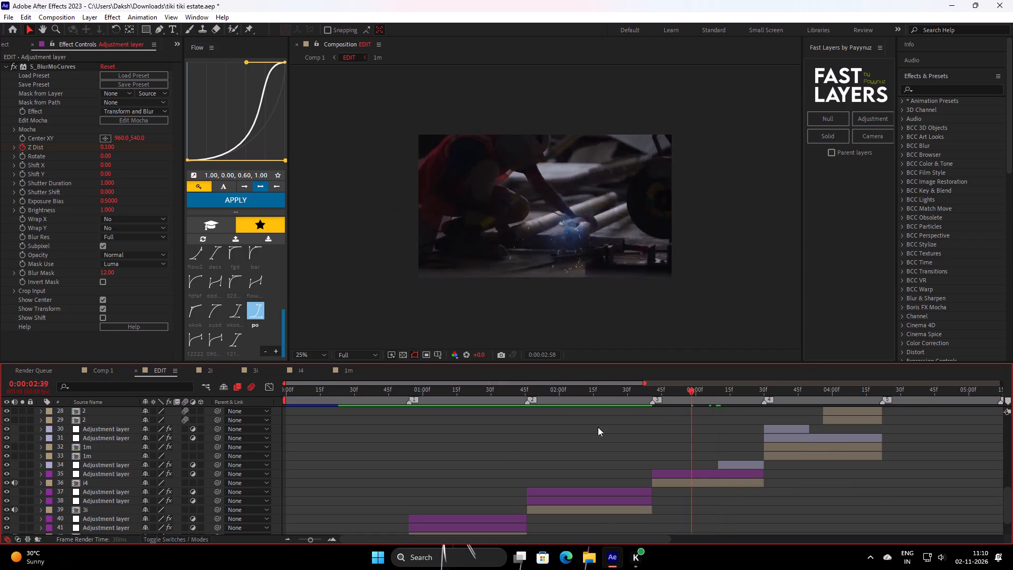
left_click_drag(598, 427, 118, 448)
key("space")
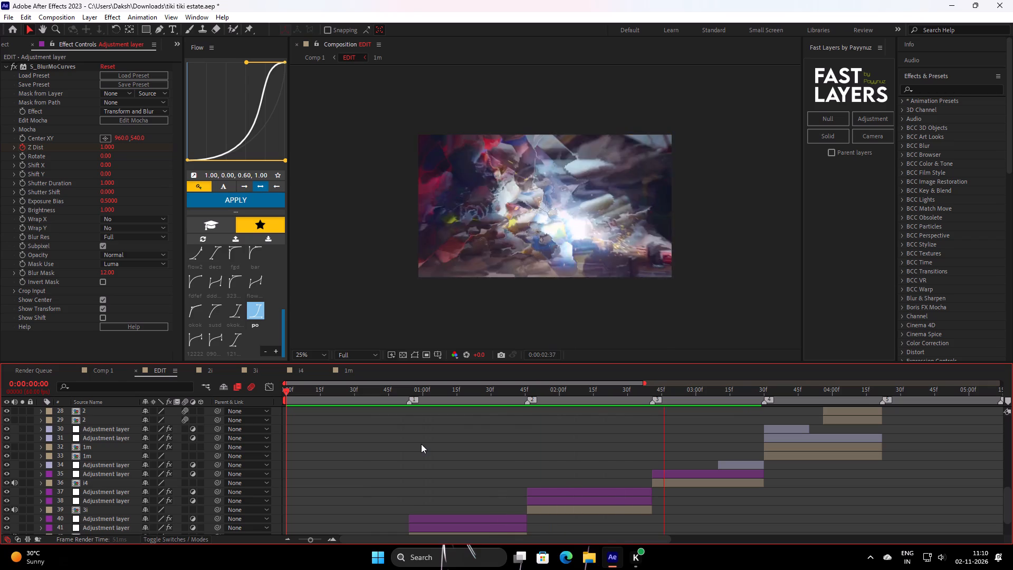
key("space")
left_click_drag(685, 395, 437, 443)
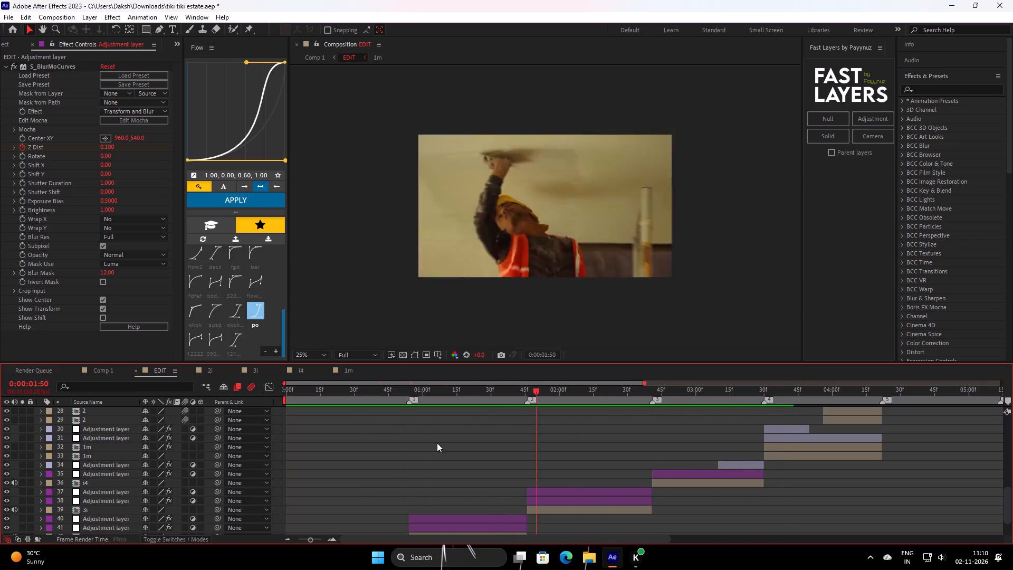
left_click_drag(437, 443, 181, 482)
key("space")
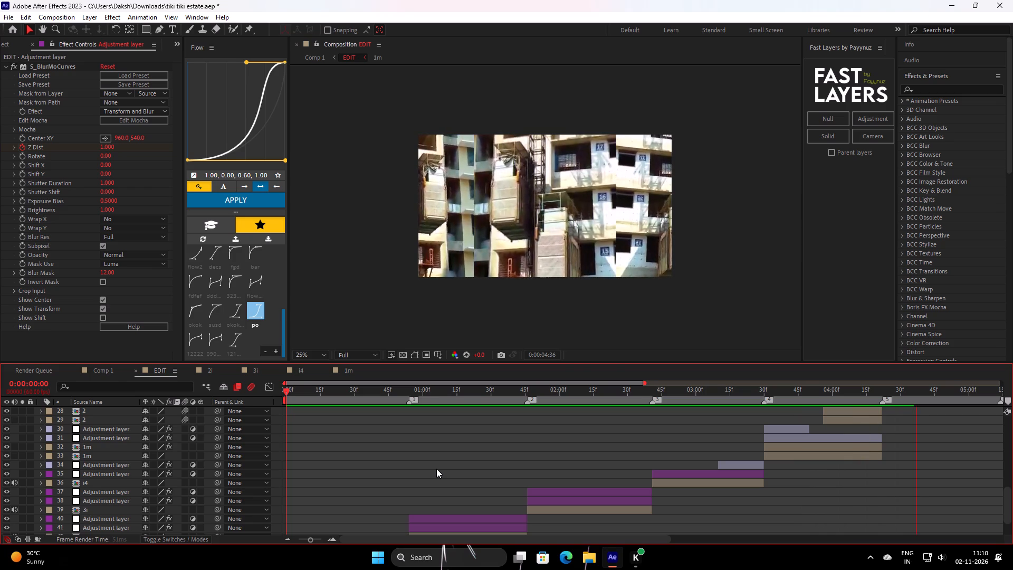
key("space")
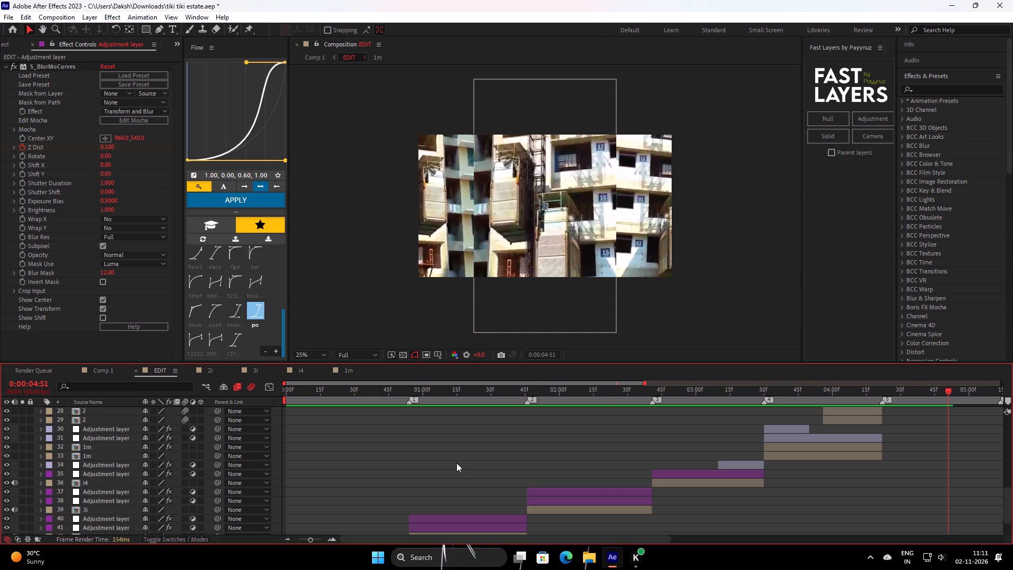
left_click_drag(798, 400, 58, 410)
key("space")
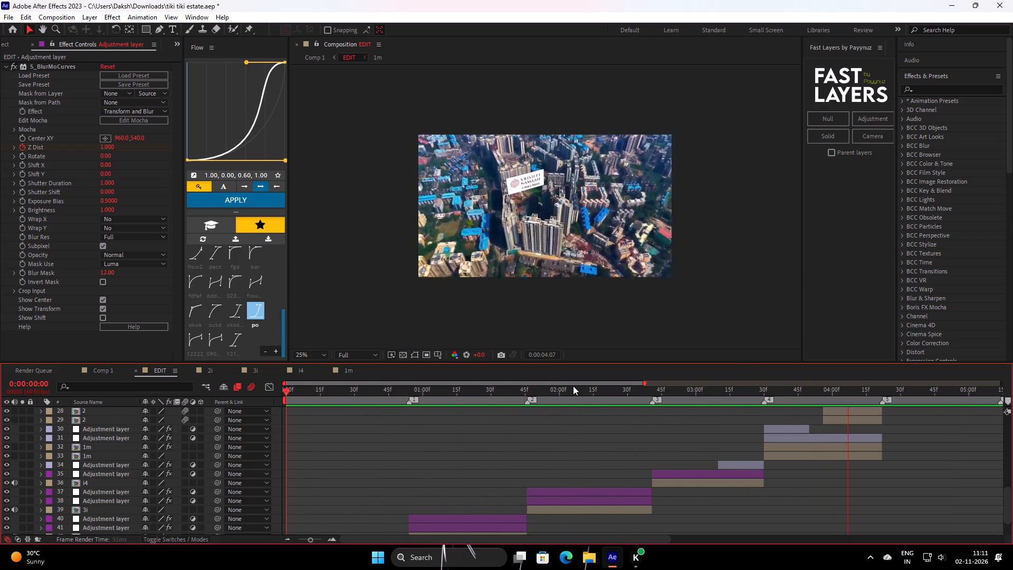
key("space")
left_click_drag(793, 387, 800, 404)
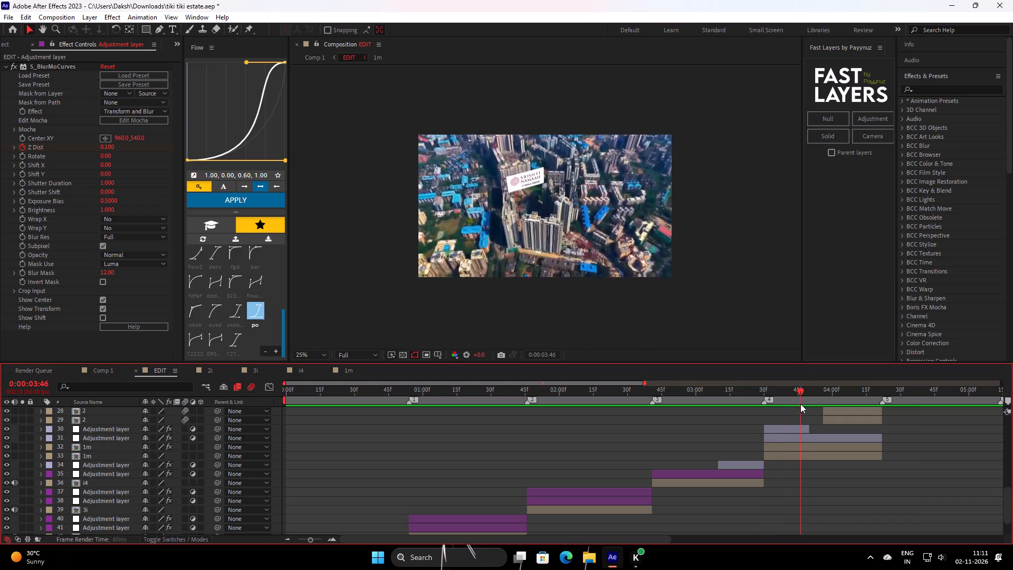
left_click_drag(800, 404, 686, 413)
key("space")
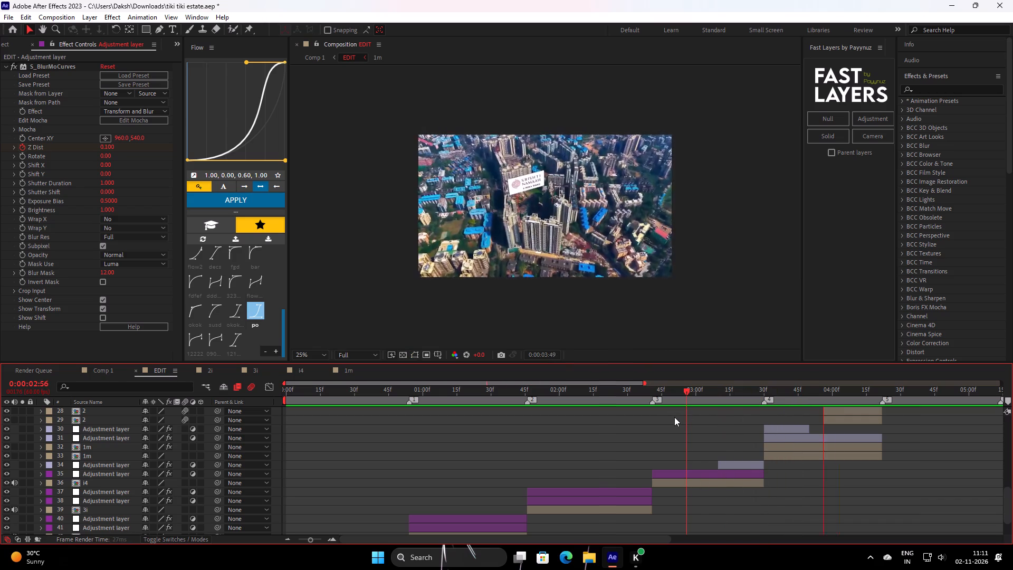
key("space")
Scrub EDIT from the aerial shot to 0:00:04:34 and open the nested comp 2 of the building-lift clip.
left_click_drag(838, 394, 828, 407)
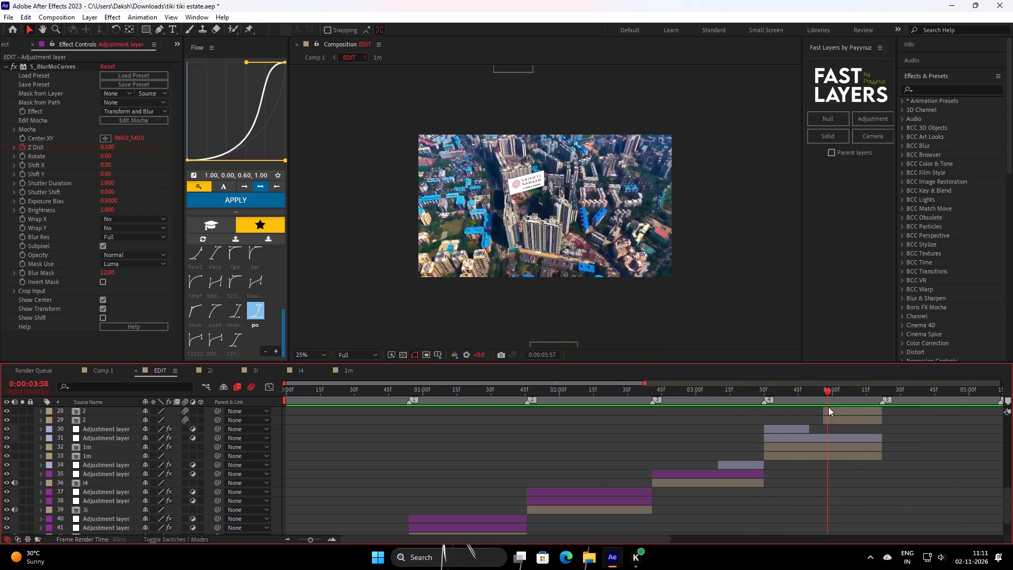
left_click_drag(828, 407, 888, 398)
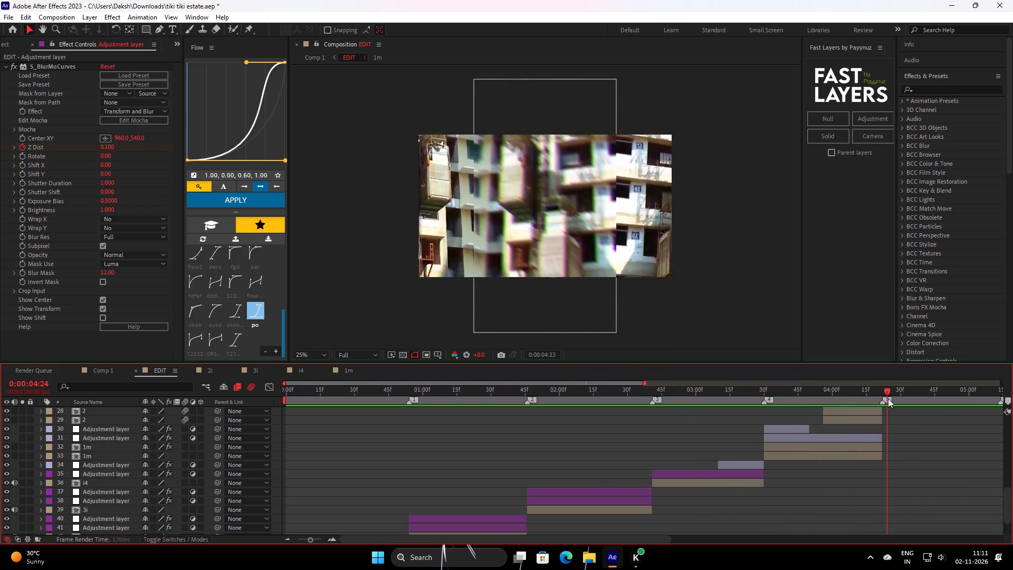
left_click_drag(888, 398, 910, 395)
scroll(923, 434, "up", 2)
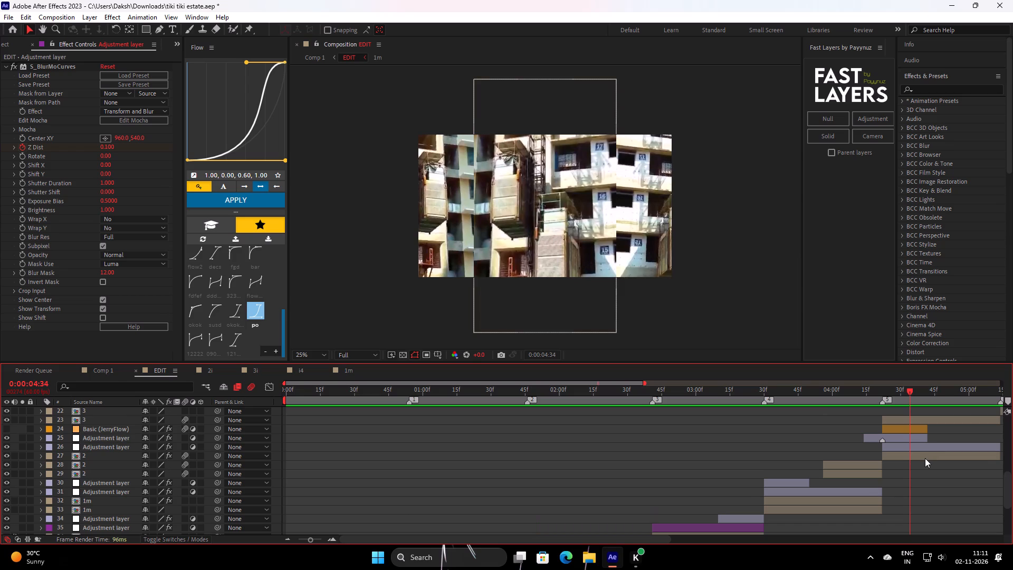
double_click(925, 458)
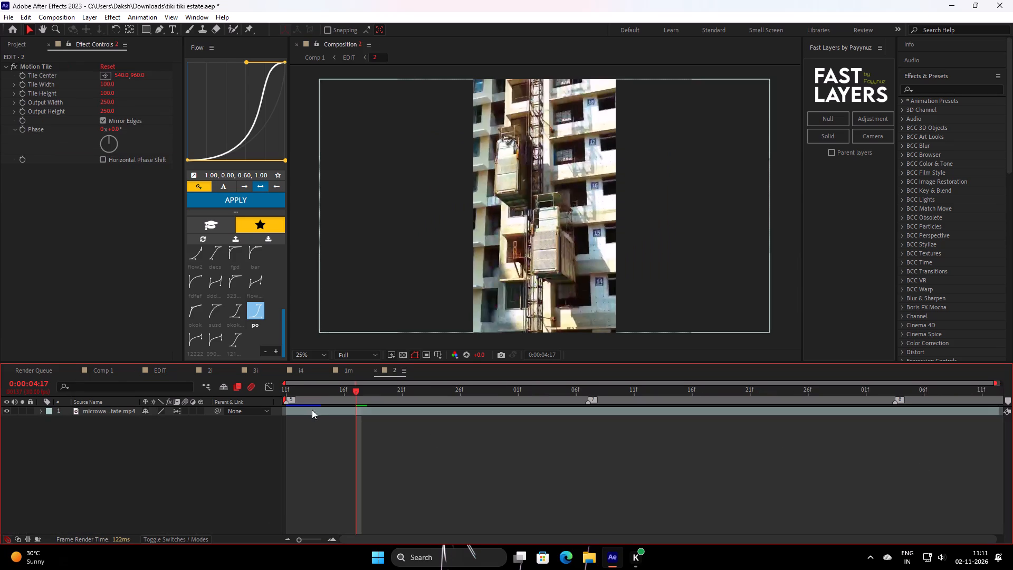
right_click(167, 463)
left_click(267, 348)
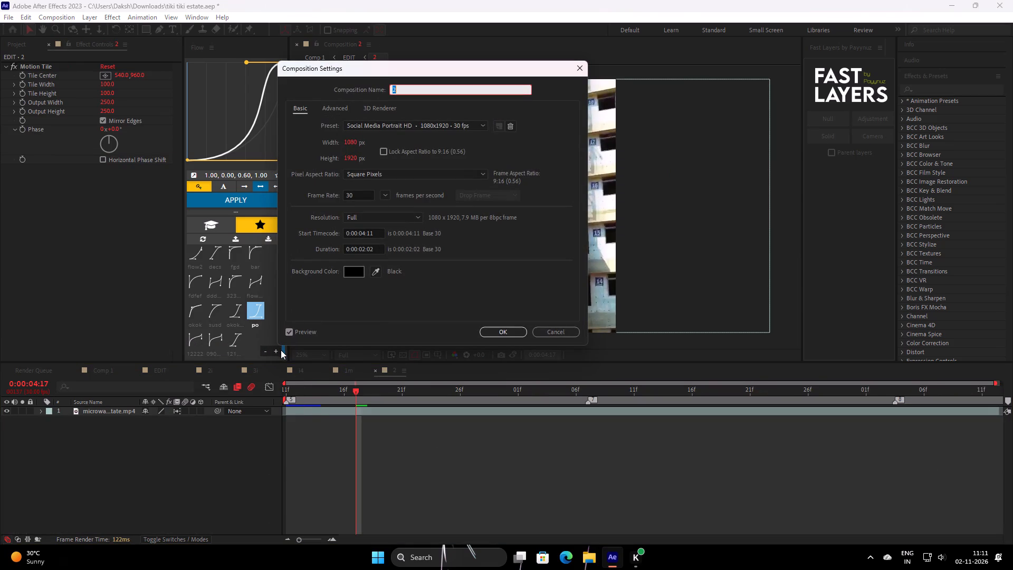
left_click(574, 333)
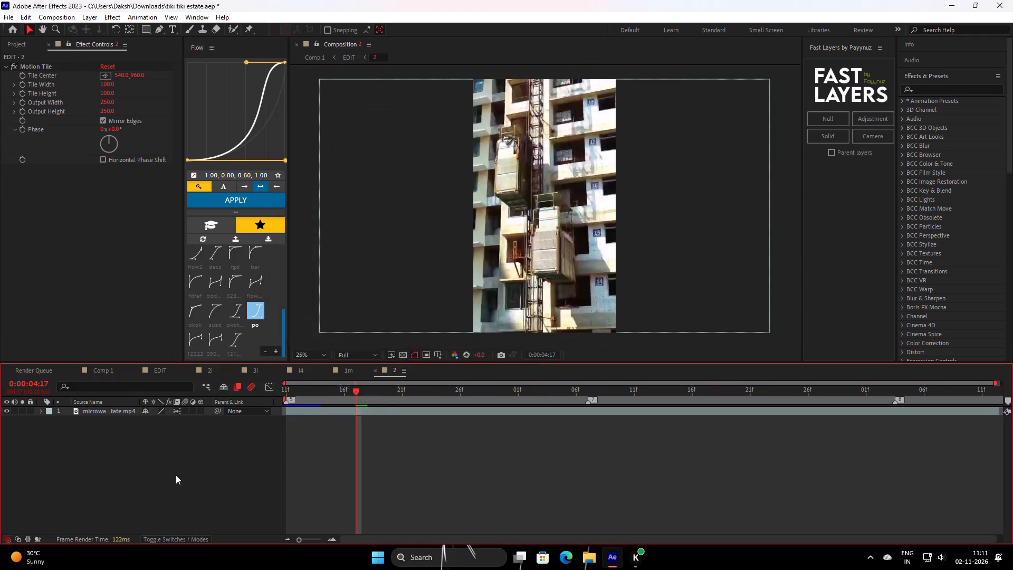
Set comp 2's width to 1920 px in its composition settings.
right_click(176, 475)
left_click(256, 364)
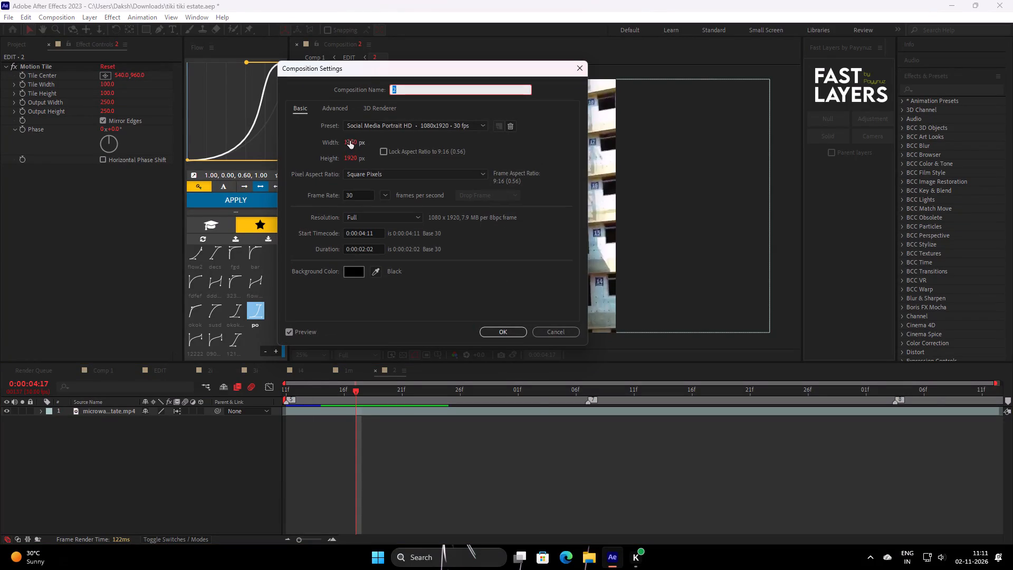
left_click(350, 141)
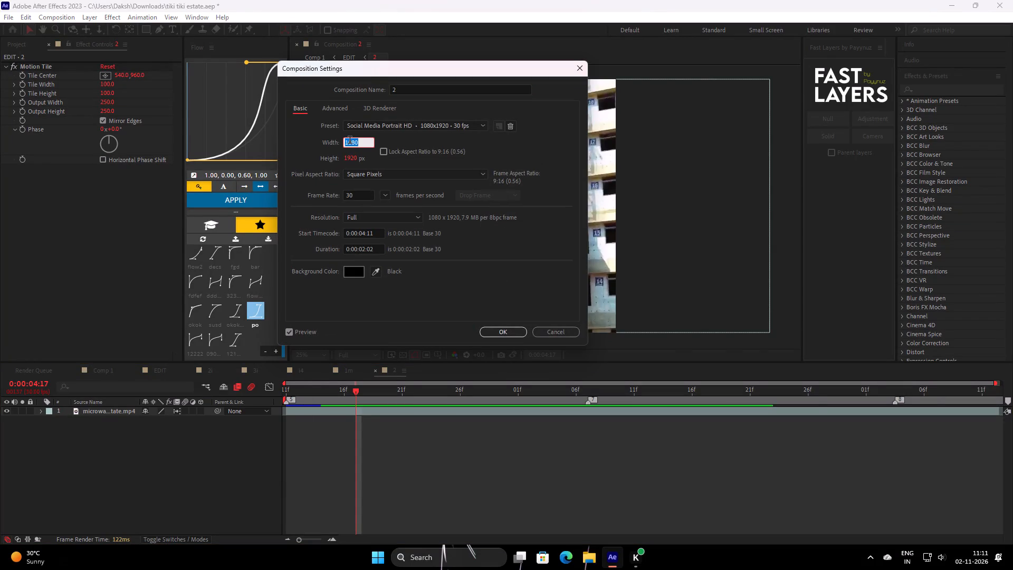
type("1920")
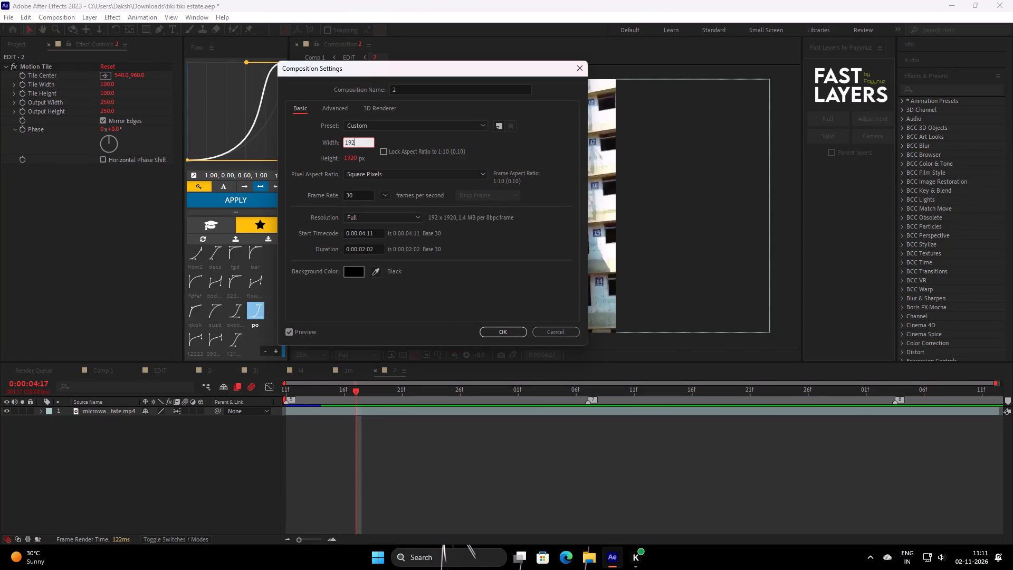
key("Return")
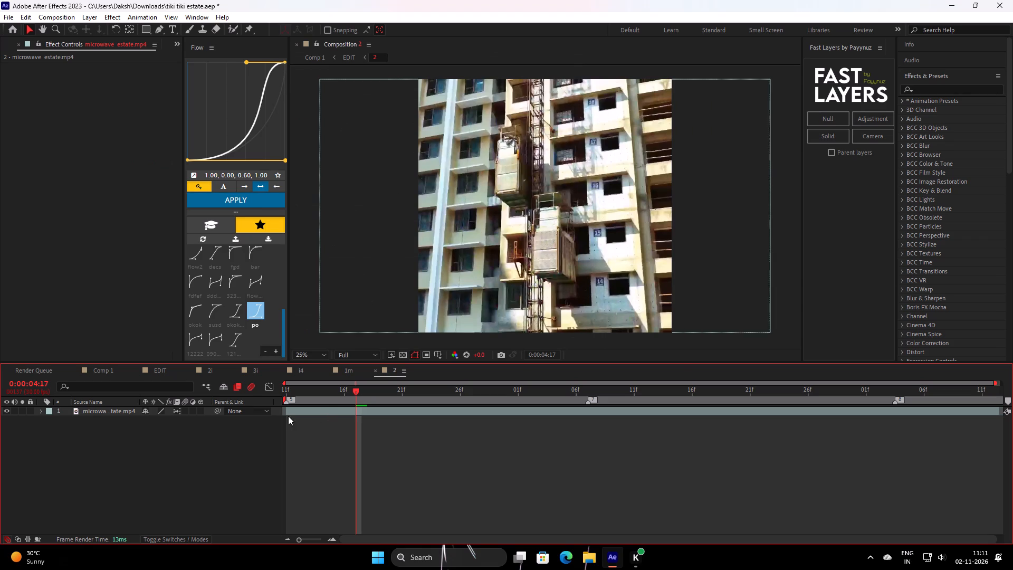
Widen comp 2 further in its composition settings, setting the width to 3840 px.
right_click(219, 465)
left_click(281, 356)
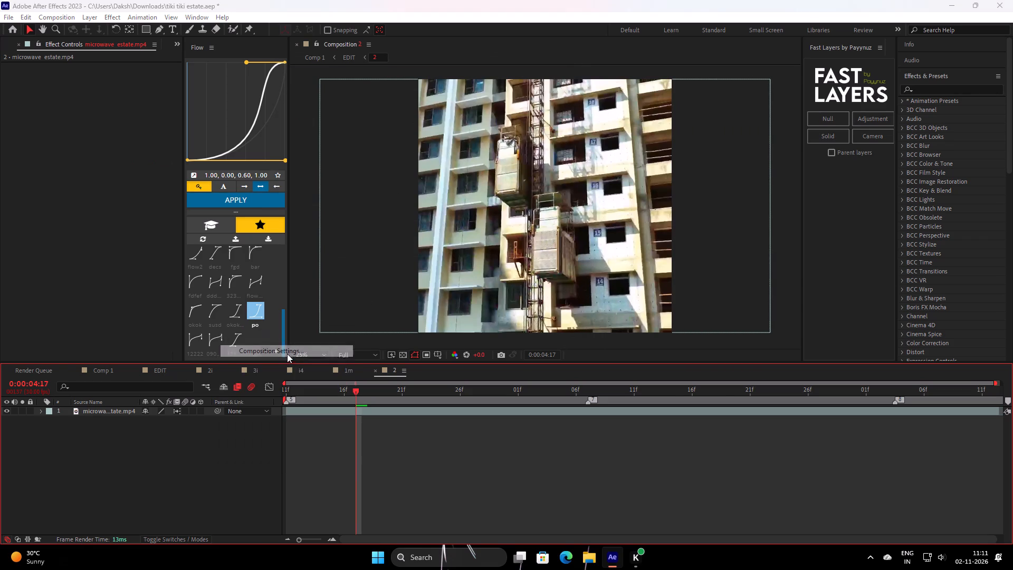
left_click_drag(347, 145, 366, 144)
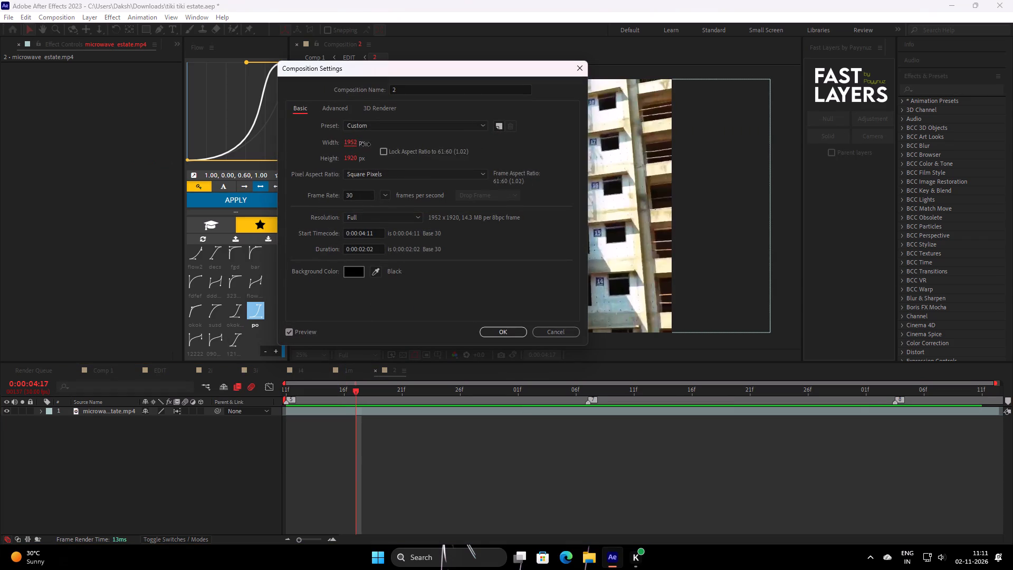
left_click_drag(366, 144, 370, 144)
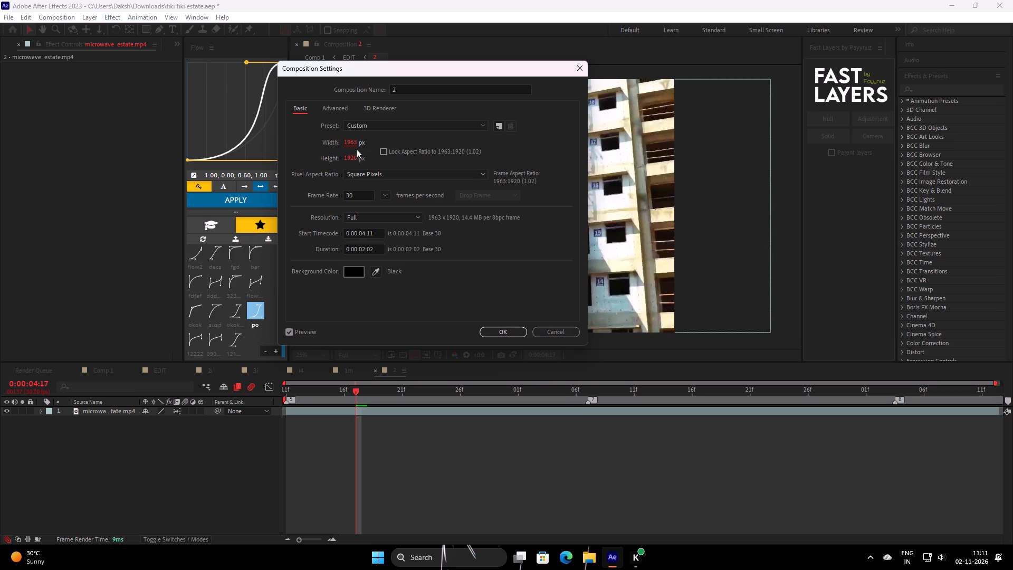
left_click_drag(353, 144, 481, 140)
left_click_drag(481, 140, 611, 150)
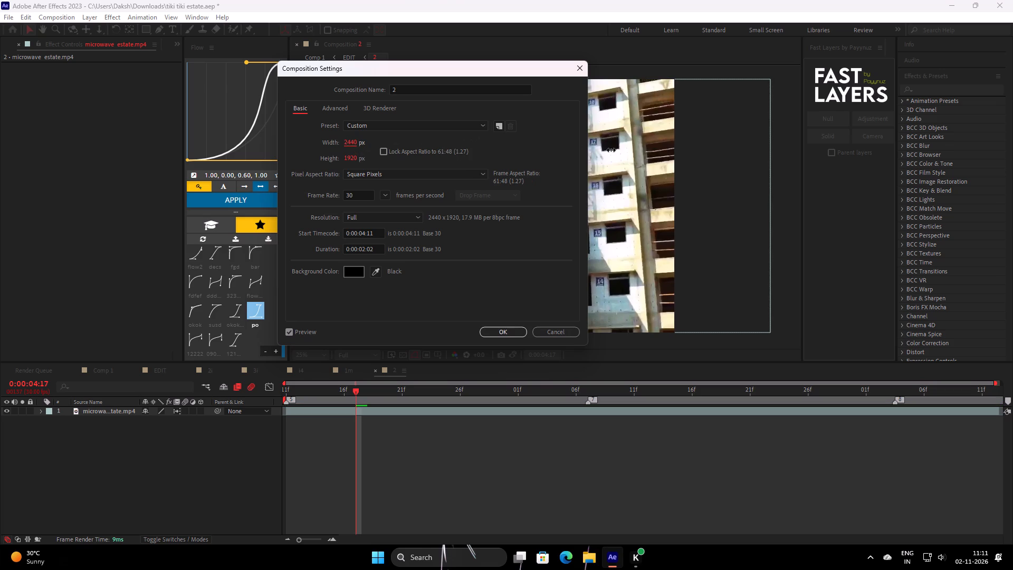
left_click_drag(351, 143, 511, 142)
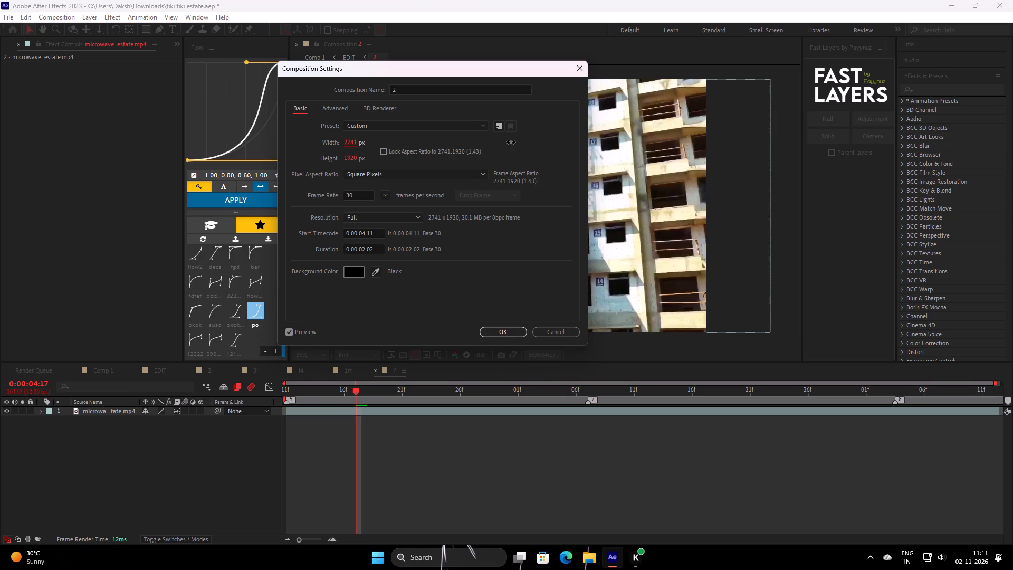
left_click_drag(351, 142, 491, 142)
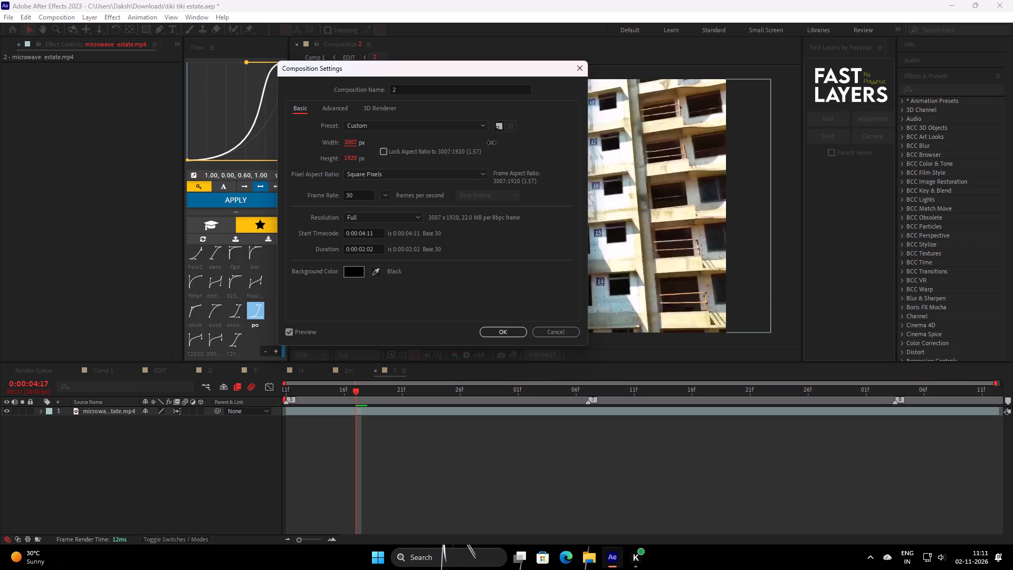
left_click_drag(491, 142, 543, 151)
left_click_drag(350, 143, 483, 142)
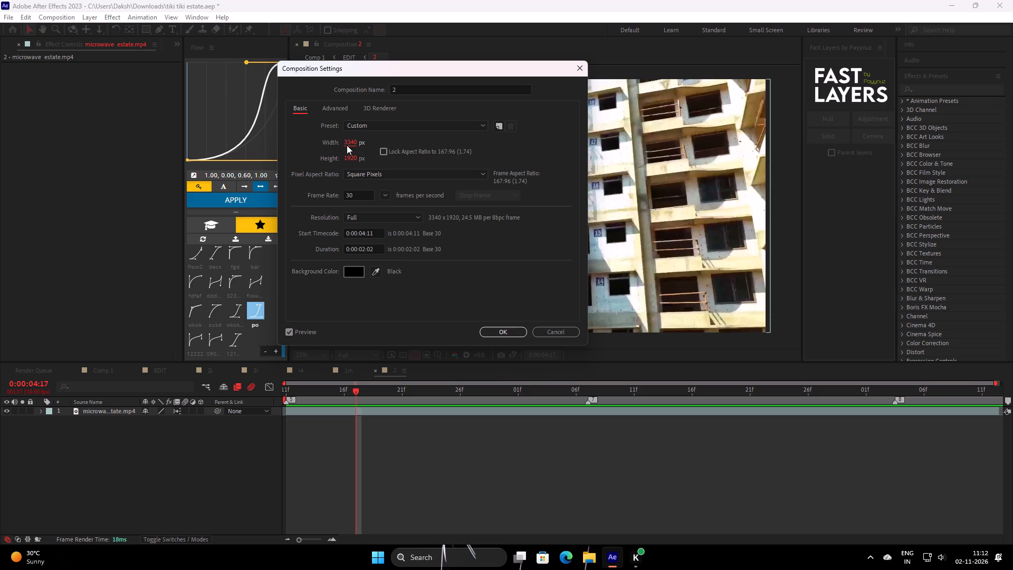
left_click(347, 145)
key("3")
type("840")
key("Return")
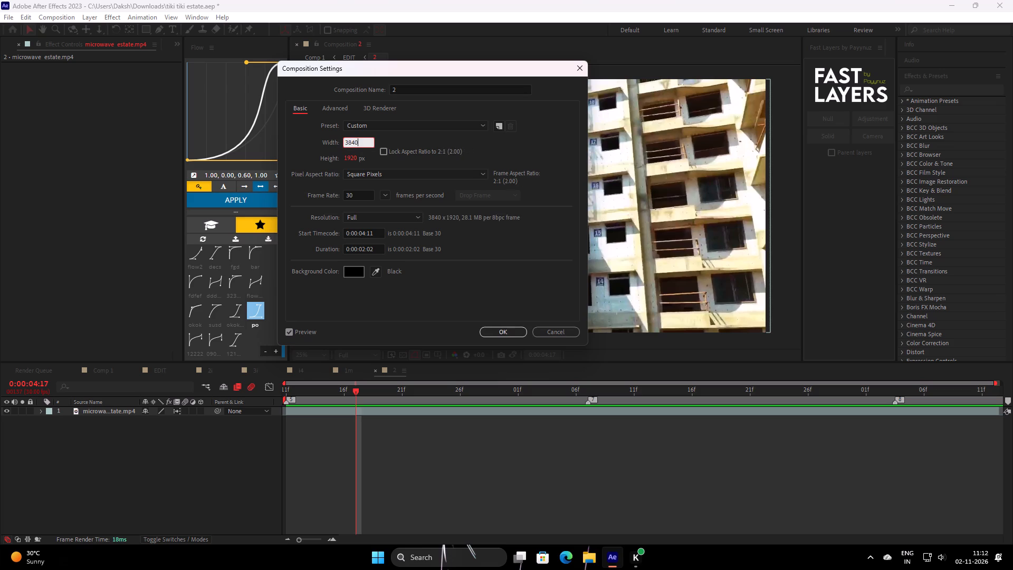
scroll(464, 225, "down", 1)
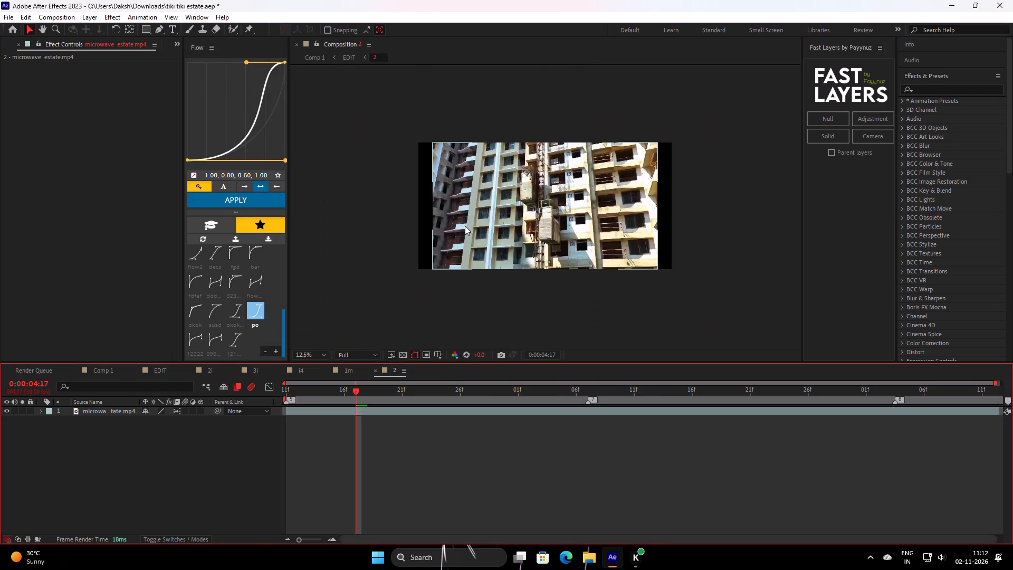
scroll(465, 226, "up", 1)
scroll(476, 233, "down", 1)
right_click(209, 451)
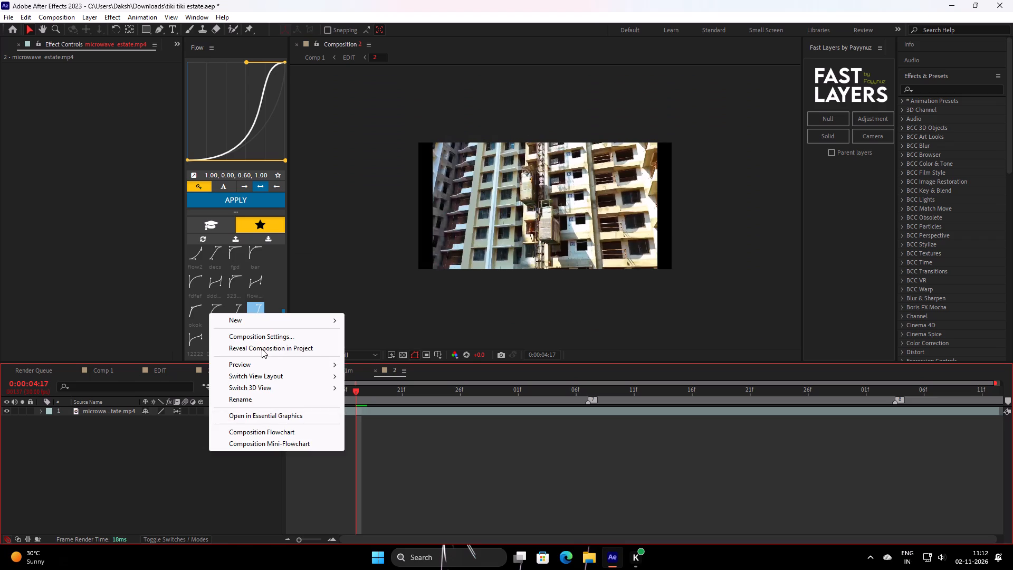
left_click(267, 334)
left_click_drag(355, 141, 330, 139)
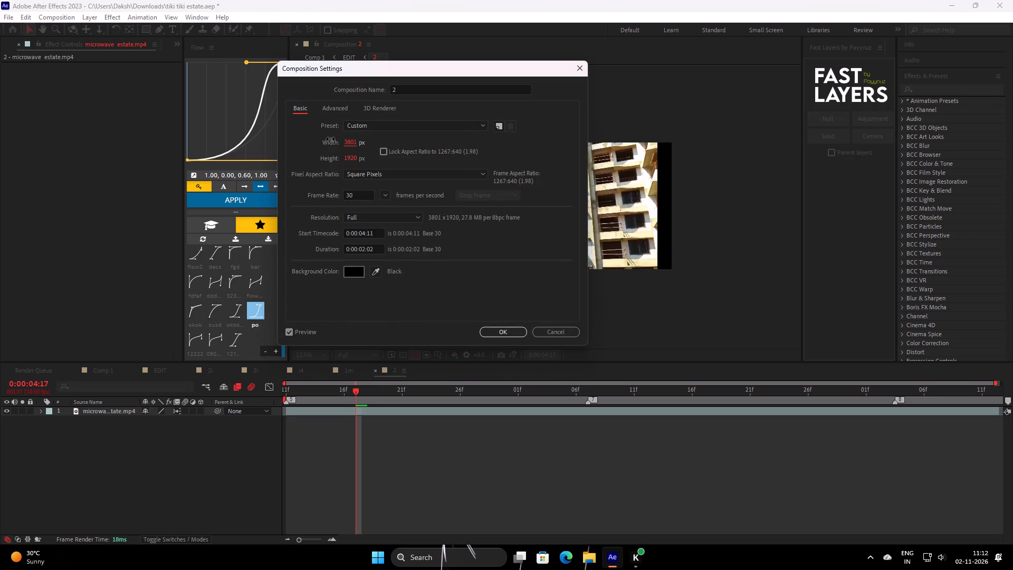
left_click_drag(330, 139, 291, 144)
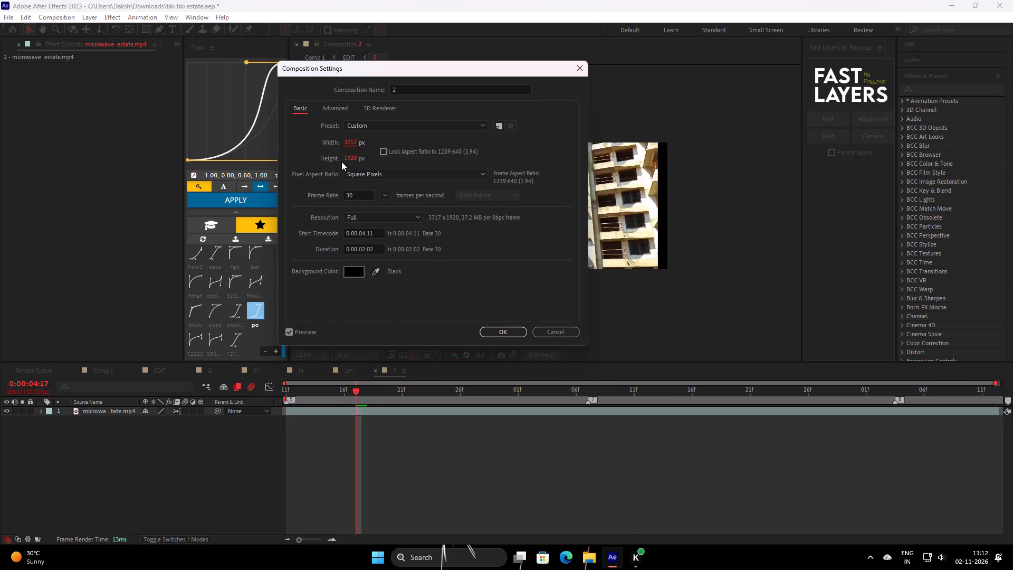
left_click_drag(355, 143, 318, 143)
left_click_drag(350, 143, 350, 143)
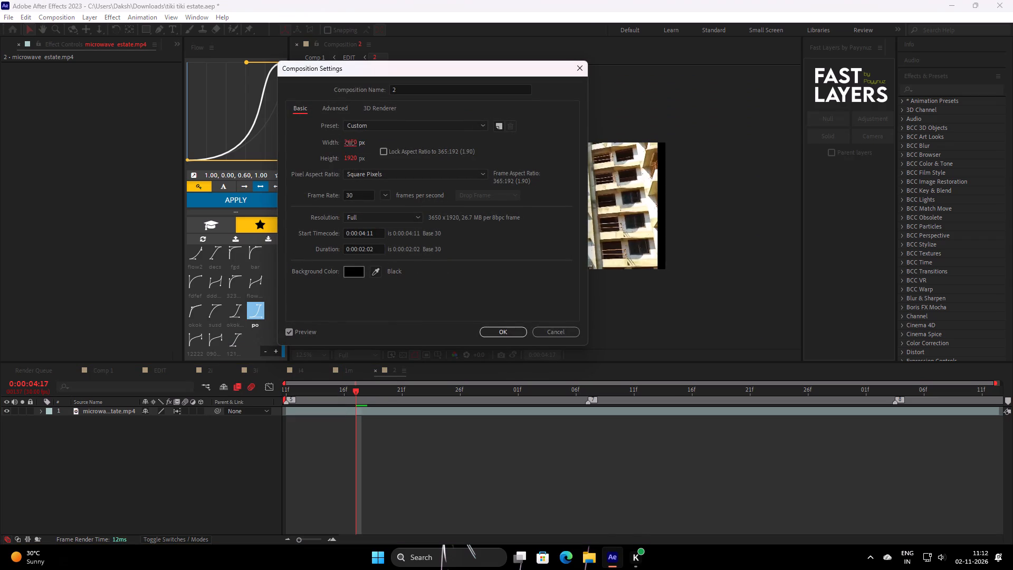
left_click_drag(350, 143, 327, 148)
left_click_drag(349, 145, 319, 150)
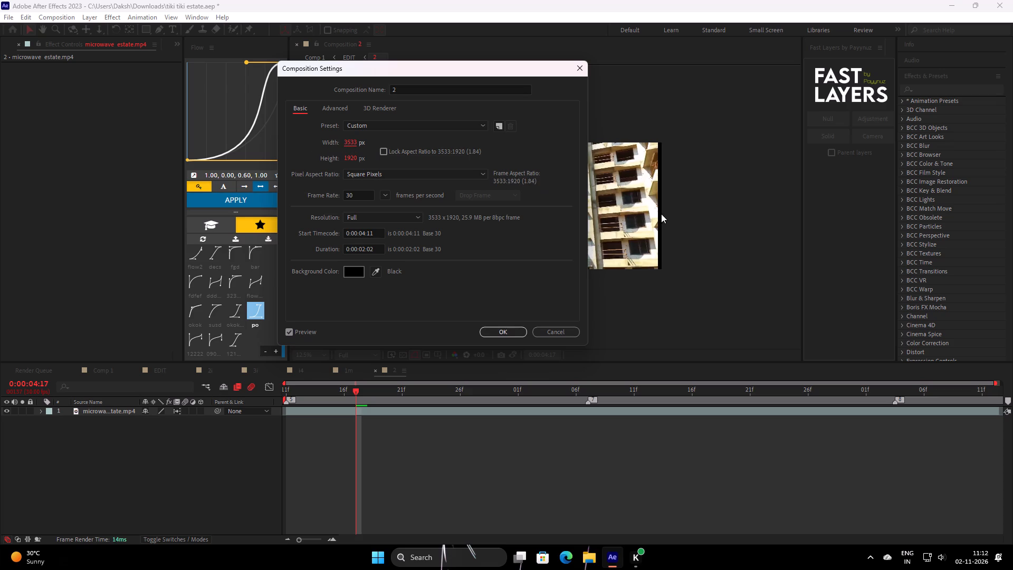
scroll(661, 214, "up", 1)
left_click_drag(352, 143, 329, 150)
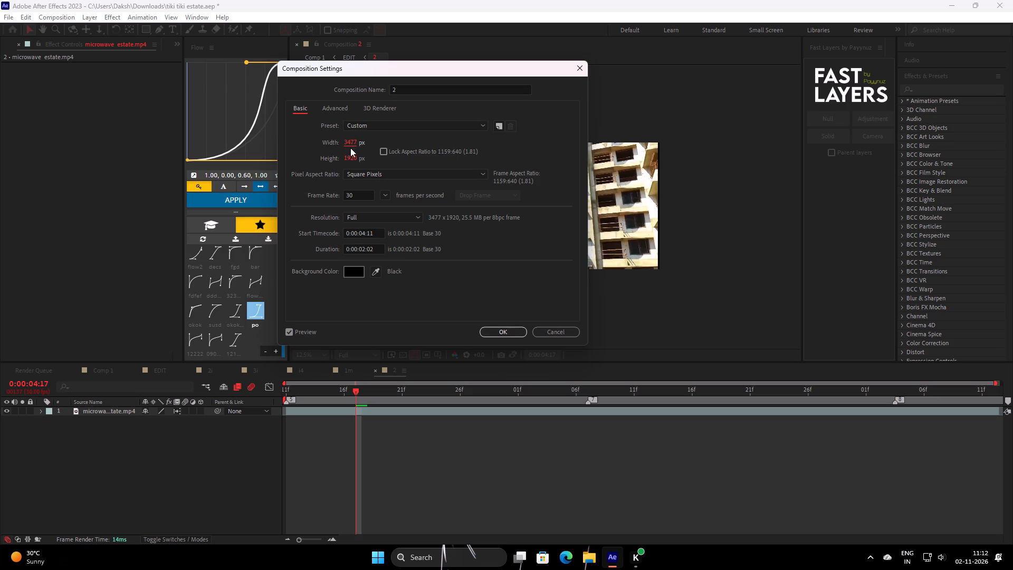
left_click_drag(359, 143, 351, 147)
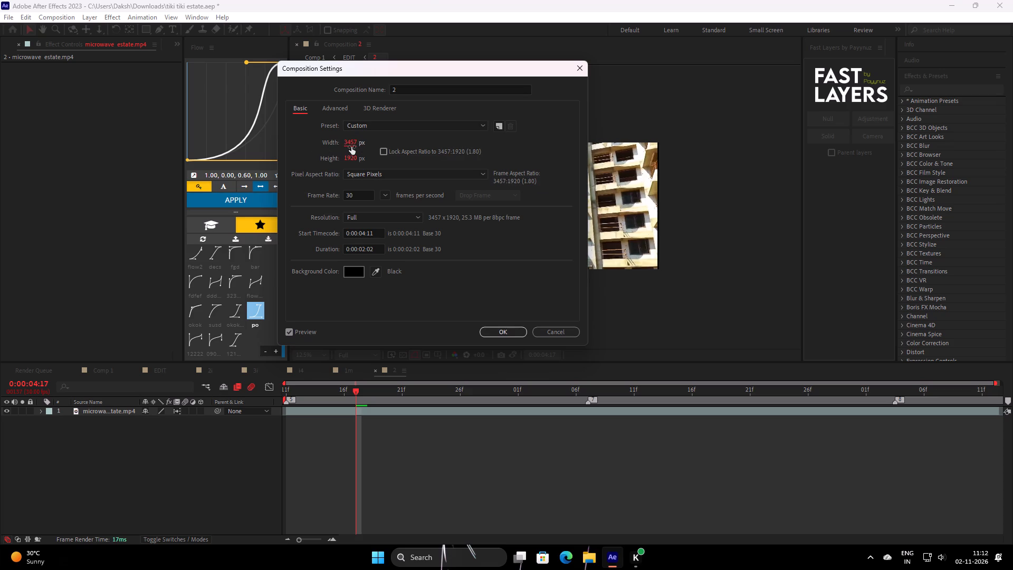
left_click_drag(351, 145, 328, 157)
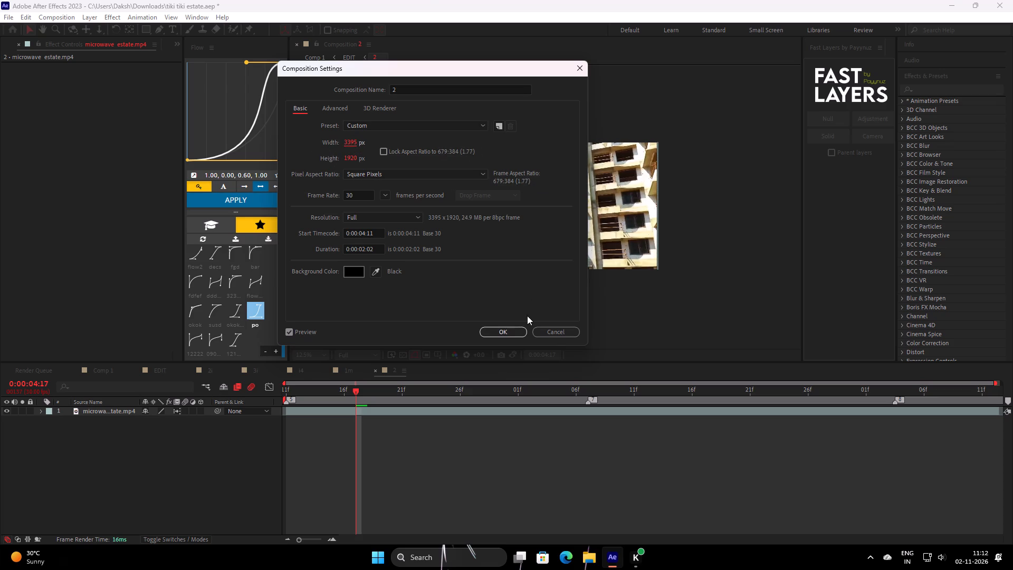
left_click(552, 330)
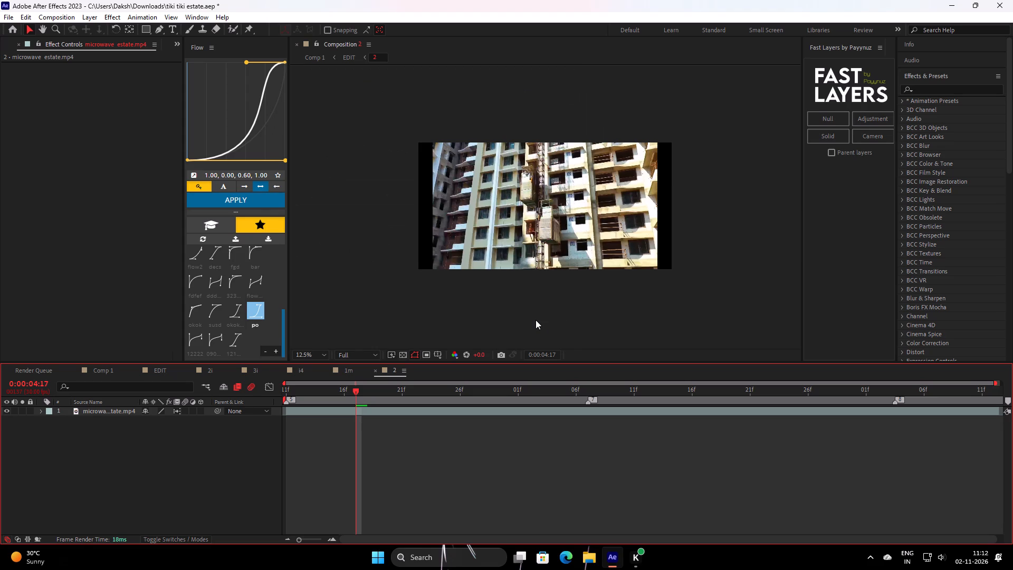
Return to EDIT and undo comp 2's width changes, the deletion of the orange 1m layers and the edits just before it.
left_click(165, 370)
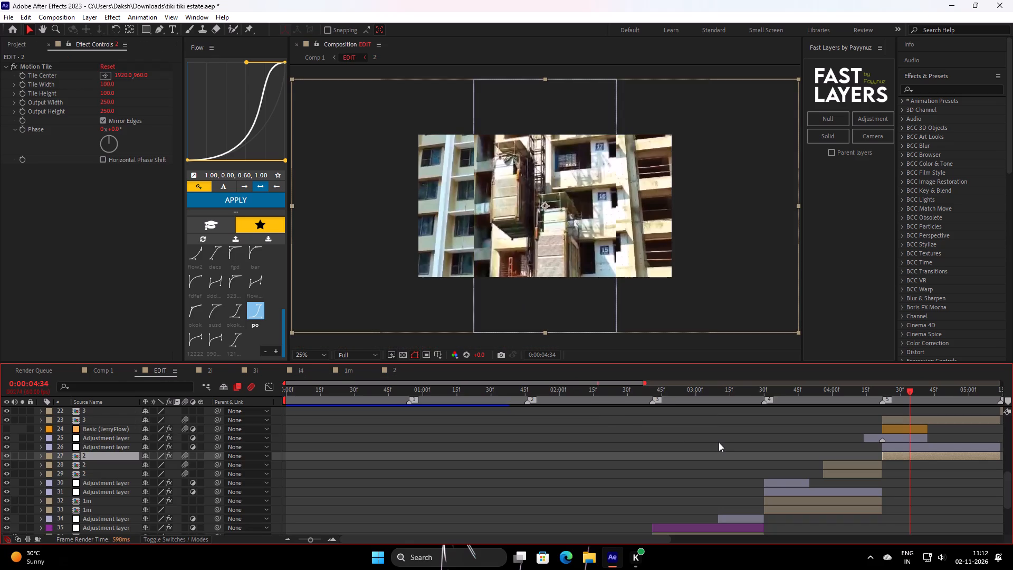
key("ctrl+z")
key("ctrl+z")
key("ctrl+z")
key("ctrl+z")
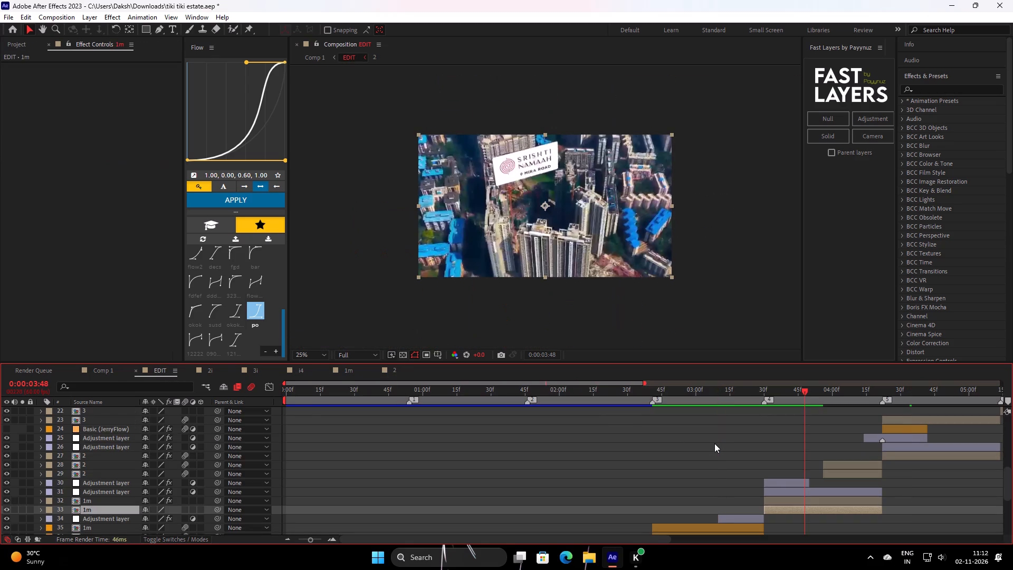
key("ctrl+z")
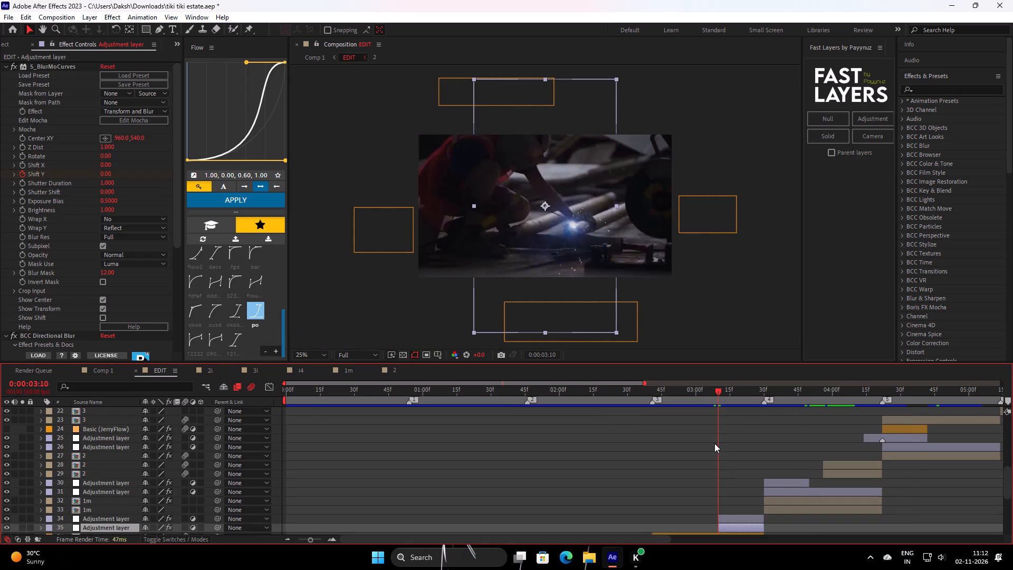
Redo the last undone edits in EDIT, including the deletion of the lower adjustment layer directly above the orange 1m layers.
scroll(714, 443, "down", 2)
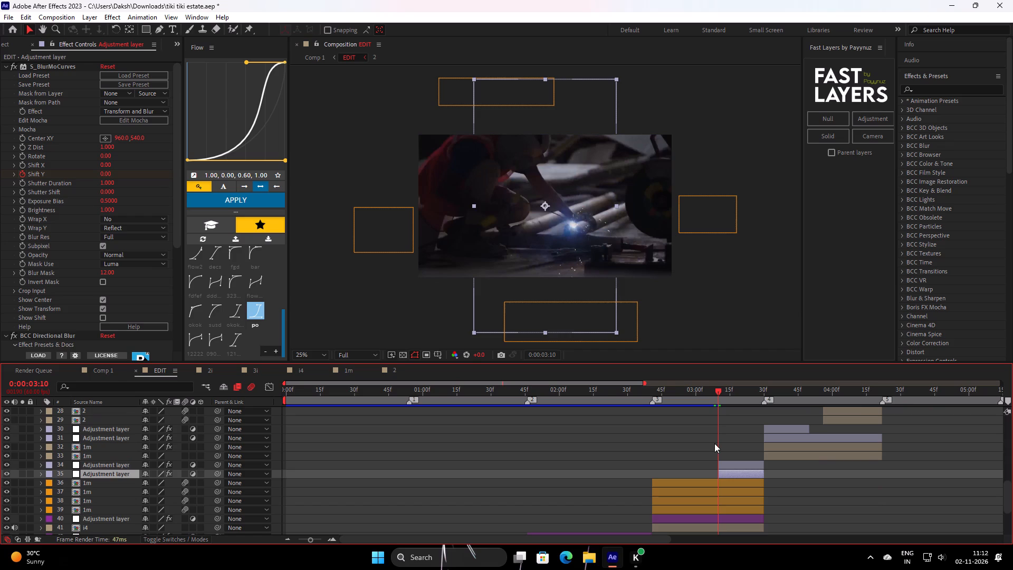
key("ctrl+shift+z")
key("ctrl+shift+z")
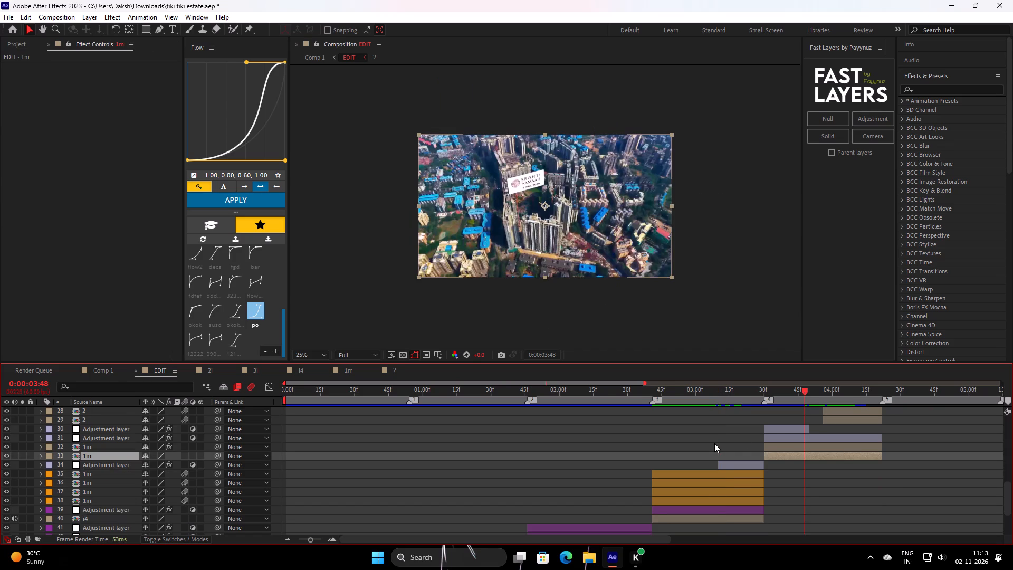
Play EDIT from the start and scrub between about 0:00:02:44 and 0:00:03:52 to examine the welding-to-aerial transition and its 1m overlays.
left_click_drag(802, 395, 672, 462)
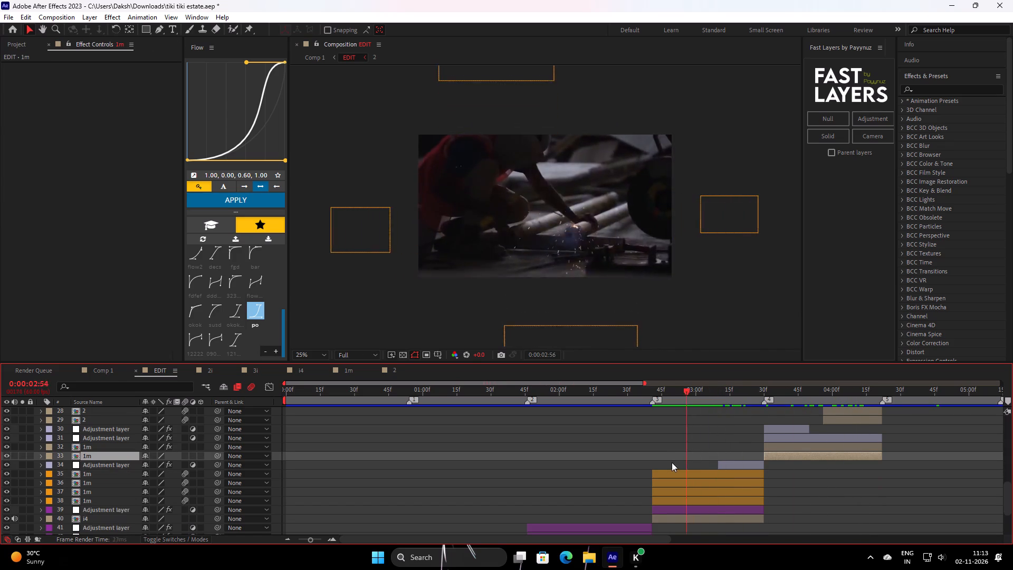
left_click_drag(672, 462, 804, 435)
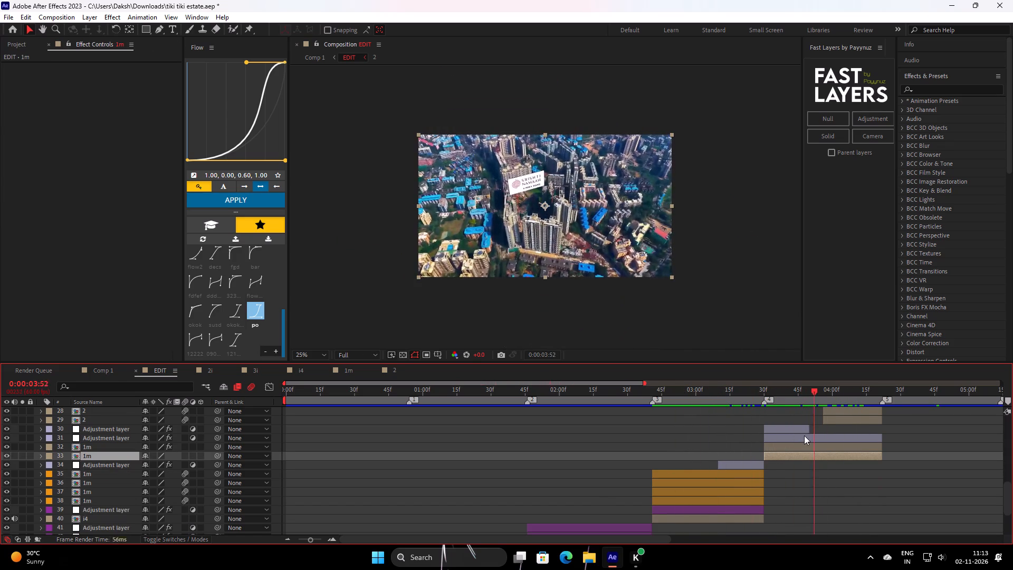
left_click_drag(804, 435, 801, 443)
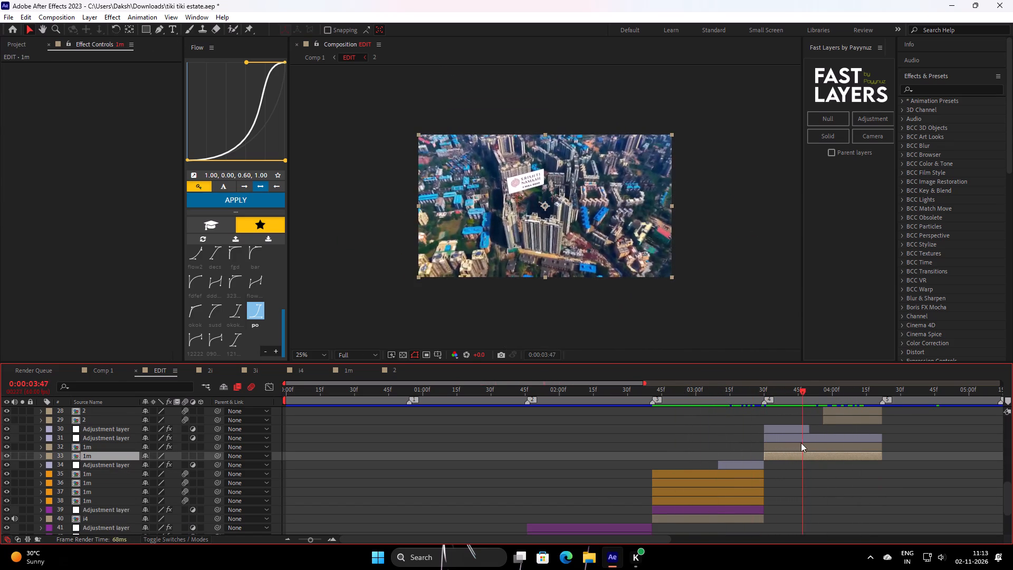
left_click_drag(801, 443, 241, 462)
key("space")
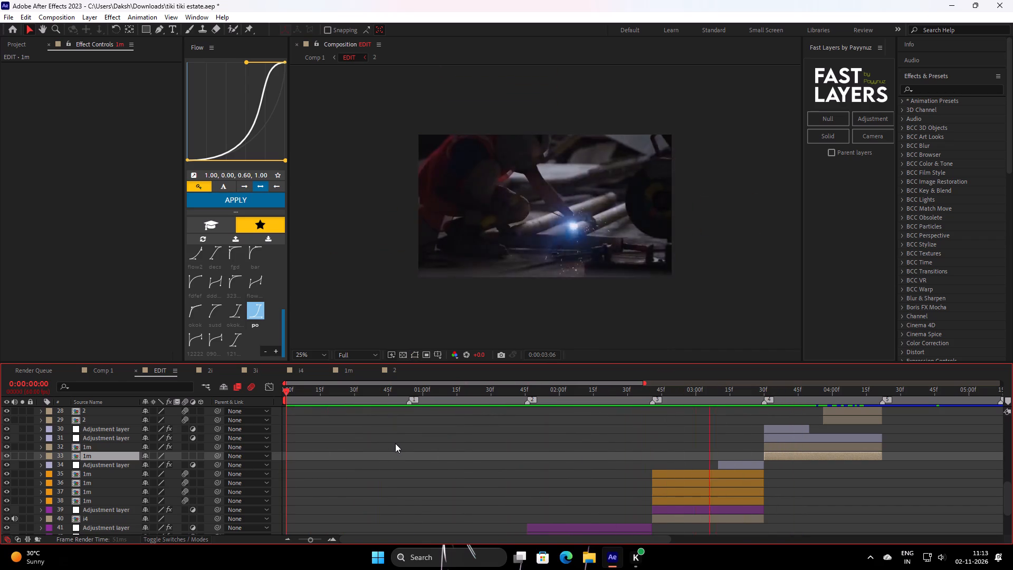
key("space")
left_click_drag(782, 395, 660, 457)
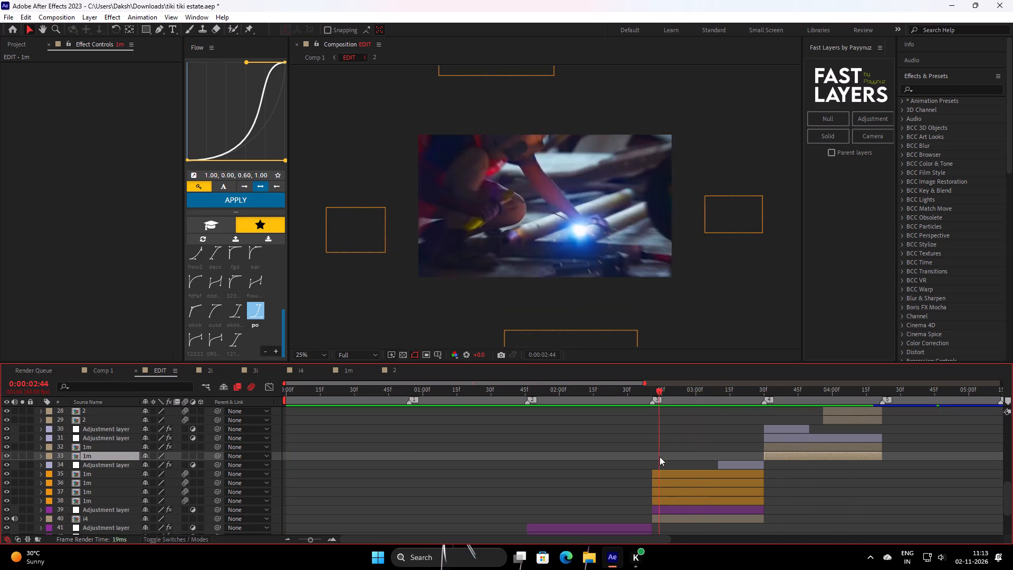
left_click_drag(660, 457, 746, 435)
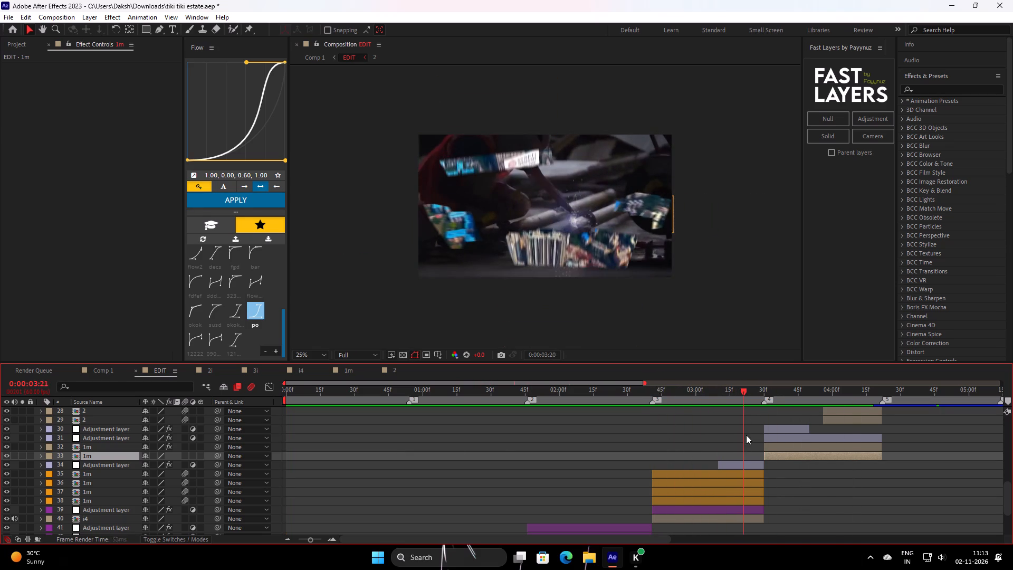
left_click_drag(746, 435, 775, 430)
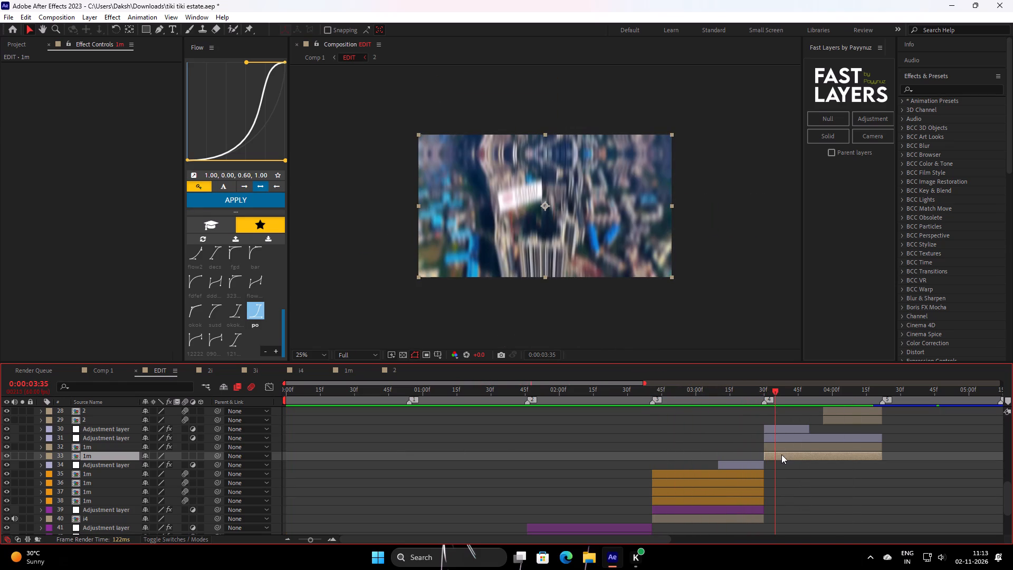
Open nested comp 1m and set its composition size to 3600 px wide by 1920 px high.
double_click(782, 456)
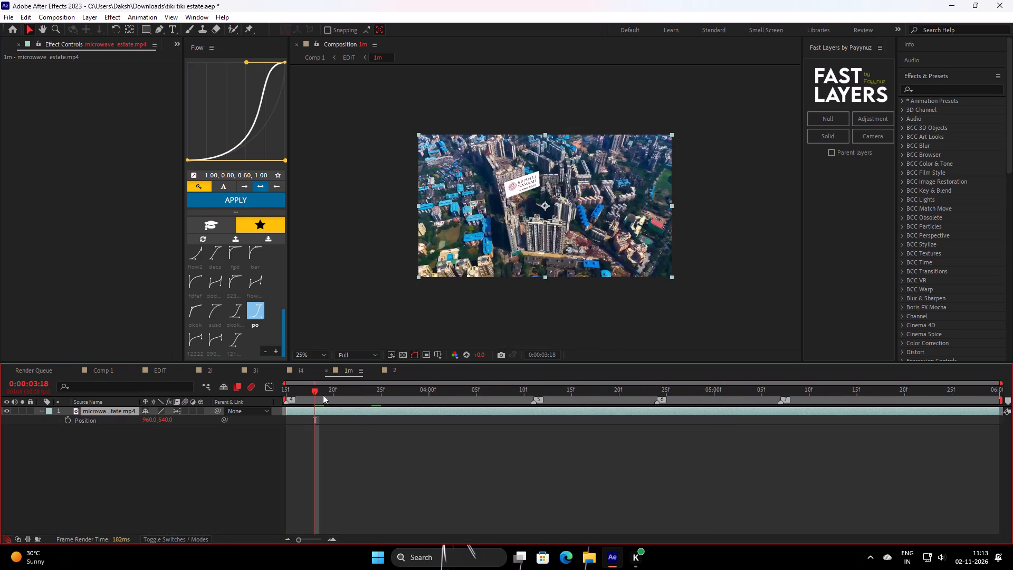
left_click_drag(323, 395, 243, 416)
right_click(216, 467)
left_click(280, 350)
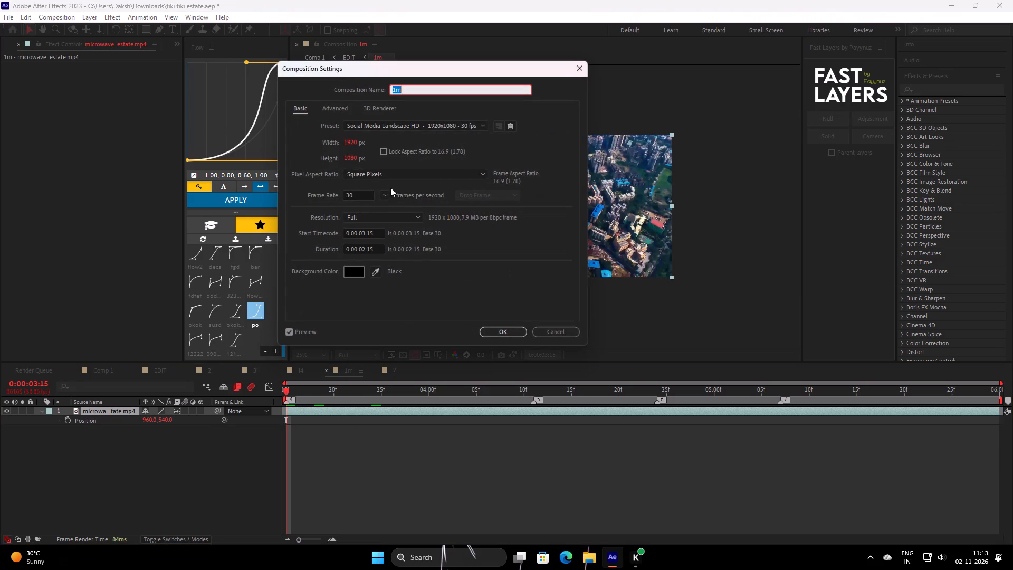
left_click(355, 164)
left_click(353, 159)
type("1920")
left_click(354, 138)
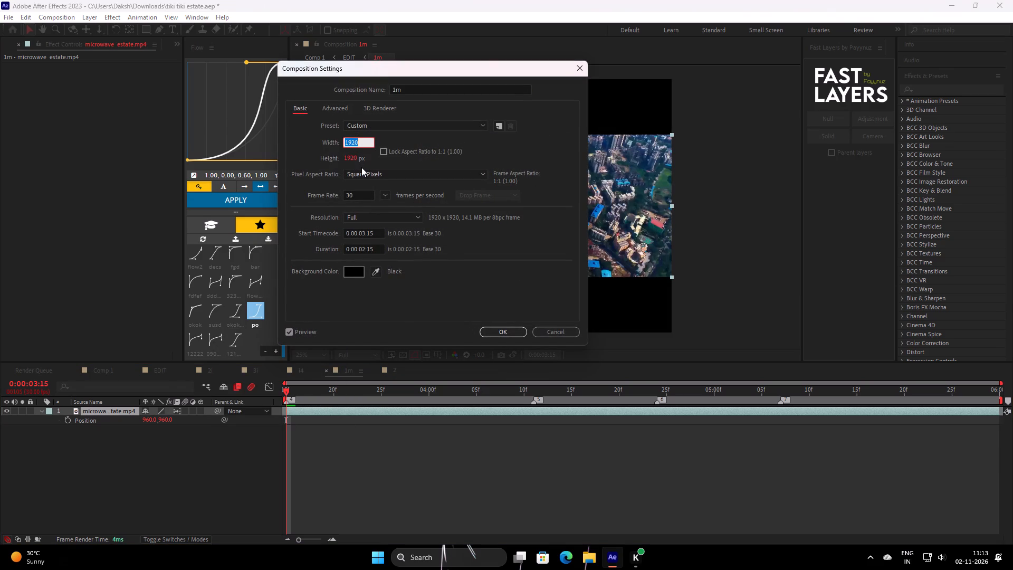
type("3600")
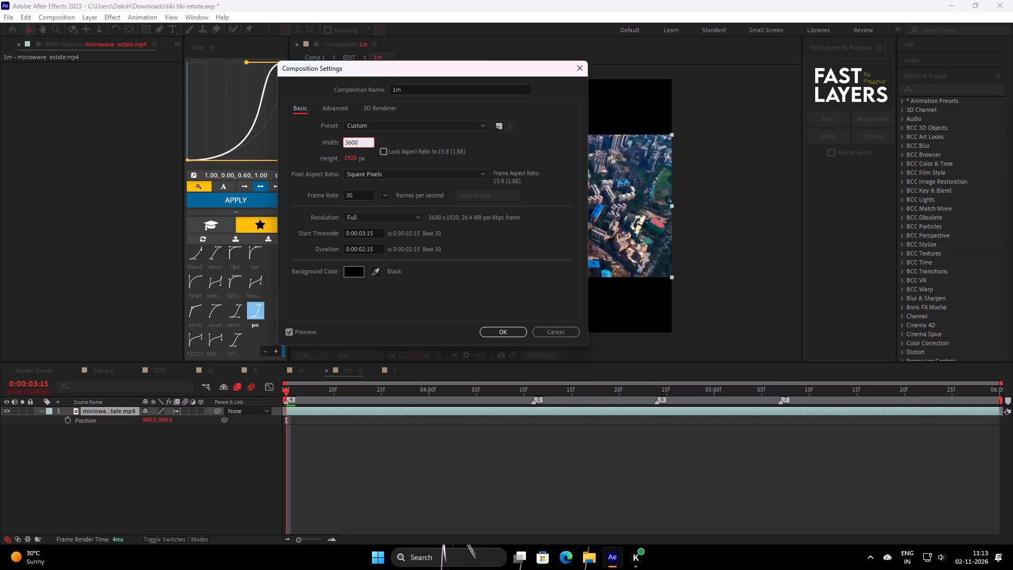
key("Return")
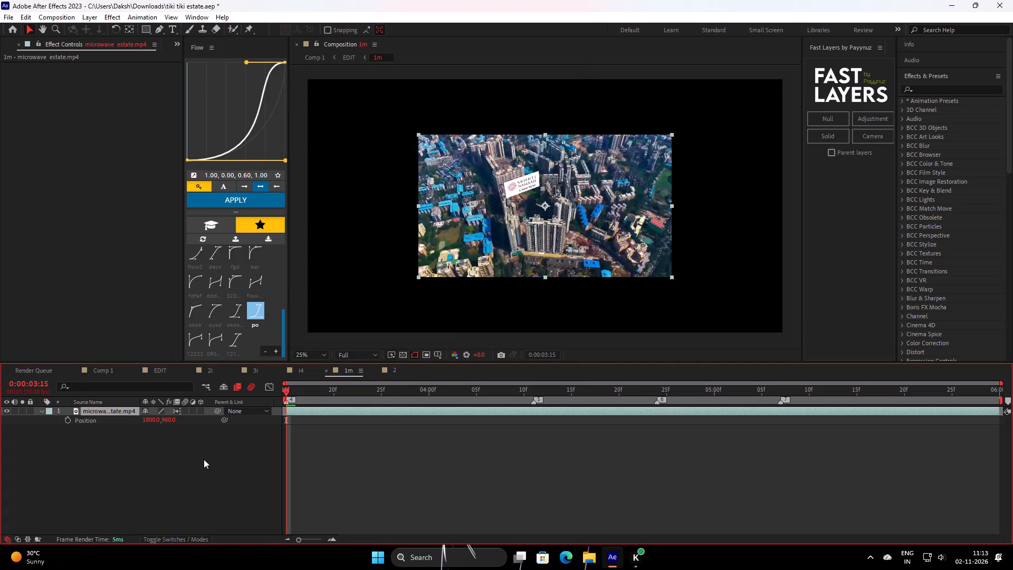
Undo the 1m resize and the edits before it, back to the 1080x1920 portrait version of comp 1m.
key("ctrl+z")
key("ctrl+z")
key("ctrl+z")
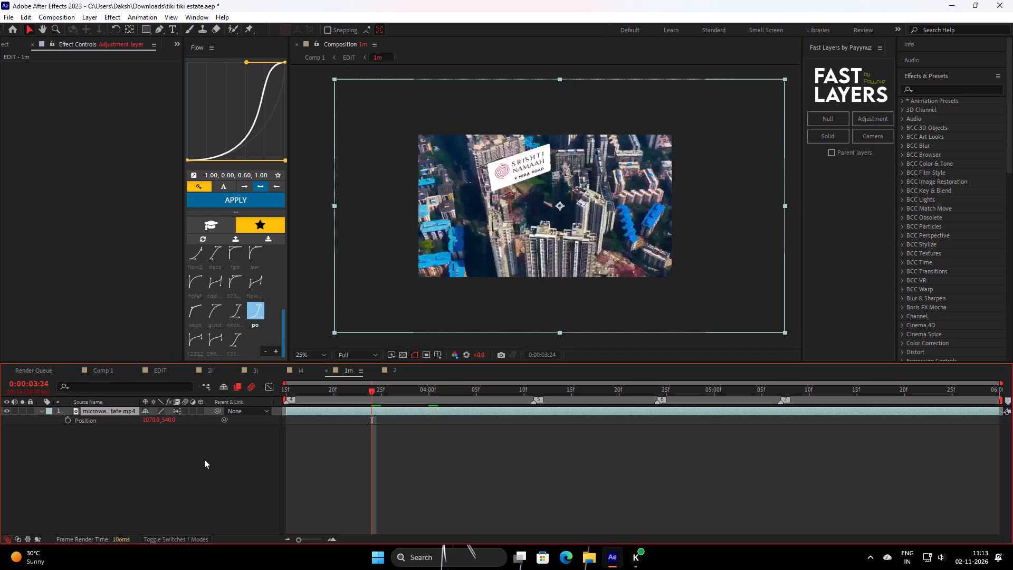
key("ctrl+z")
key("ctrl+z")
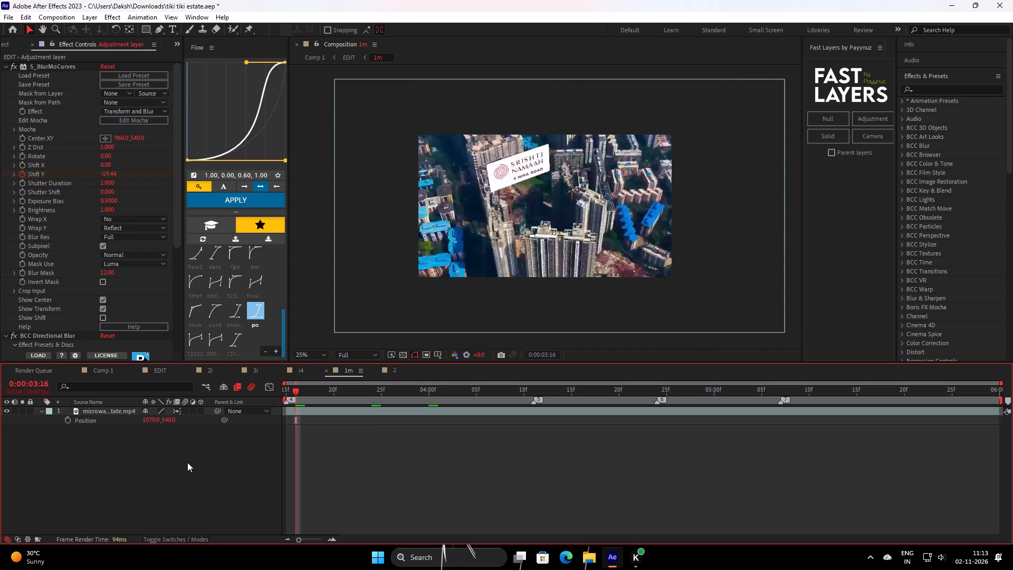
key("ctrl+z")
key("ctrl+z")
key("ctrl+z")
key("ctrl+z")
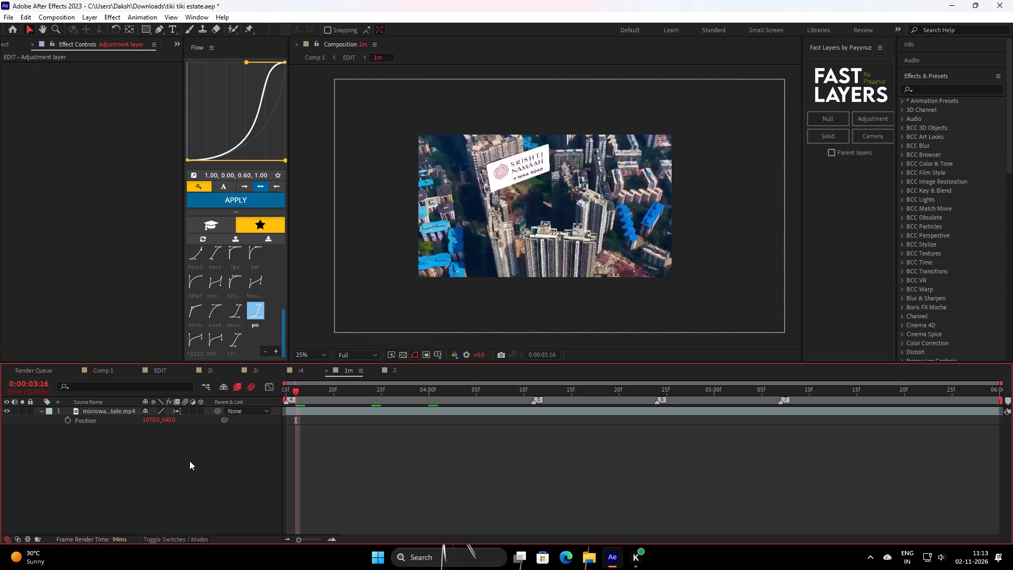
key("ctrl+z")
key("ctrl+z")
key("ctrl+z")
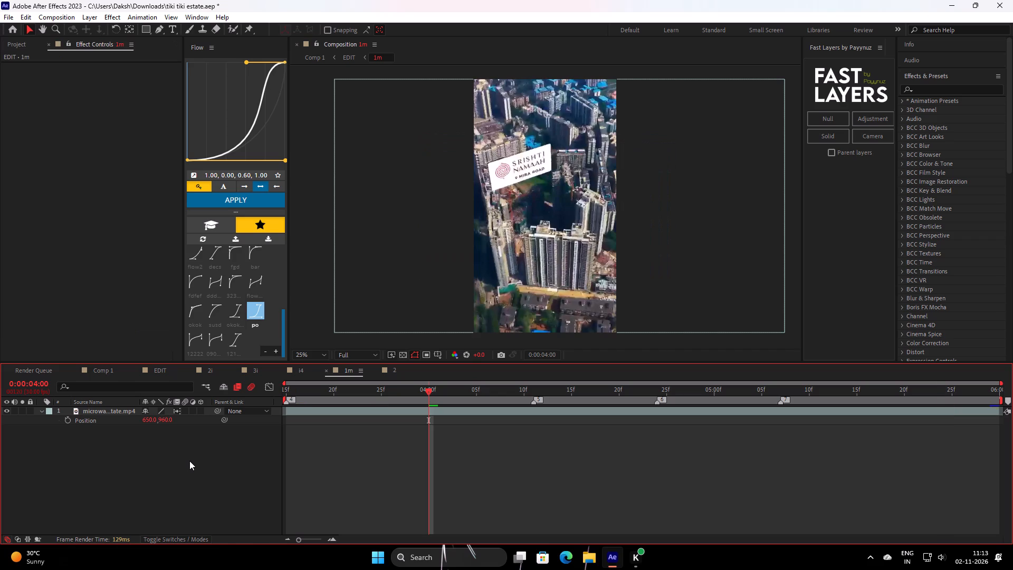
Set comp 1m's width to 3600 px in its composition settings, keeping the 1920 px height.
right_click(187, 474)
left_click(271, 360)
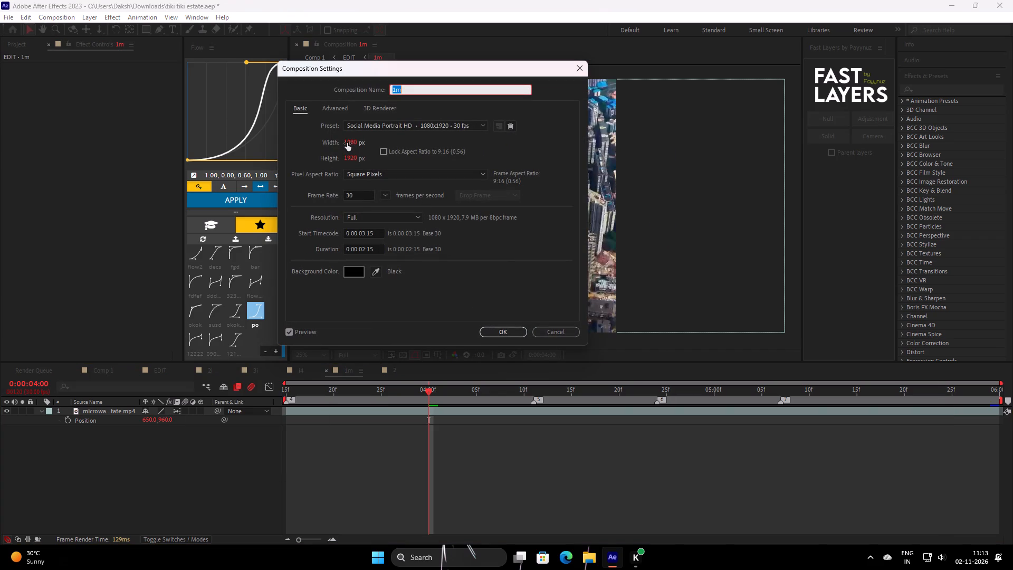
left_click(347, 143)
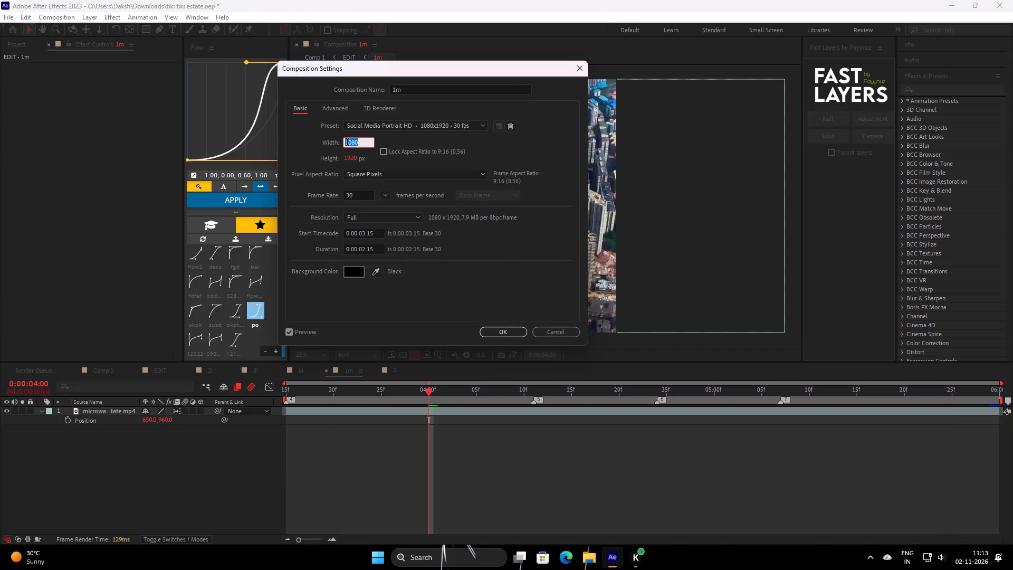
type("3600")
key("Return")
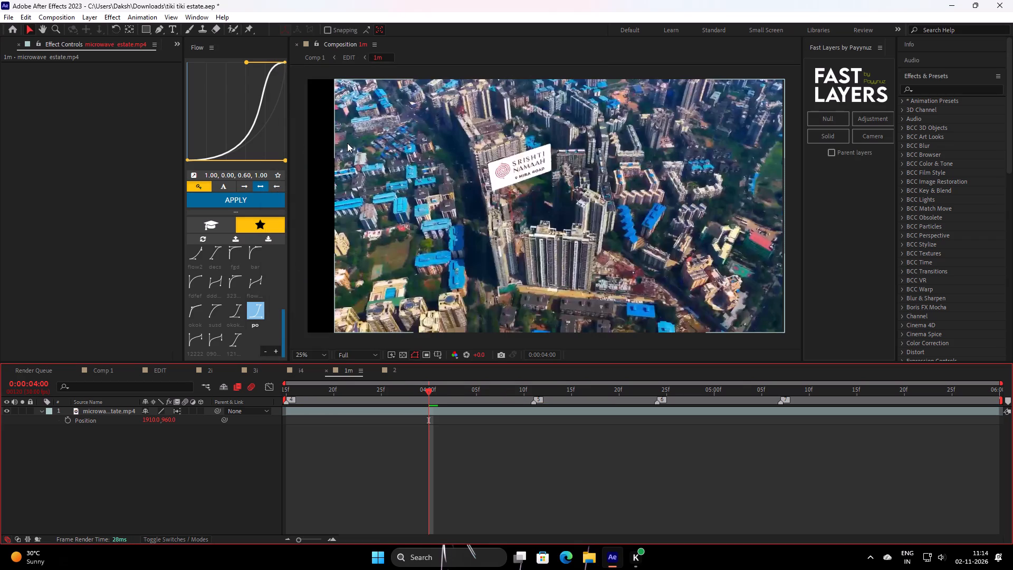
Center the microwave estate footage layer in the 1m frame, at position 1800, 960.
scroll(740, 171, "down", 1)
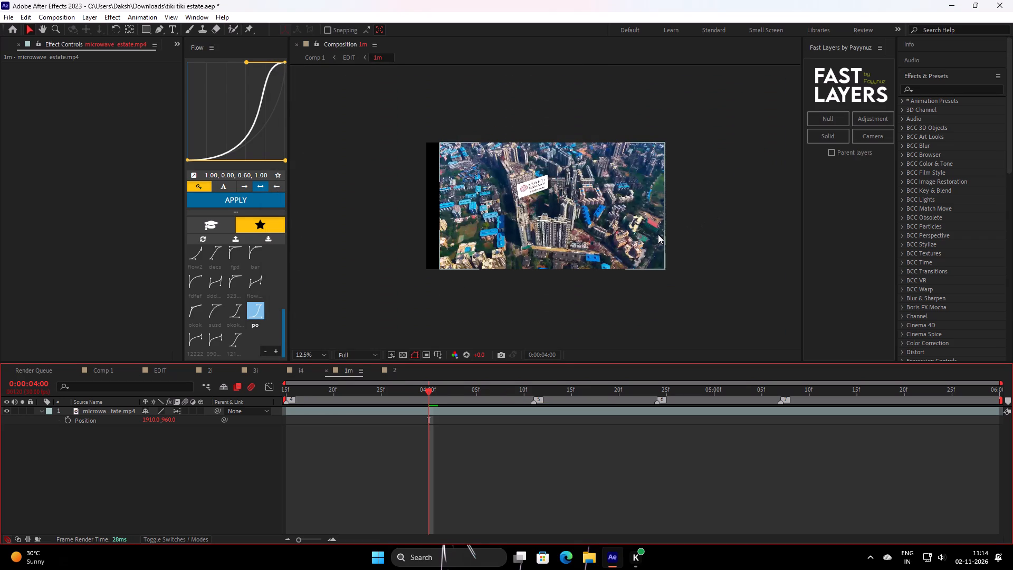
right_click(513, 408)
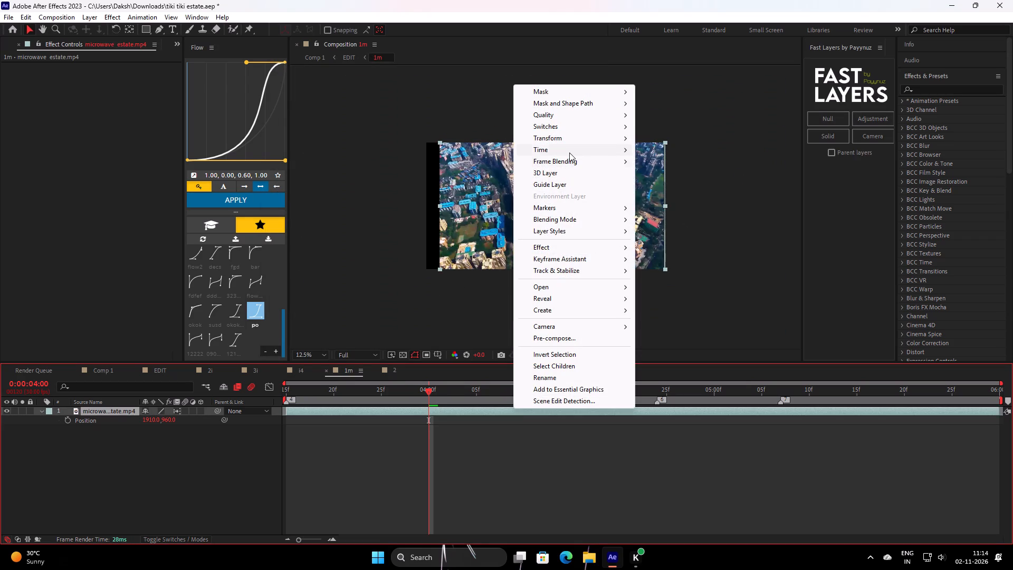
left_click(476, 457)
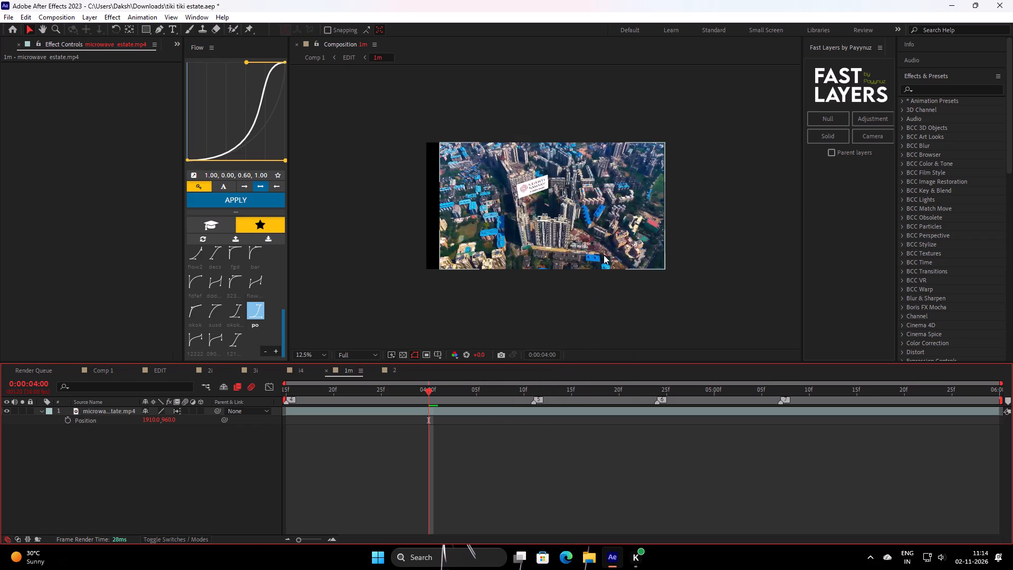
right_click(449, 413)
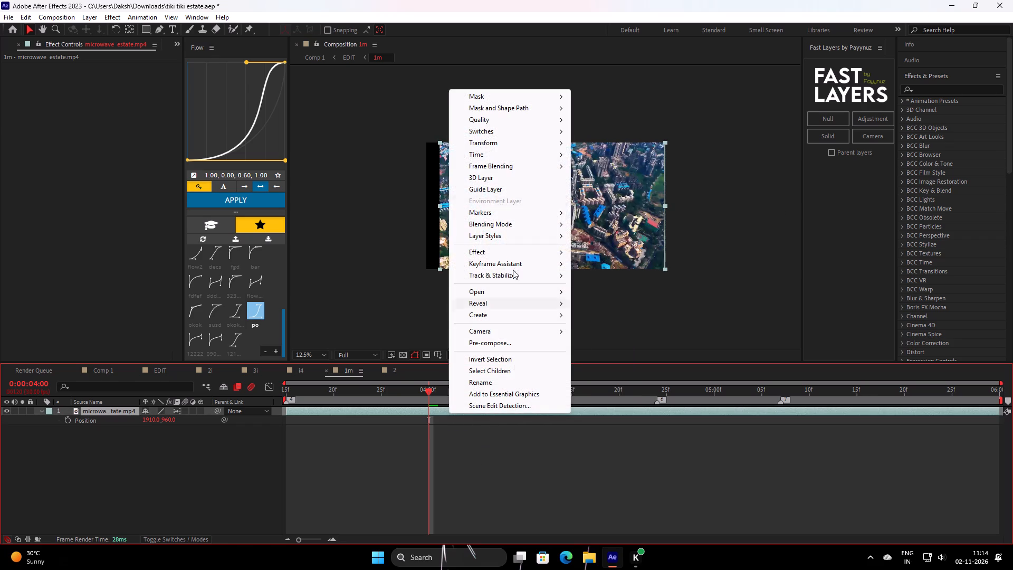
left_click(505, 142)
left_click(639, 308)
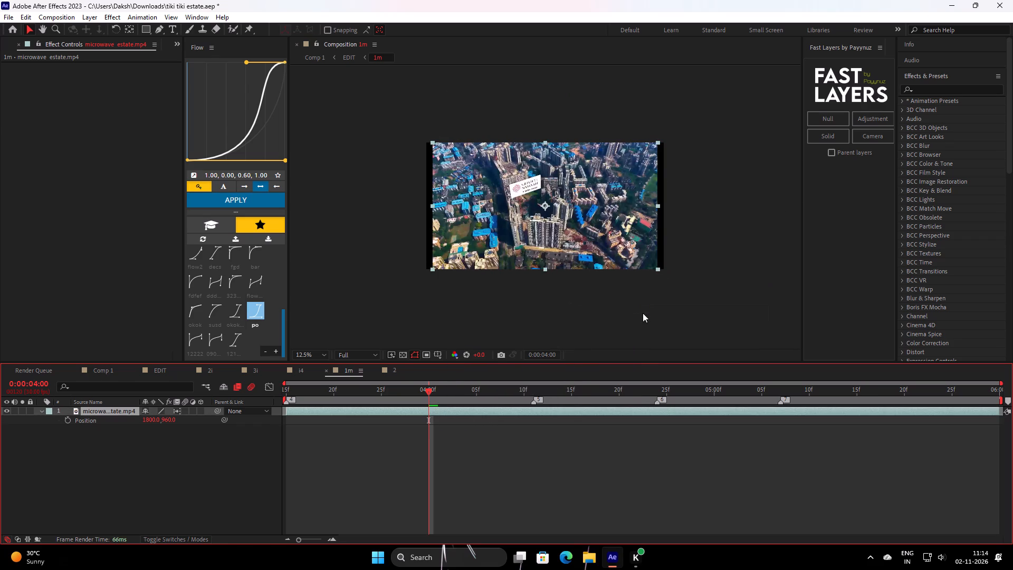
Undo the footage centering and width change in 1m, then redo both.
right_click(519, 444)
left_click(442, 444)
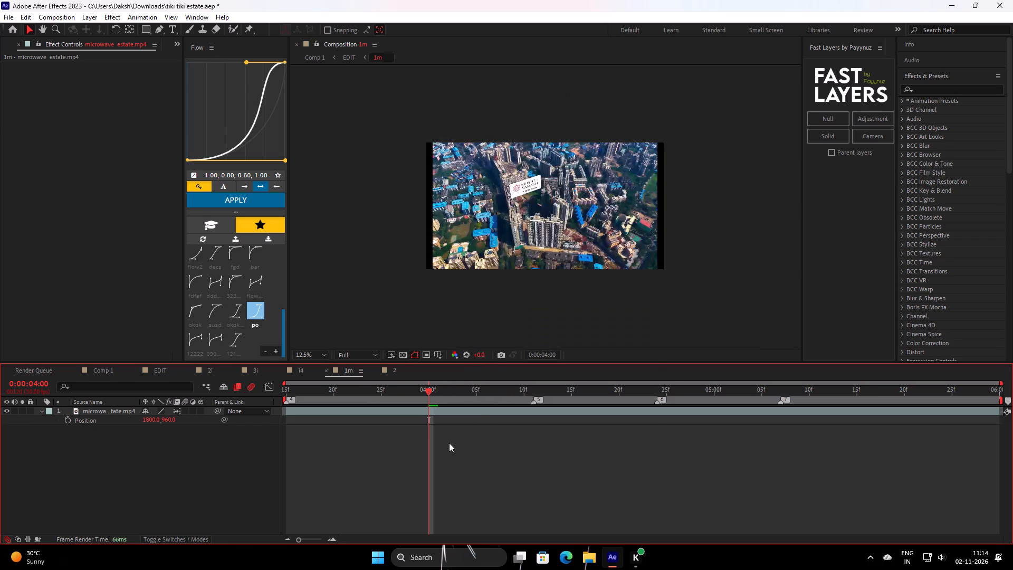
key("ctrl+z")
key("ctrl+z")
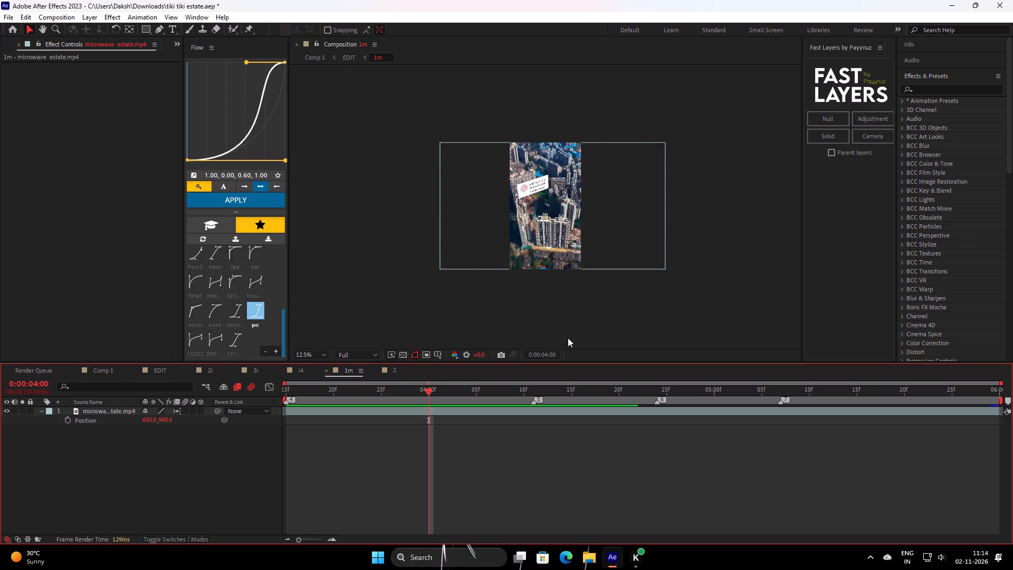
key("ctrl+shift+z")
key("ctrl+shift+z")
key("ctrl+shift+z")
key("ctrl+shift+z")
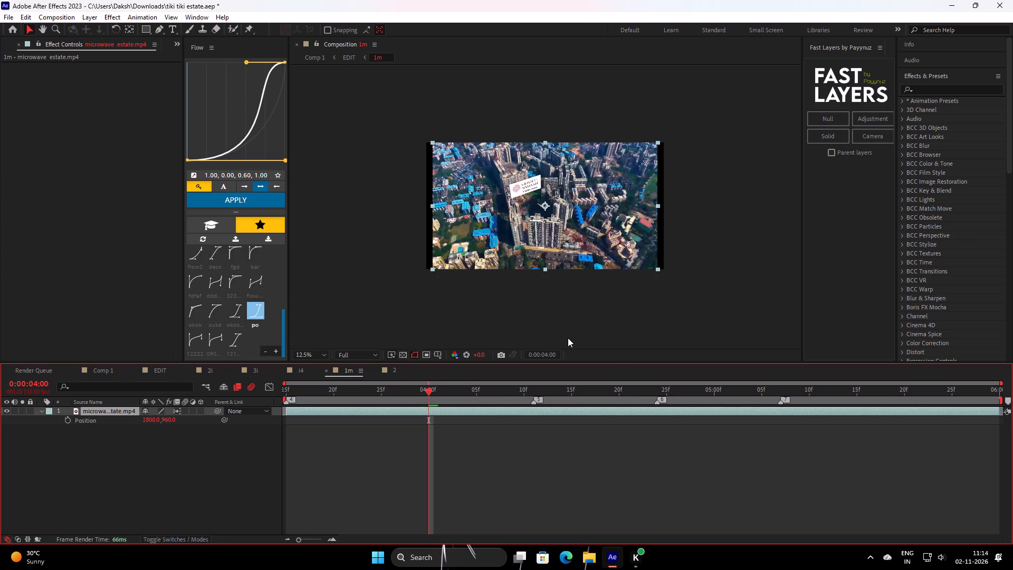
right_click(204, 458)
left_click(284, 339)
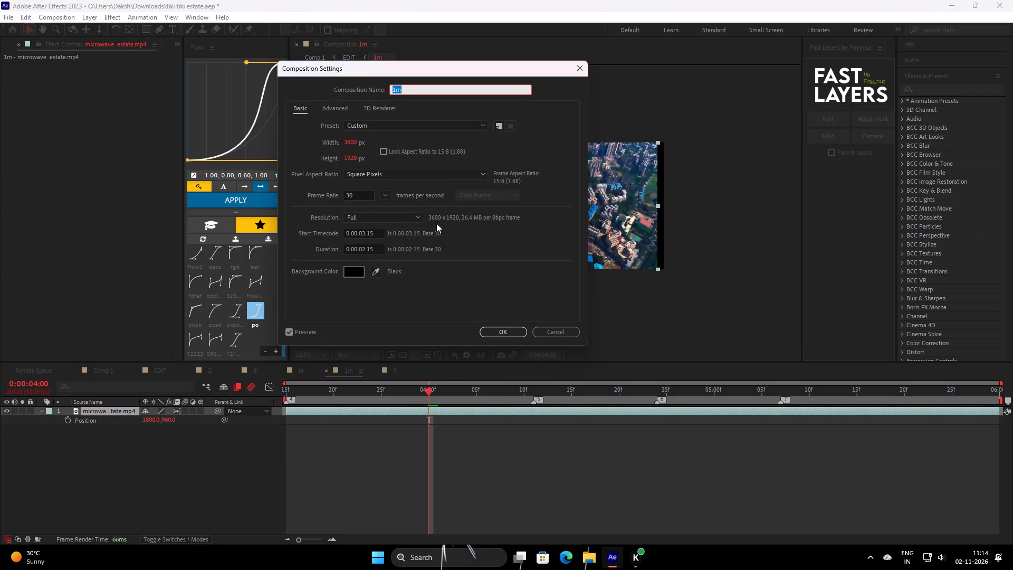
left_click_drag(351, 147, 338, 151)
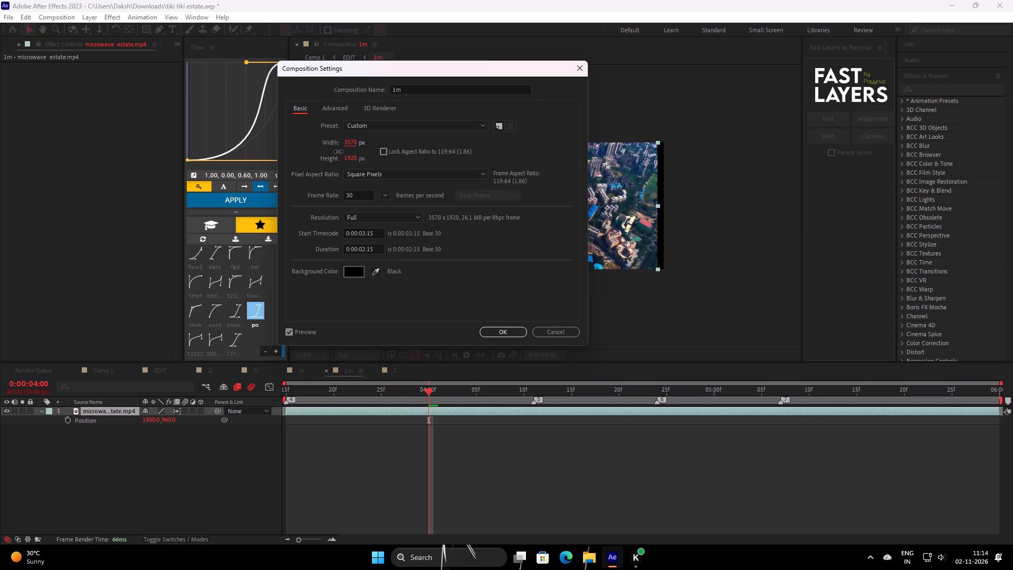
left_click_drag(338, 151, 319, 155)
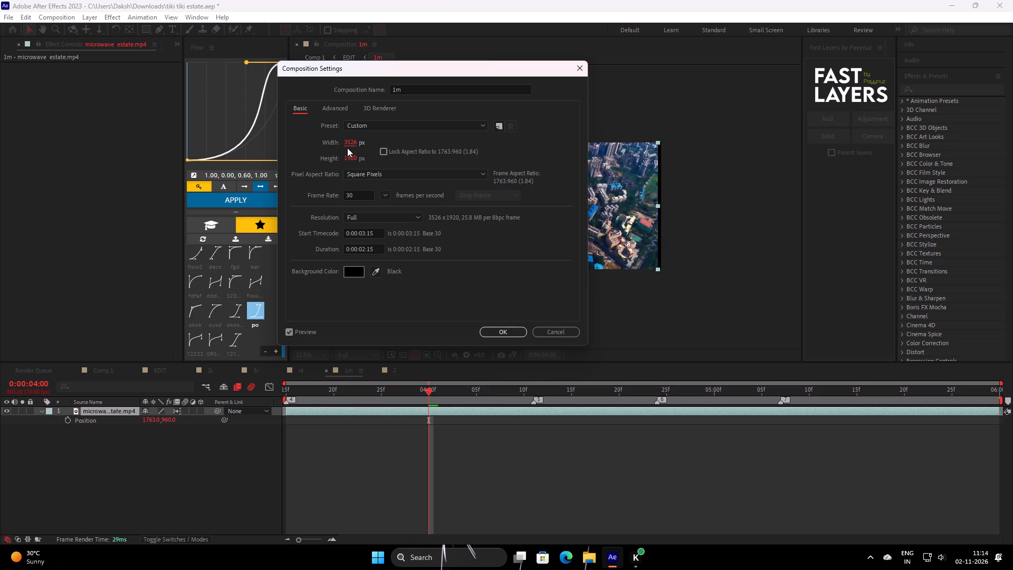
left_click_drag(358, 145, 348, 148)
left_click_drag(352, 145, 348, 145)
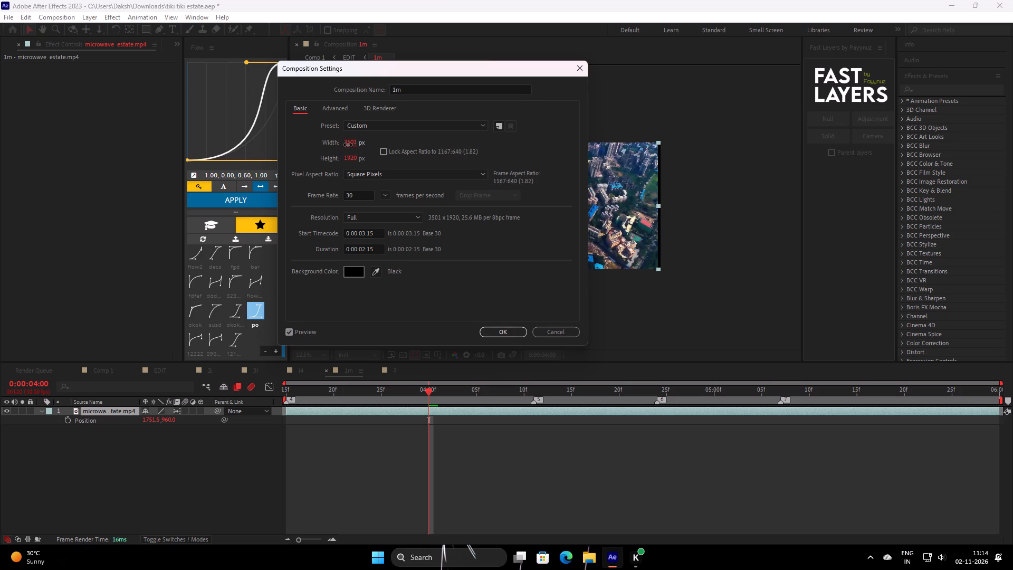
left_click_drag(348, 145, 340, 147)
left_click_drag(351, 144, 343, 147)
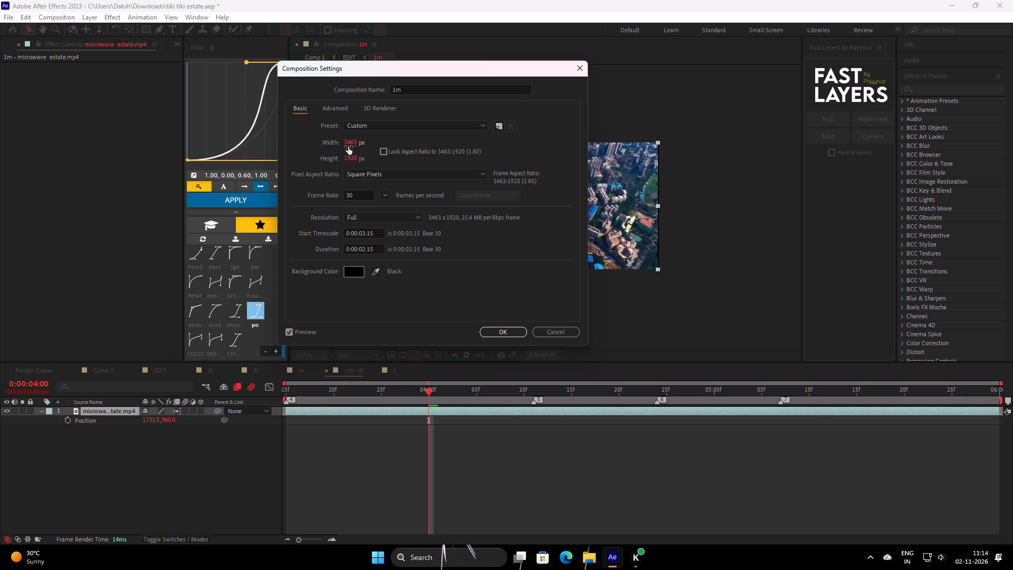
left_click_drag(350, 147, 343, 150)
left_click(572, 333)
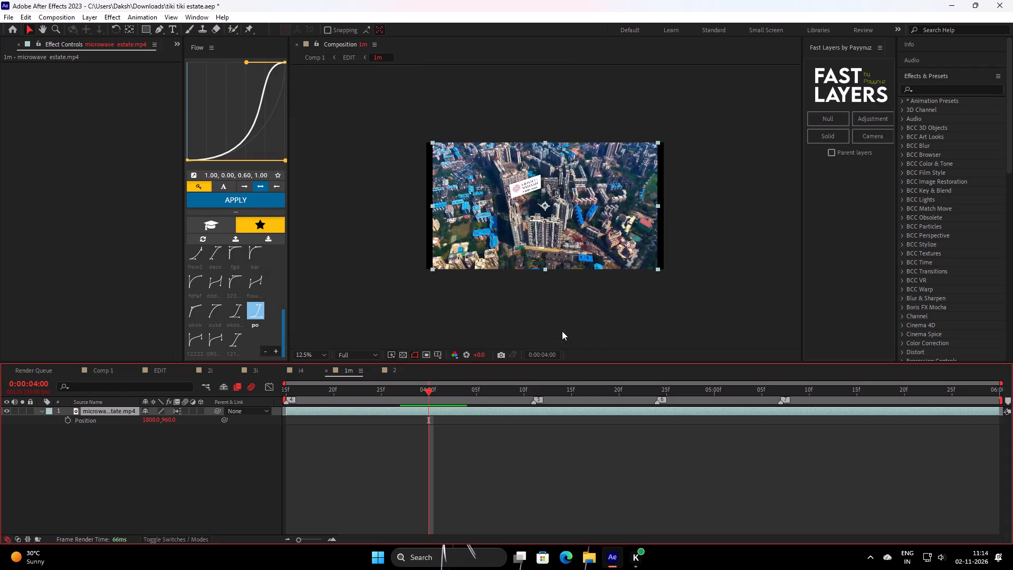
Reduce comp 1m's width to about 3480 px in its composition settings, keeping the 1920 px height.
right_click(195, 476)
left_click(305, 361)
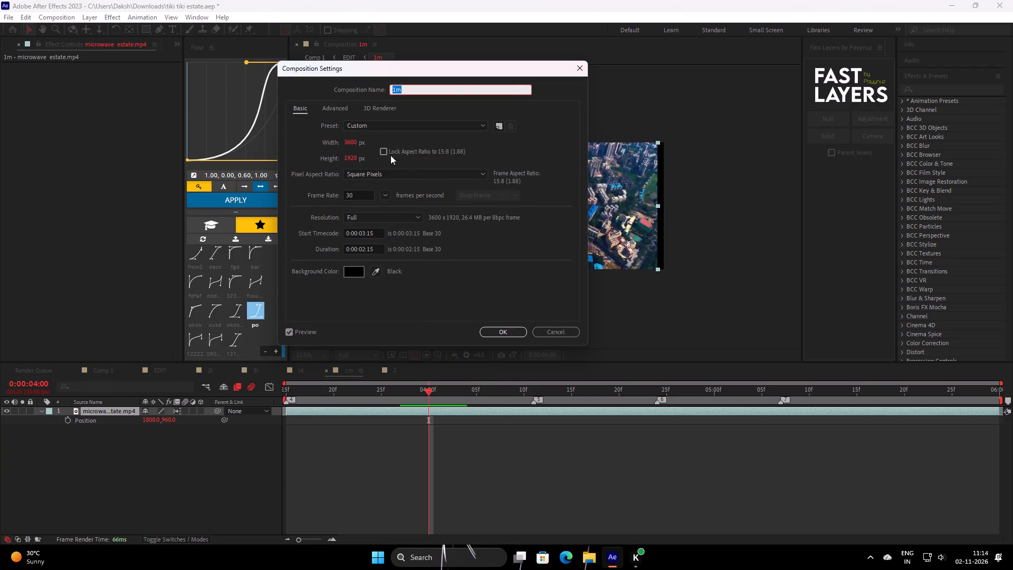
left_click_drag(350, 144, 301, 149)
left_click_drag(346, 141, 338, 145)
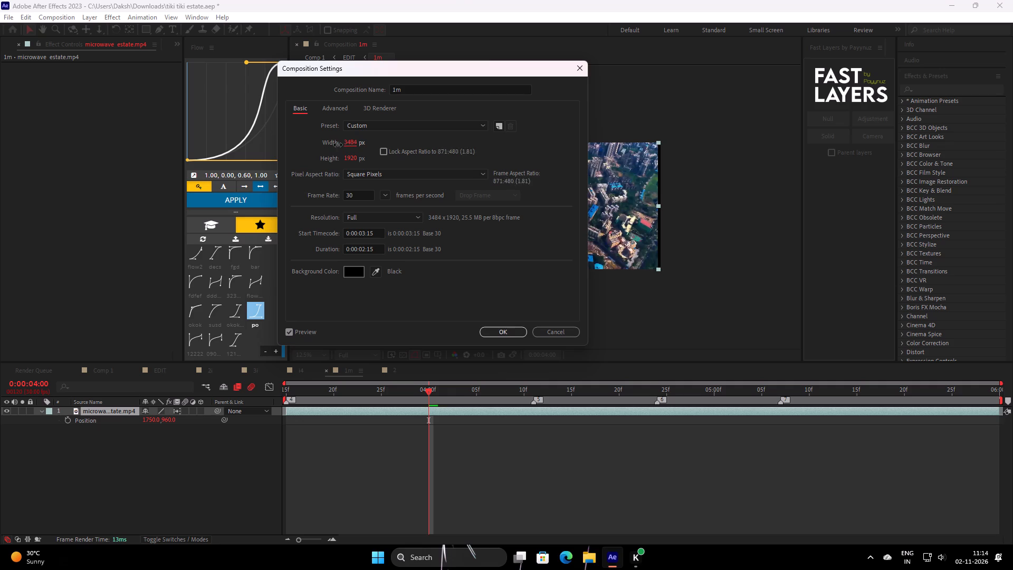
left_click_drag(338, 145, 337, 145)
left_click(504, 333)
Check the right edge of the 1m frame up close and narrow the comp's width to 3427 px.
scroll(656, 255, "up", 1)
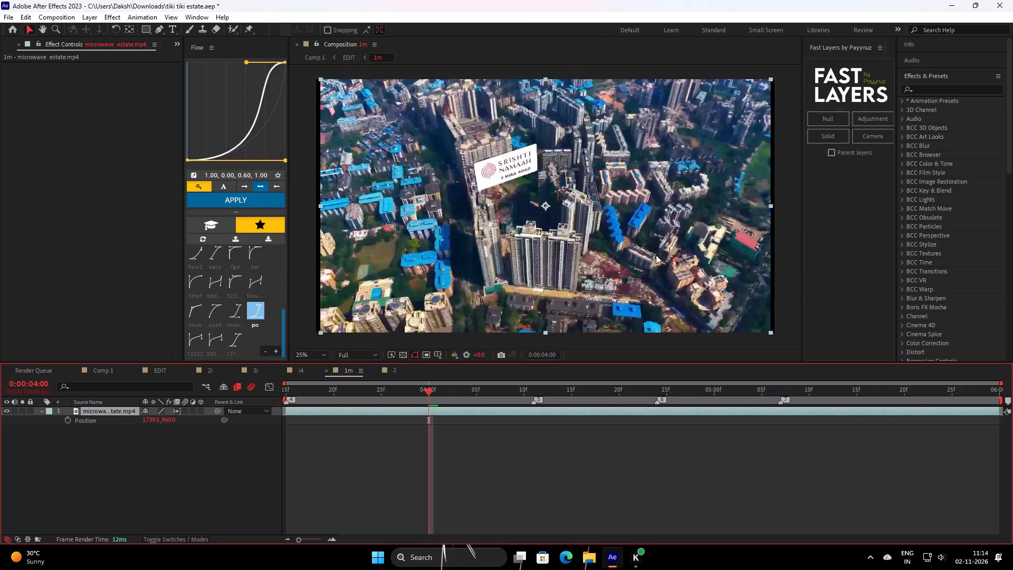
middle_click_drag(664, 245, 504, 273)
scroll(636, 270, "up", 2)
middle_click_drag(672, 259, 611, 268)
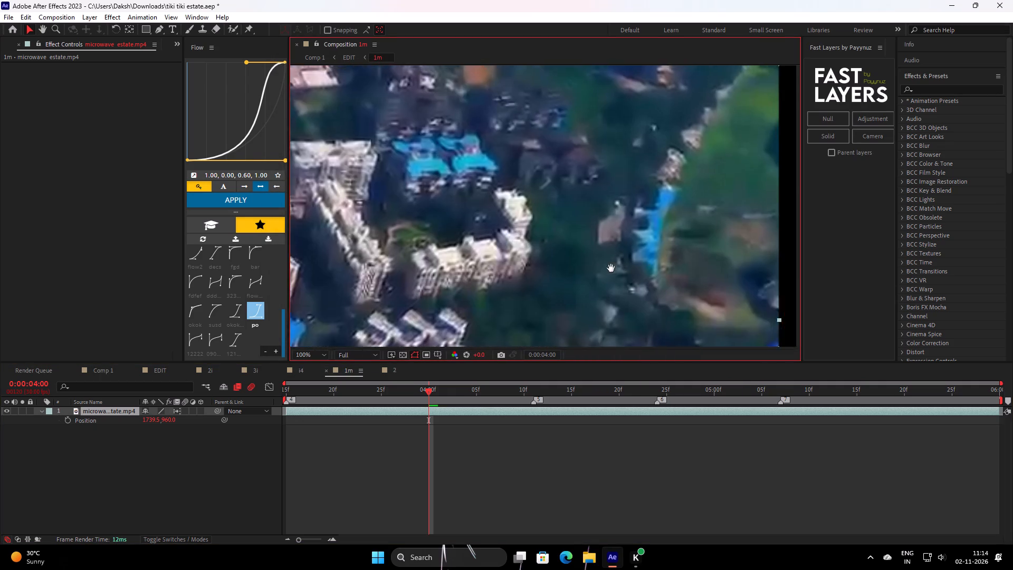
middle_click_drag(611, 268, 398, 279)
scroll(626, 234, "up", 1)
middle_click_drag(587, 241, 762, 269)
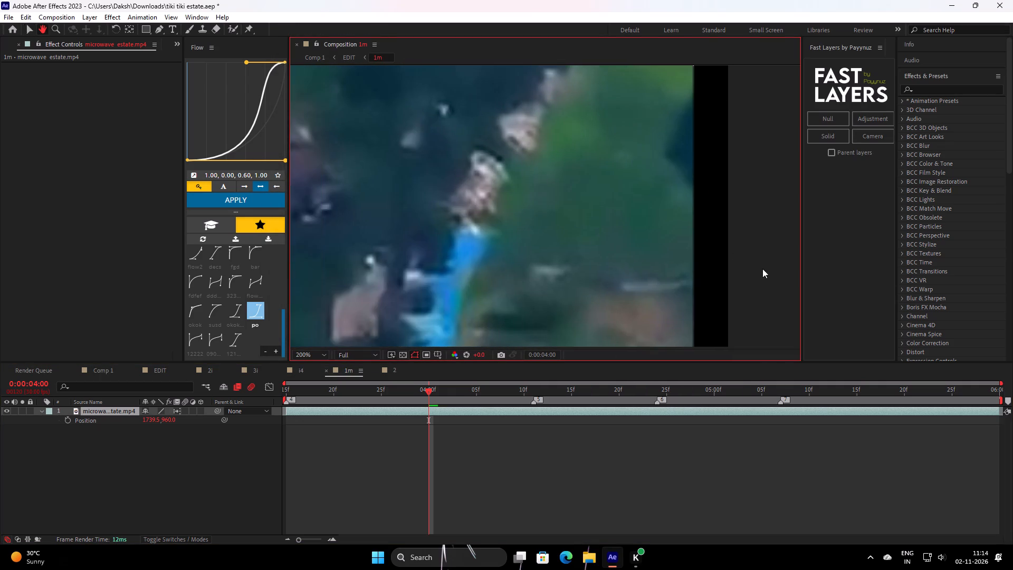
scroll(722, 261, "up", 1)
scroll(663, 269, "down", 1)
right_click(101, 499)
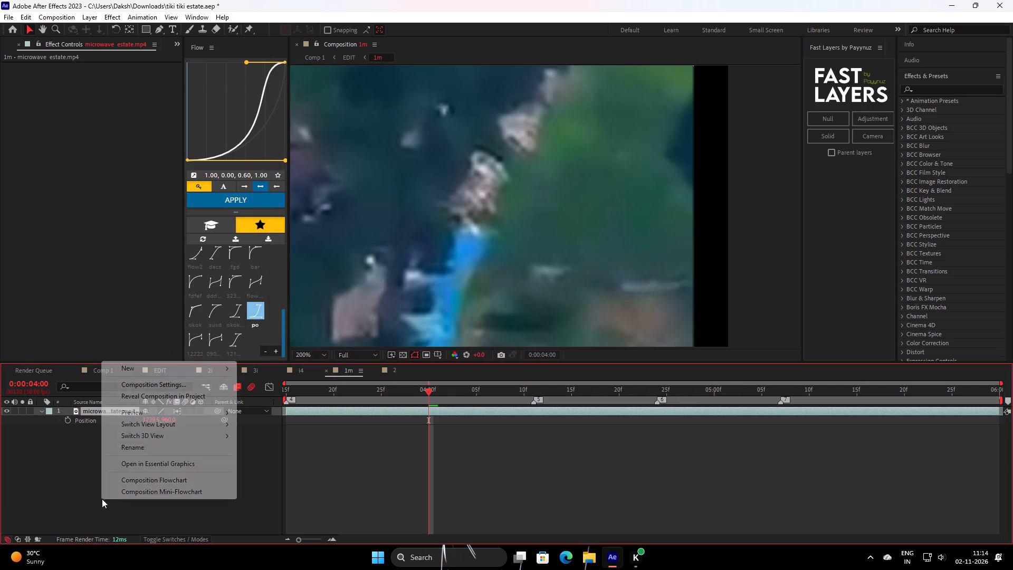
left_click(205, 381)
left_click_drag(349, 144, 332, 151)
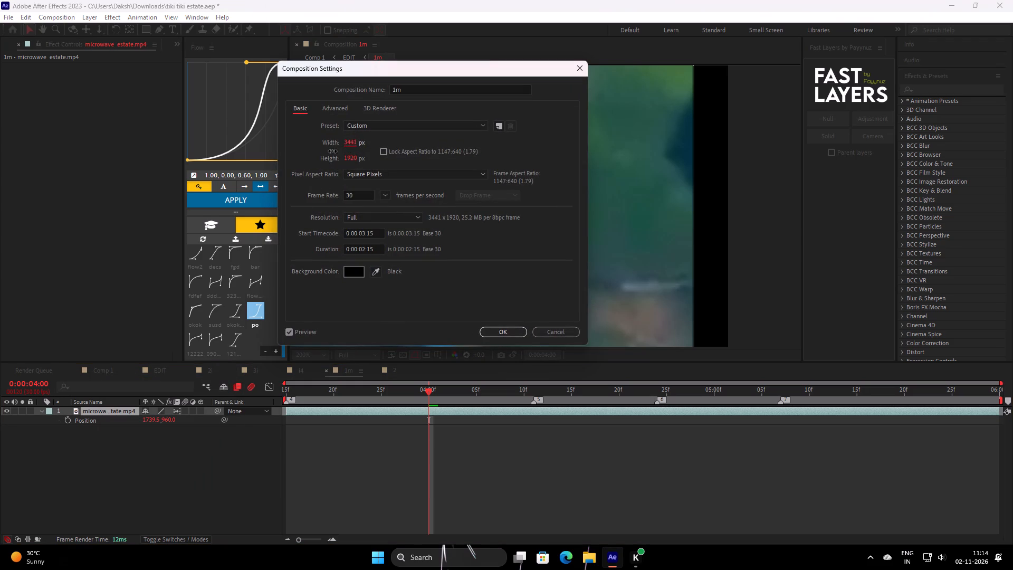
left_click_drag(332, 151, 329, 153)
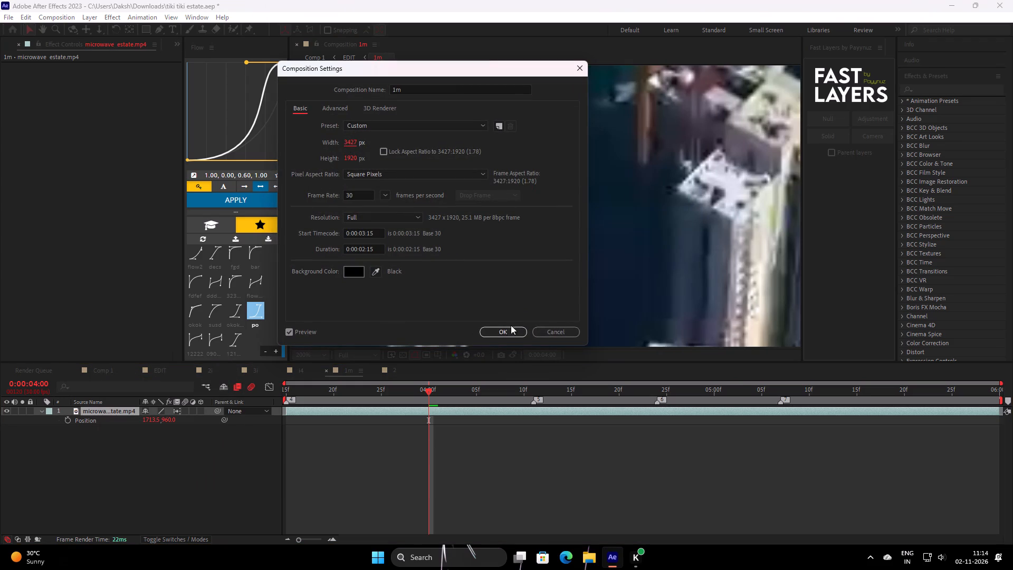
left_click(499, 339)
left_click(501, 334)
Examine how closely the footage meets the right edge of the 1m frame, and review the comp's size settings.
scroll(561, 235, "down", 2)
scroll(609, 215, "down", 1)
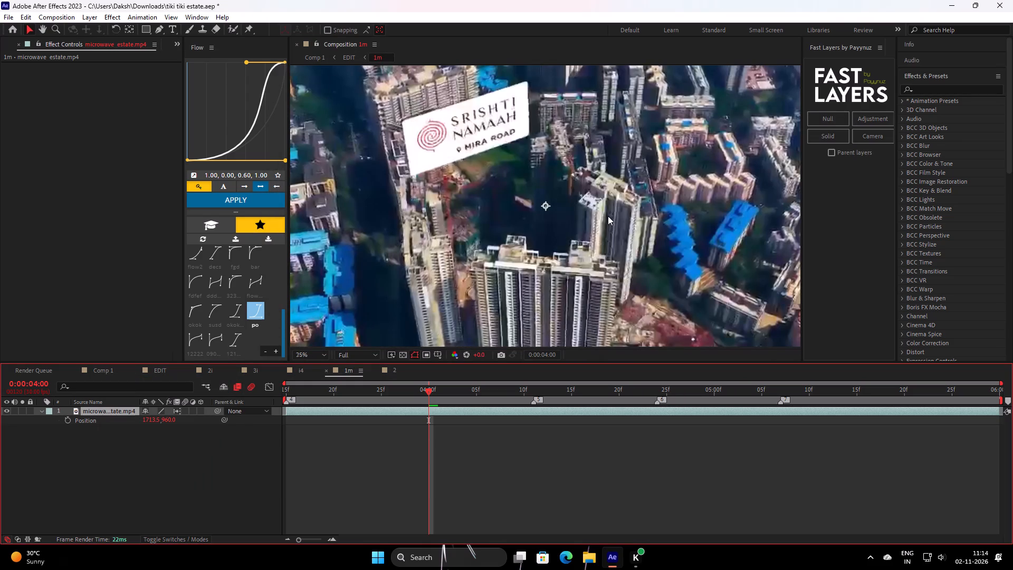
middle_click_drag(492, 236, 245, 236)
middle_click_drag(603, 237, 540, 250)
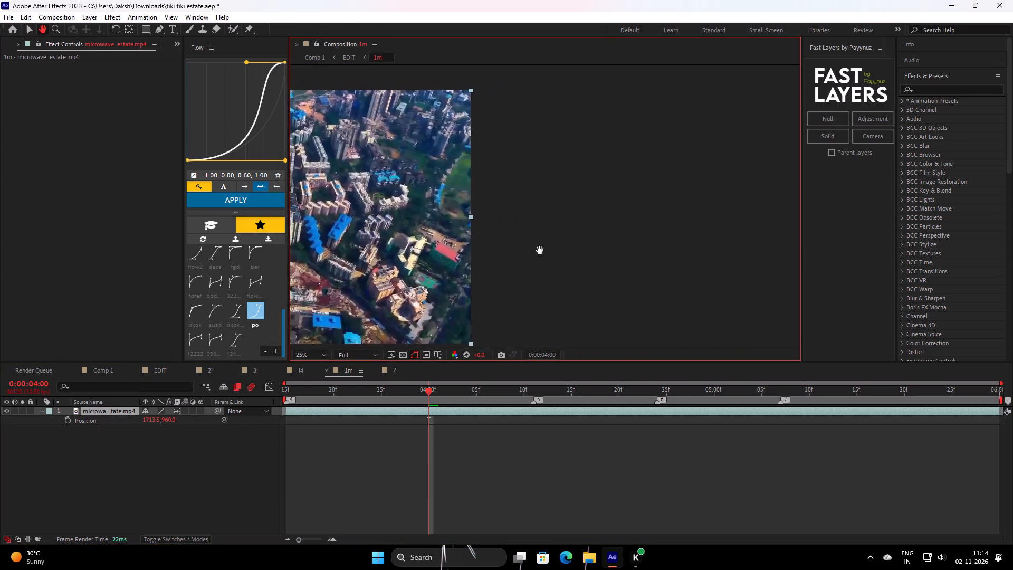
middle_click_drag(540, 250, 504, 256)
scroll(541, 252, "up", 1)
middle_click_drag(564, 245, 642, 245)
scroll(642, 245, "up", 1)
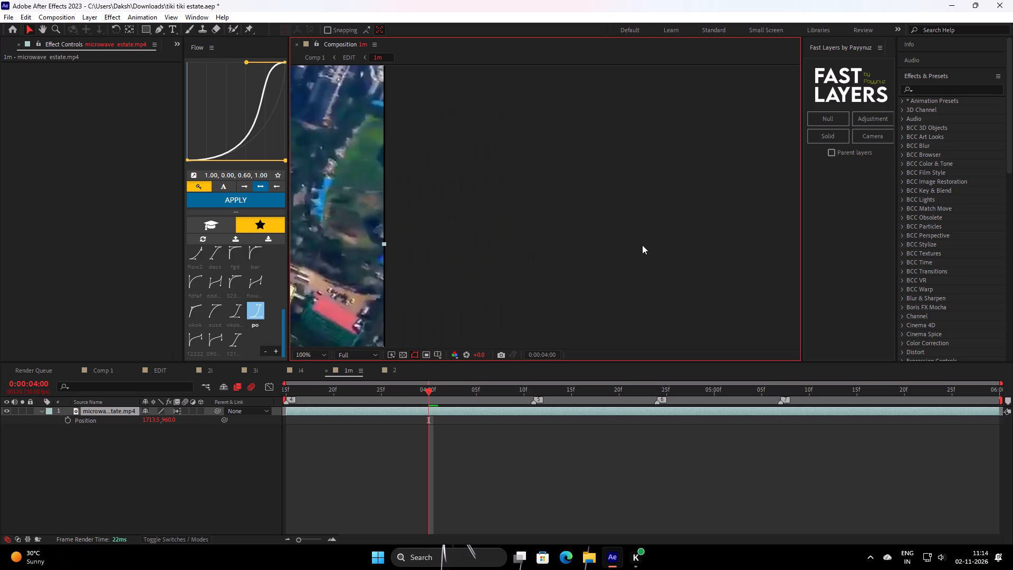
middle_click_drag(625, 246, 732, 247)
right_click(219, 471)
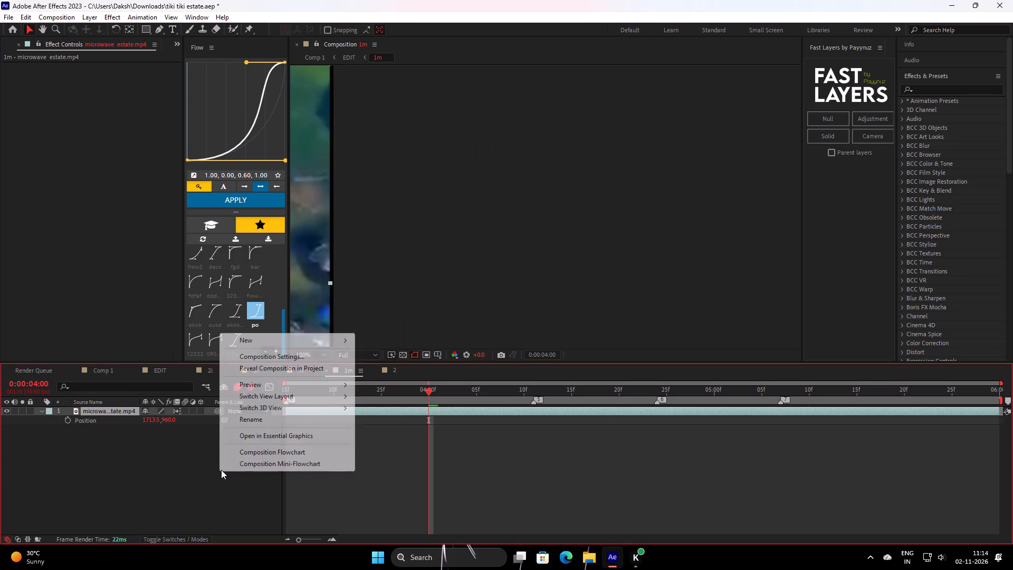
left_click(312, 356)
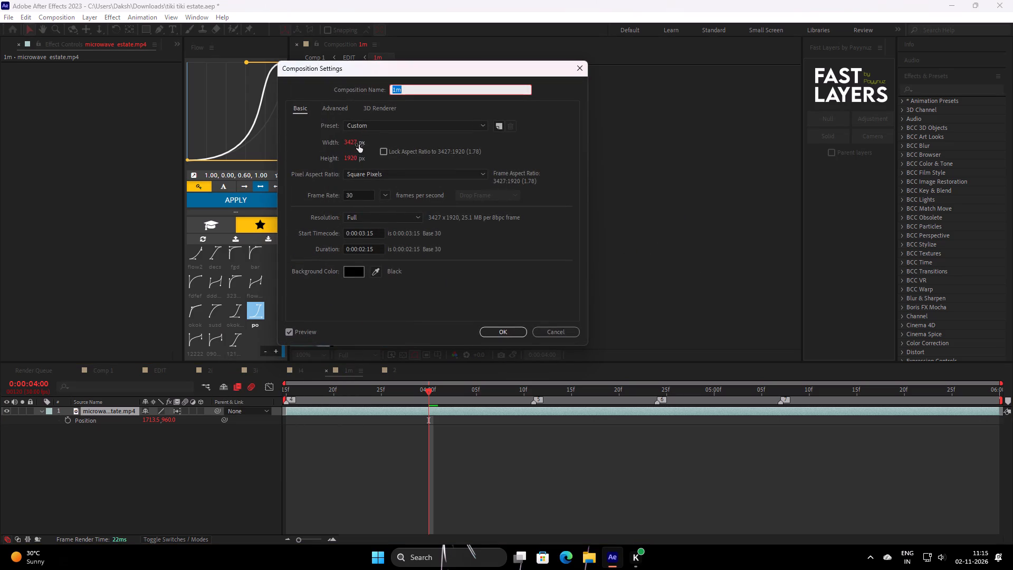
left_click(570, 332)
Trim comp 1m's width to 3426 px in its composition settings.
left_click_drag(562, 283, 749, 280)
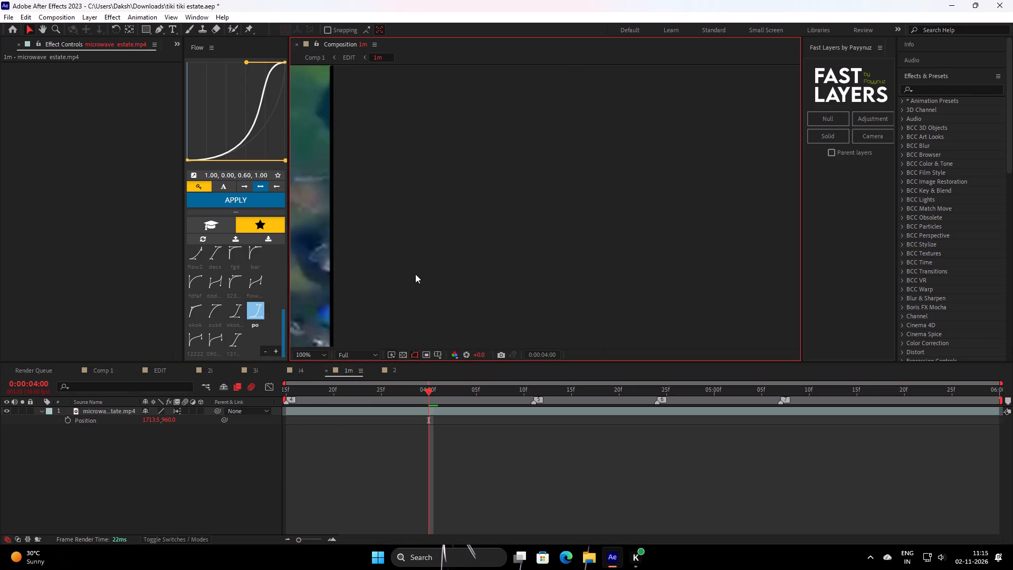
scroll(415, 274, "down", 2)
middle_click_drag(393, 266, 493, 278)
scroll(493, 278, "up", 2)
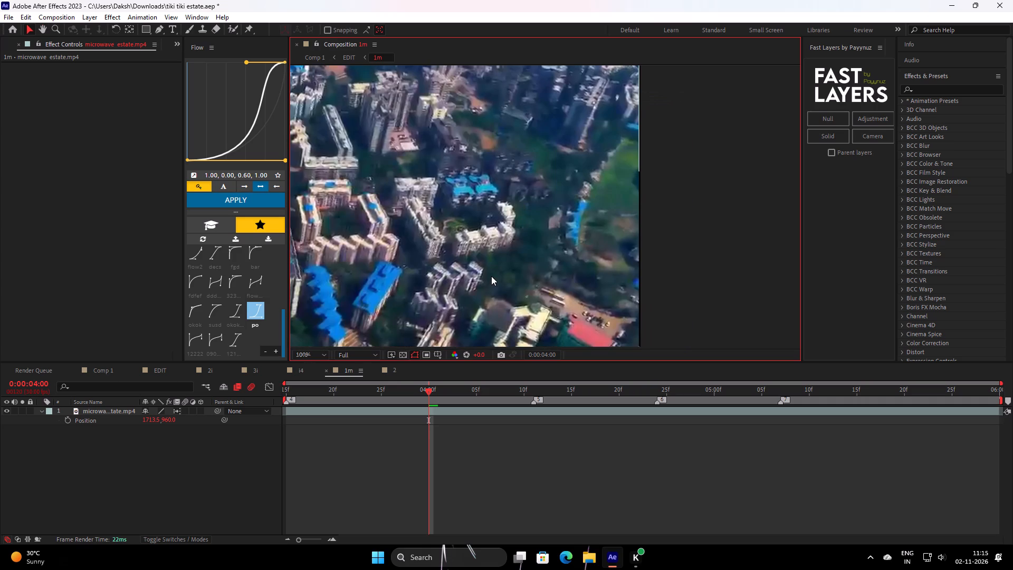
right_click(240, 485)
left_click(291, 368)
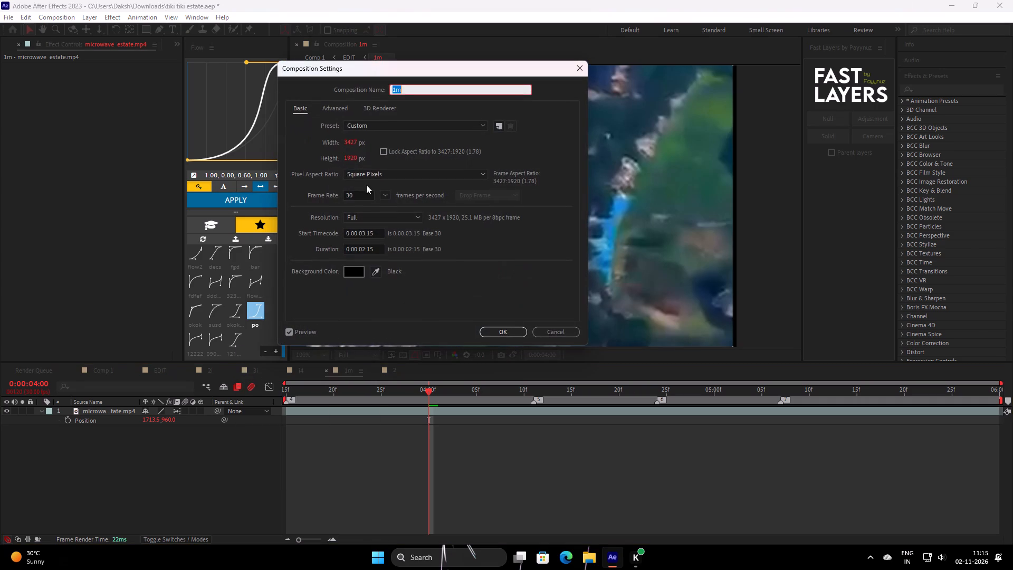
left_click(353, 146)
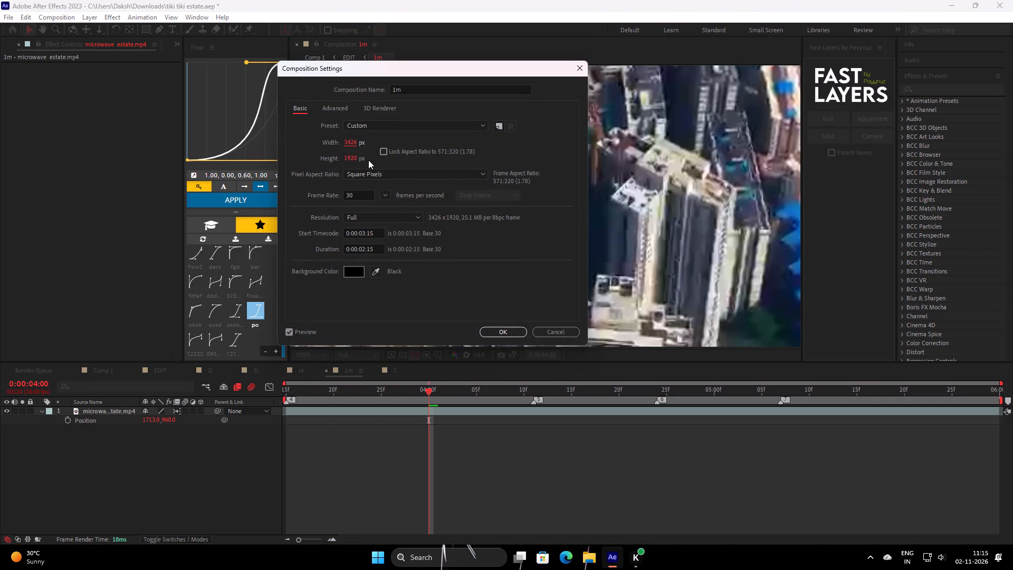
left_click(509, 332)
Change comp 1m's background color to lime green in its composition settings.
scroll(536, 275, "down", 1)
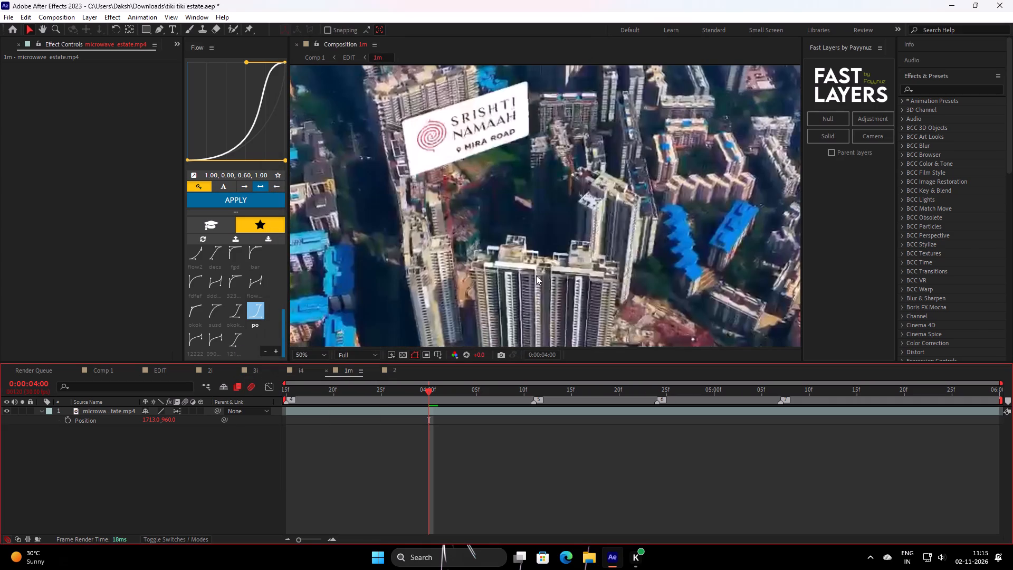
scroll(536, 275, "down", 1)
left_click(251, 455)
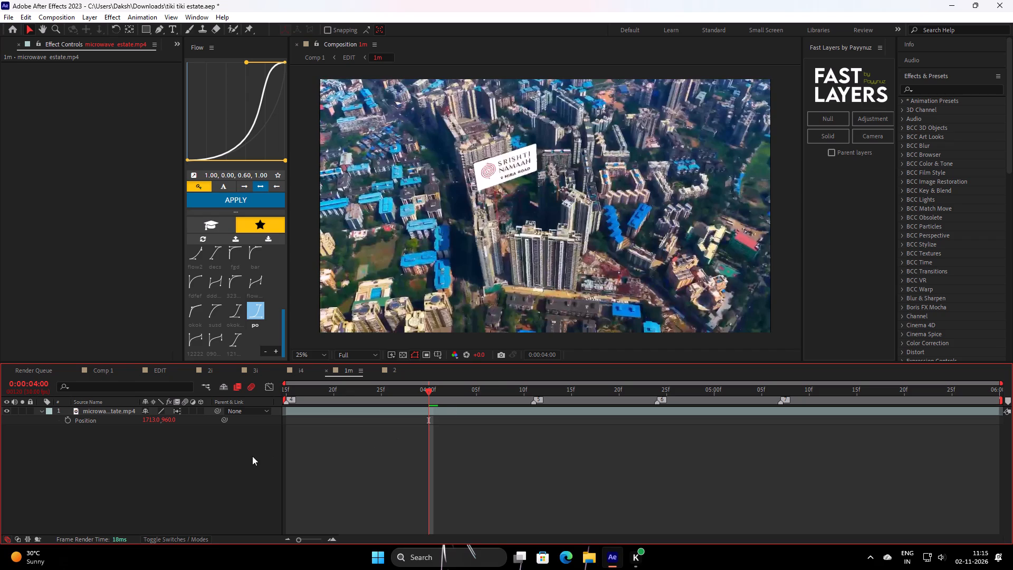
right_click(237, 488)
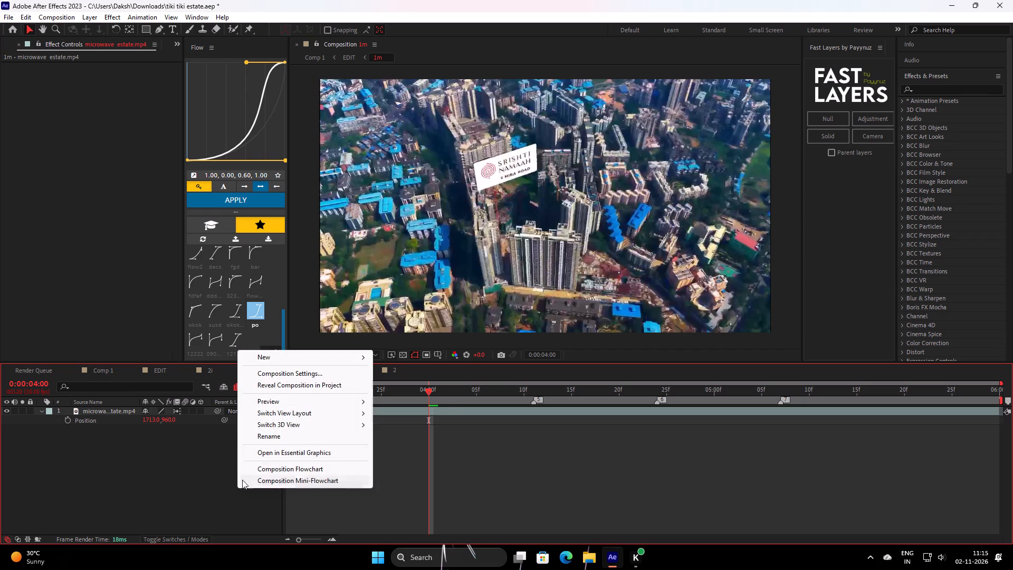
left_click(300, 370)
left_click(354, 271)
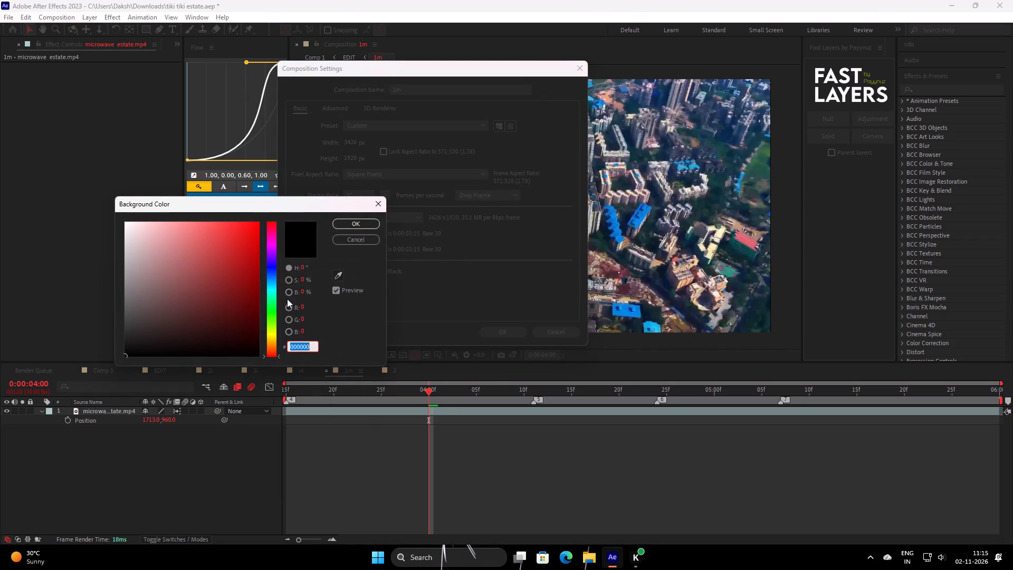
left_click_drag(276, 307, 278, 319)
left_click_drag(180, 295, 312, 195)
left_click(355, 227)
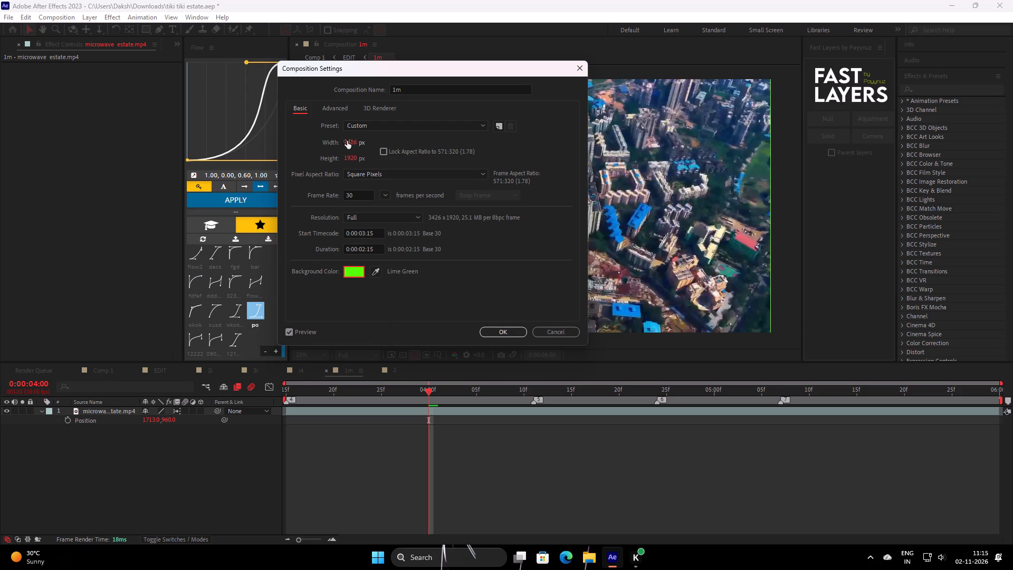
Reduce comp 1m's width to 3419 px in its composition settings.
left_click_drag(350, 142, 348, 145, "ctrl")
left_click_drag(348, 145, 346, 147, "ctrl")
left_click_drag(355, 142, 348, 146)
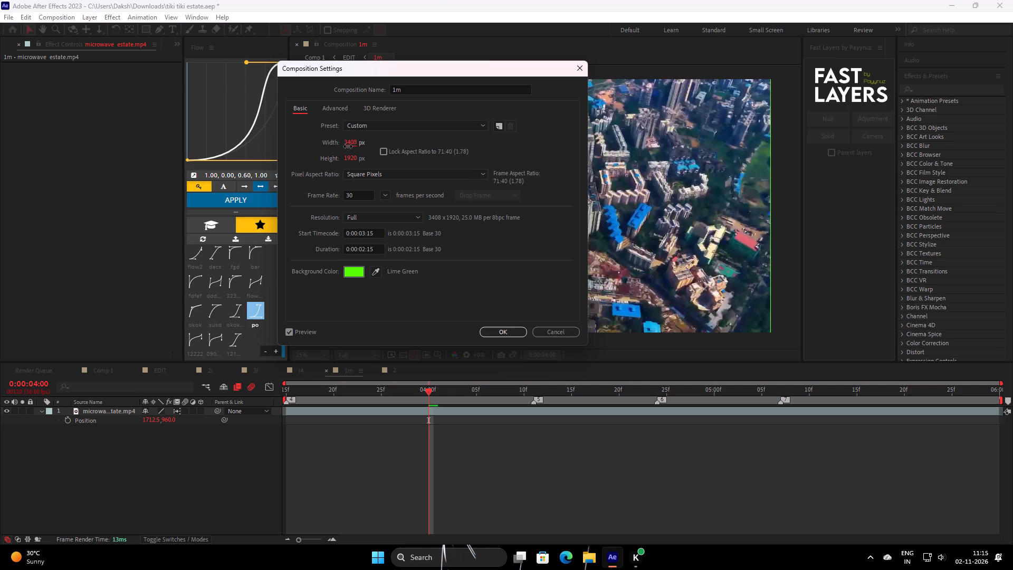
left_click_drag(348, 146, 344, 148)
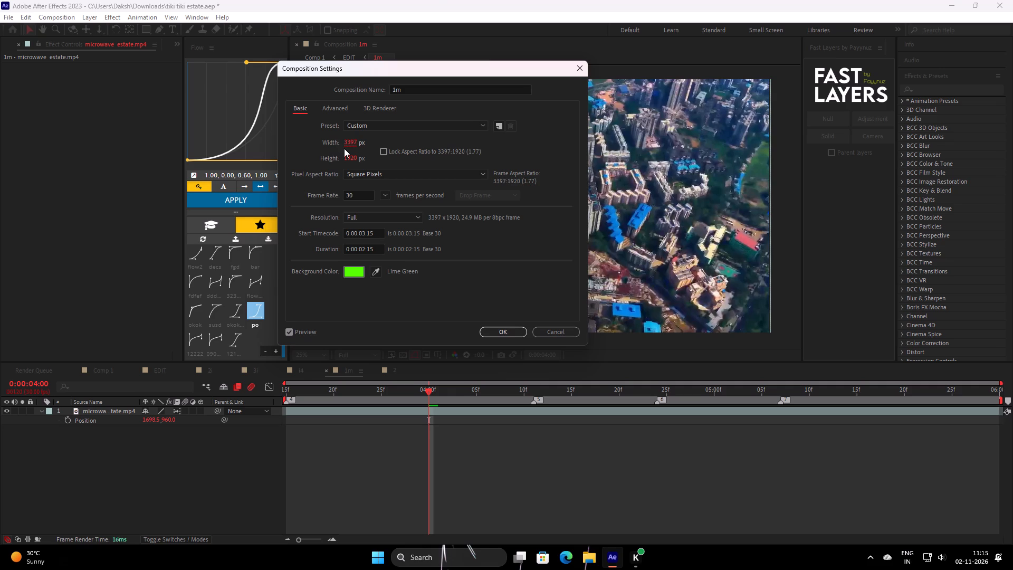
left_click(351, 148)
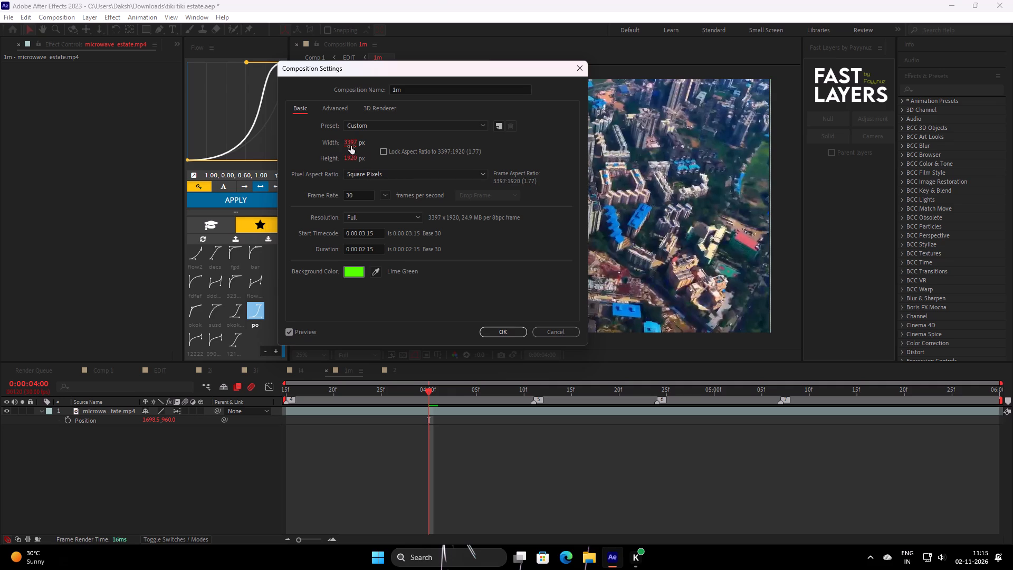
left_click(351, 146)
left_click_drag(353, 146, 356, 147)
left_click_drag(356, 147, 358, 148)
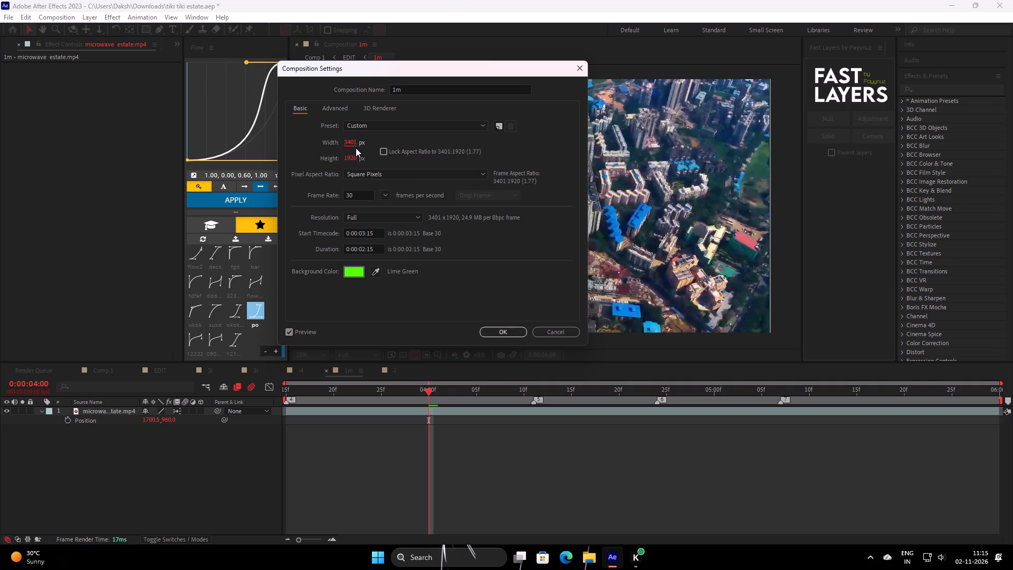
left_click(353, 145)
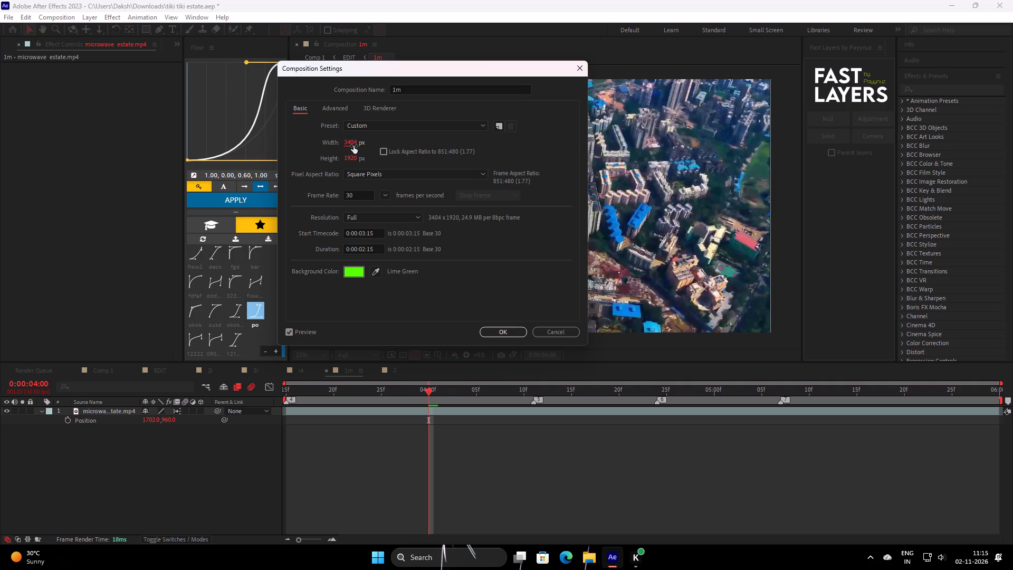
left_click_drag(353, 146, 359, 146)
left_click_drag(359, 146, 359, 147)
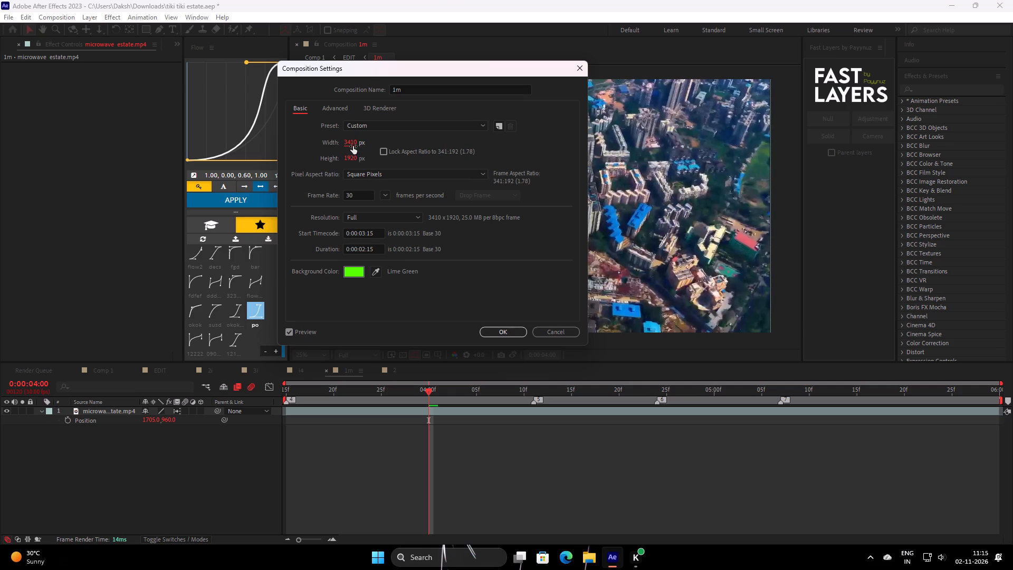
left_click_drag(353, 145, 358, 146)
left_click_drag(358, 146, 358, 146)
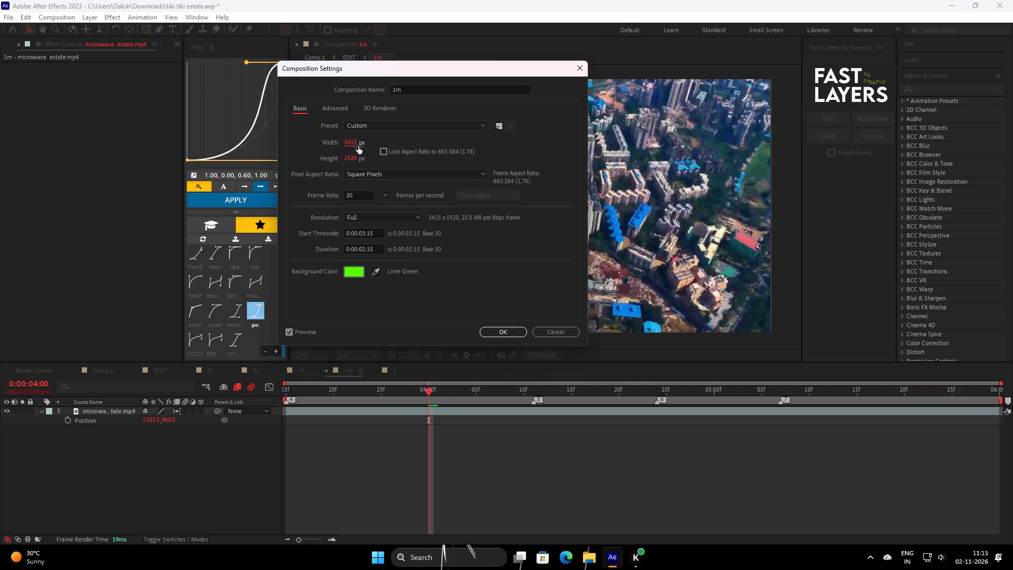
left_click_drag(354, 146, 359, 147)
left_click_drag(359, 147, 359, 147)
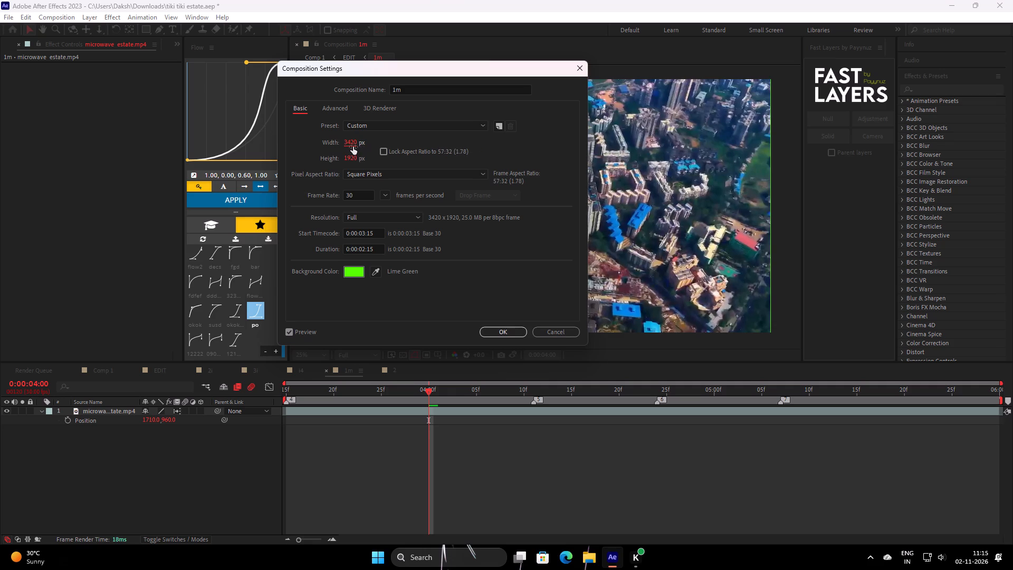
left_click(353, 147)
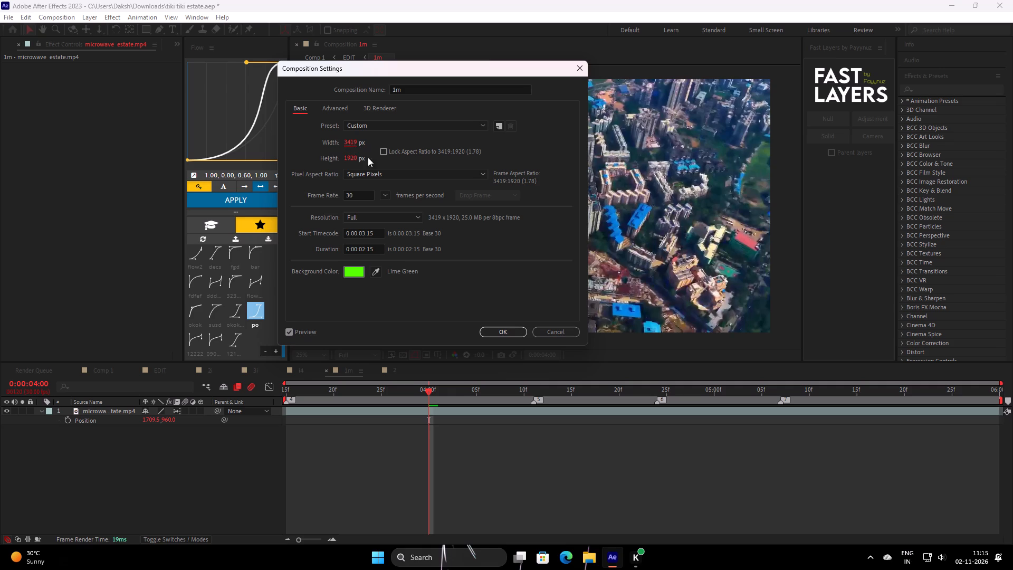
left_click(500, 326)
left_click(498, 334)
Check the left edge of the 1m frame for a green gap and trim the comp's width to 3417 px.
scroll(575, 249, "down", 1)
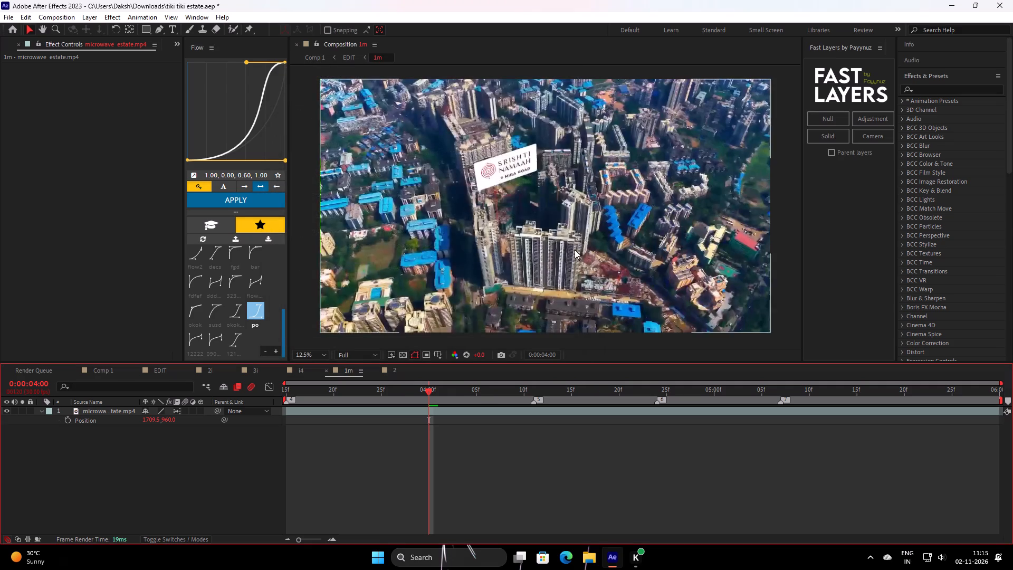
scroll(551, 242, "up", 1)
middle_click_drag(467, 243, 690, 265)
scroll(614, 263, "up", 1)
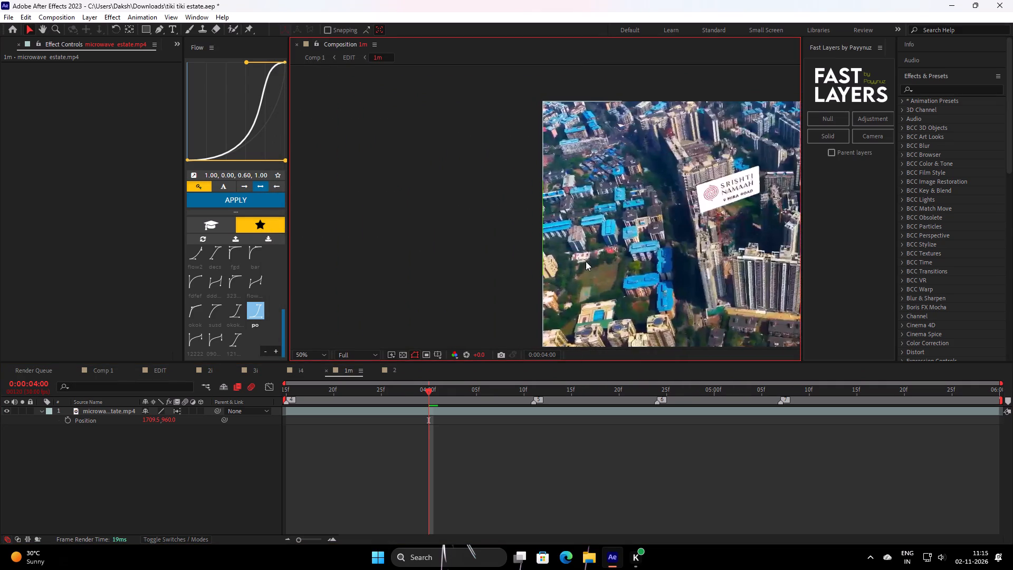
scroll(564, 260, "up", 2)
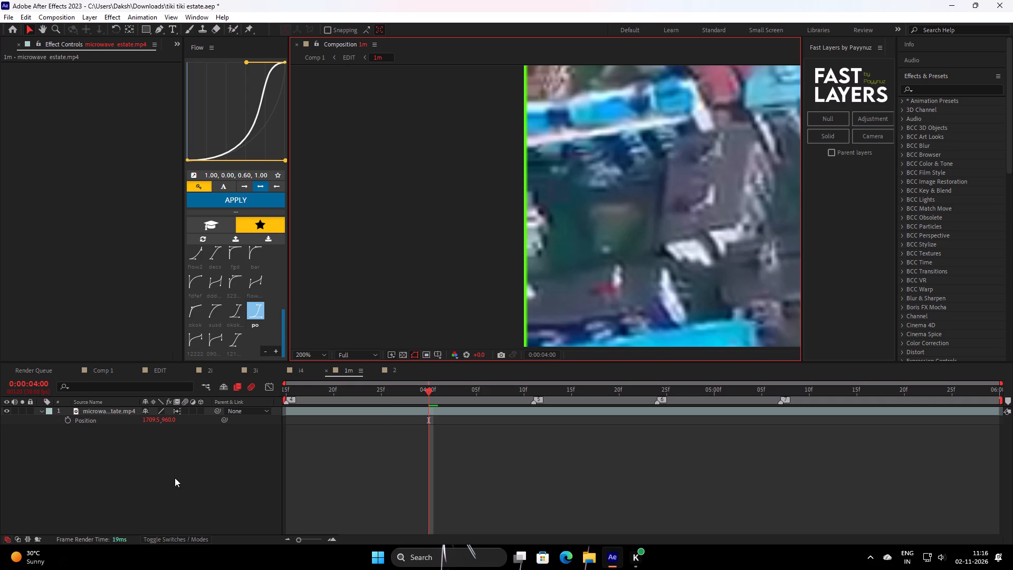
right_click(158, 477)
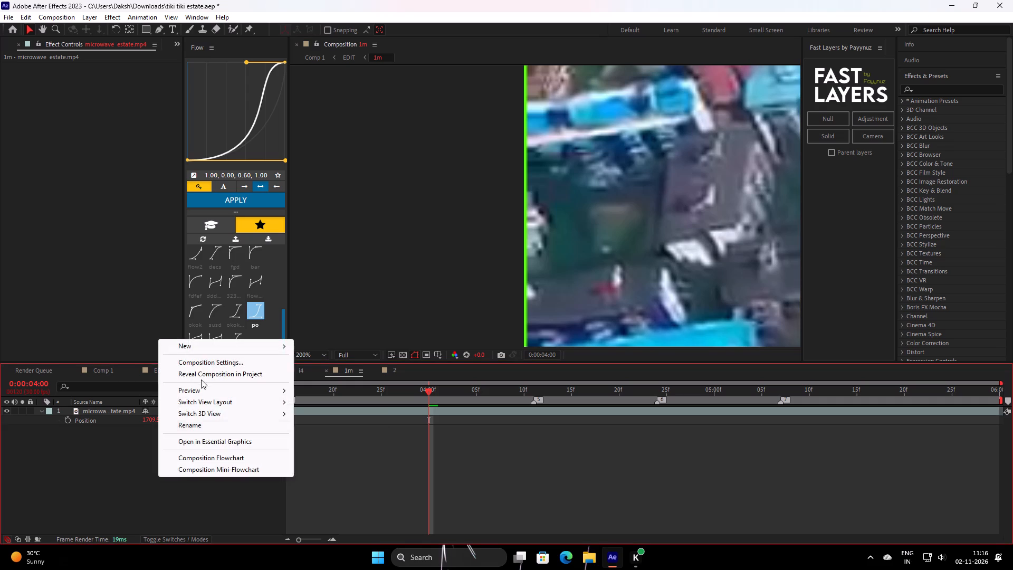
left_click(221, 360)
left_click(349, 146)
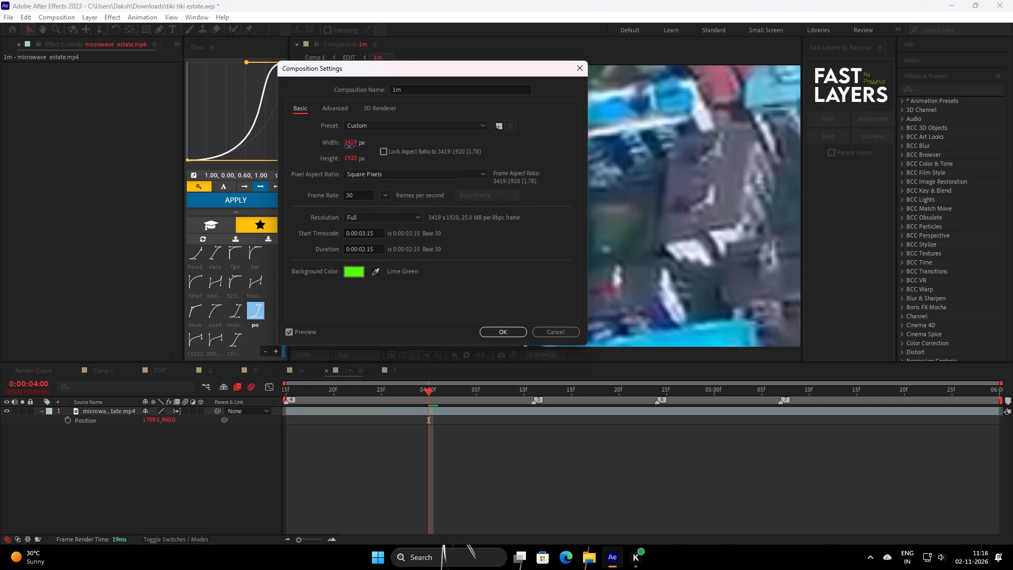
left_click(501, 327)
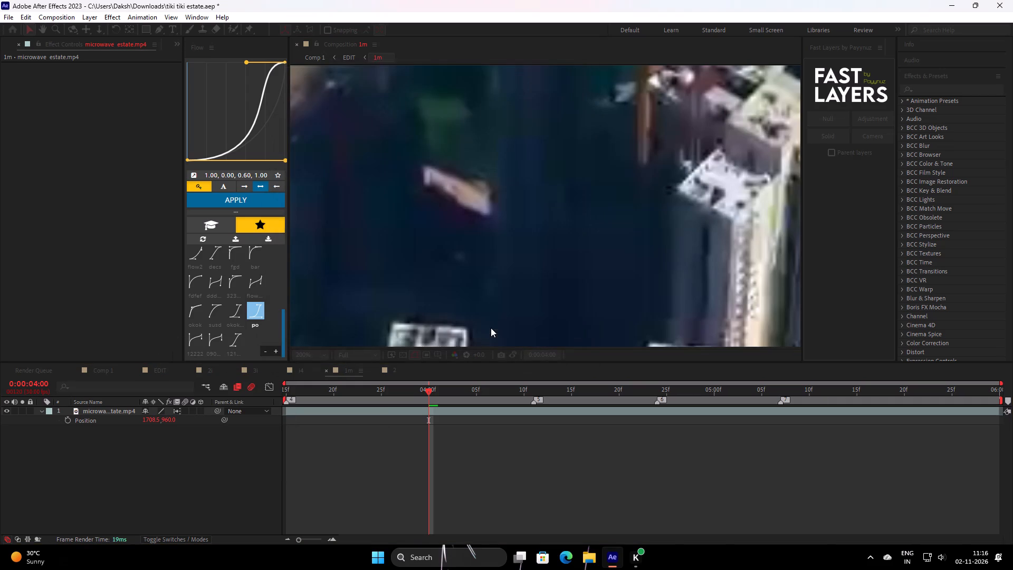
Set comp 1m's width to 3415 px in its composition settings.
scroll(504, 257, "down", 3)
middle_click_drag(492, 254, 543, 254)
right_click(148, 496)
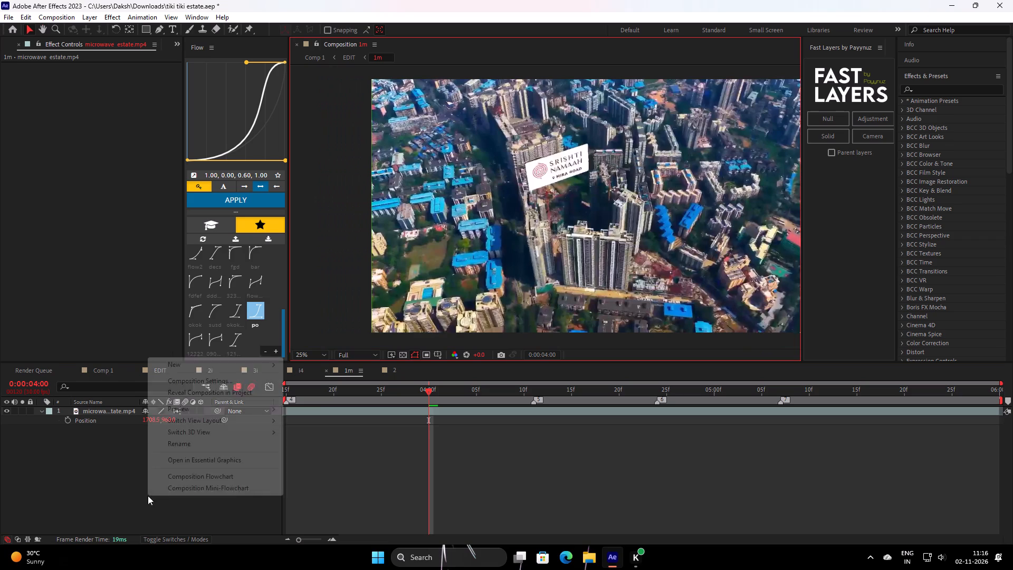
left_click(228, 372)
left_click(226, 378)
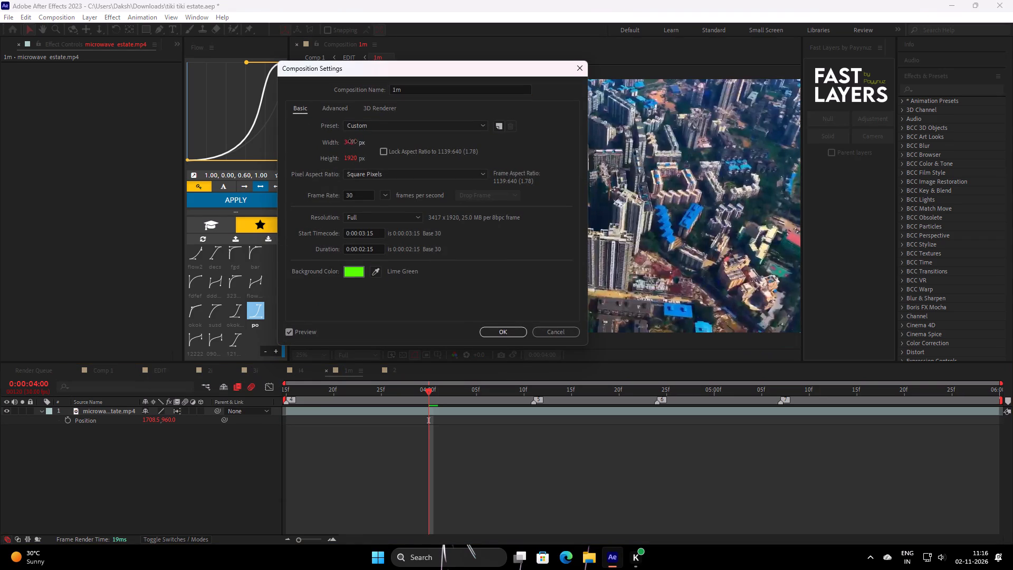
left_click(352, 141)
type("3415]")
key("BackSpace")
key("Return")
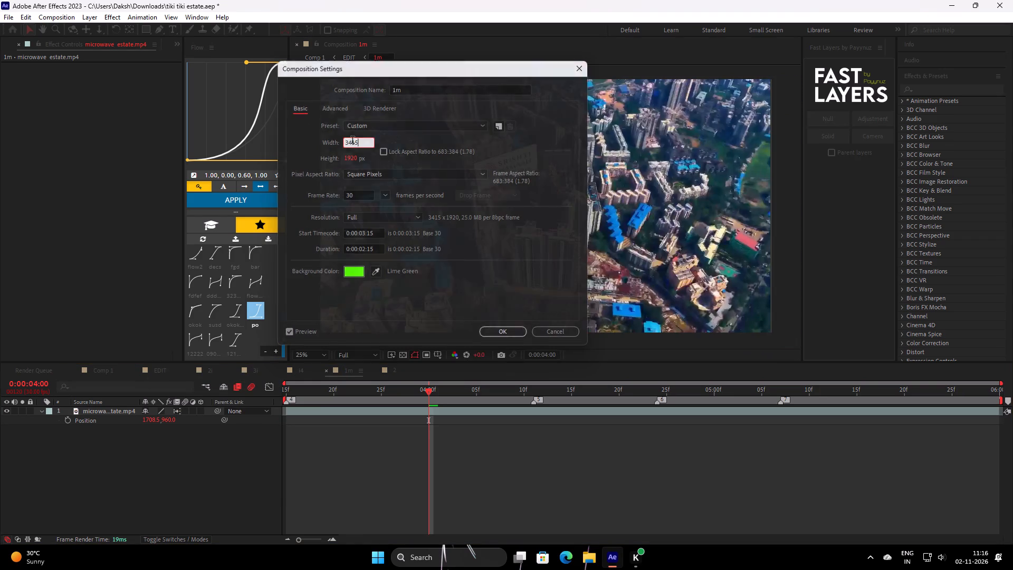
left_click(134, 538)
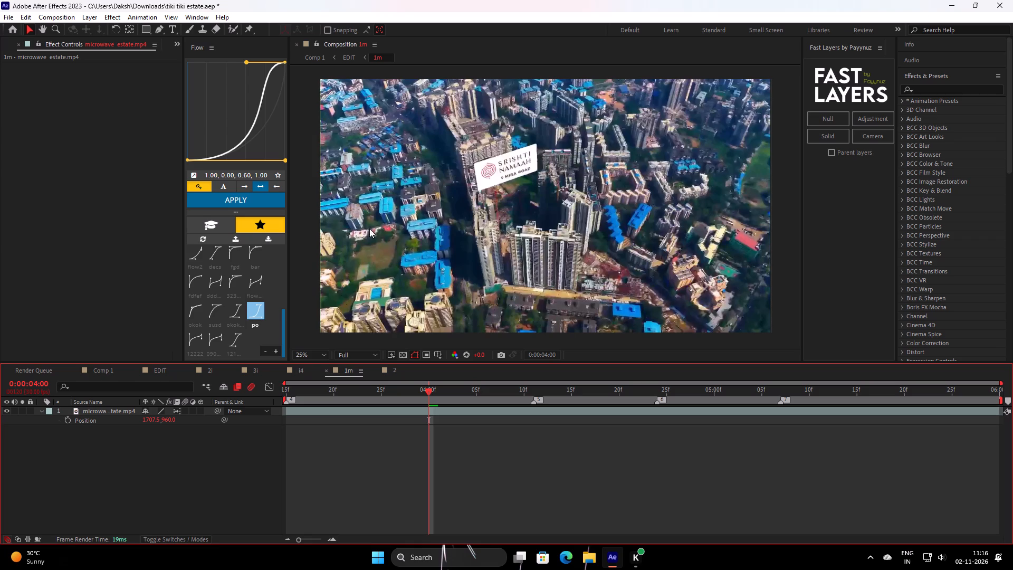
Check the left edge of the 1m frame up close and set the comp's width to 3410 px.
scroll(371, 221, "up", 1)
middle_click_drag(361, 229, 772, 277)
left_click(420, 272)
scroll(463, 273, "up", 1)
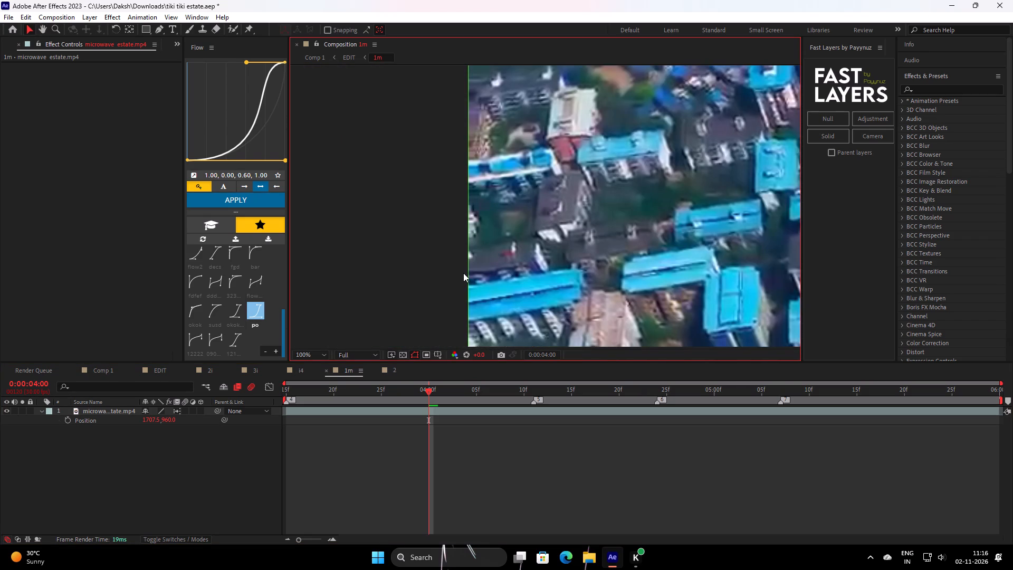
middle_click_drag(463, 273, 549, 261)
scroll(549, 261, "up", 1)
right_click(147, 472)
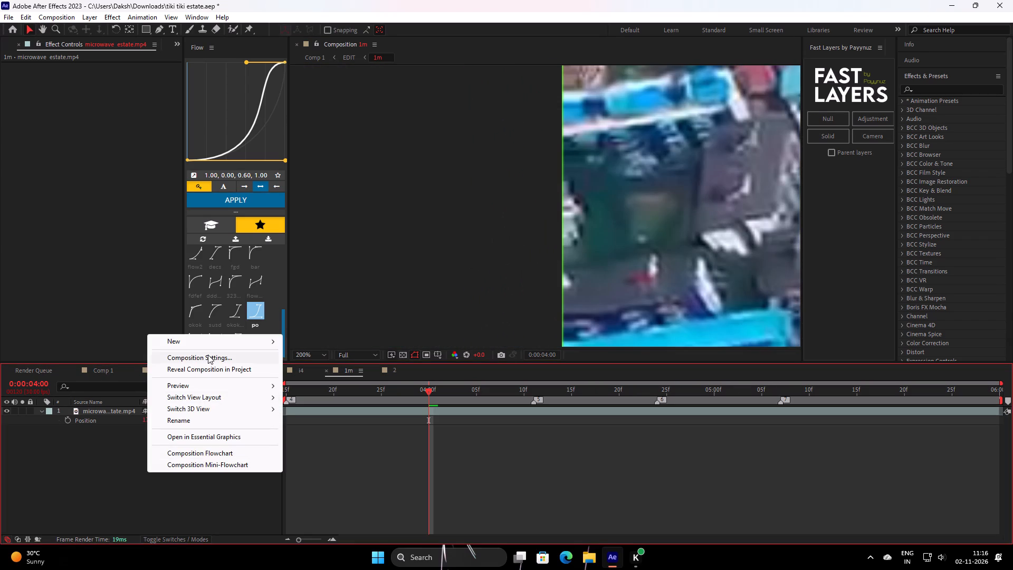
left_click(208, 355)
left_click(351, 144)
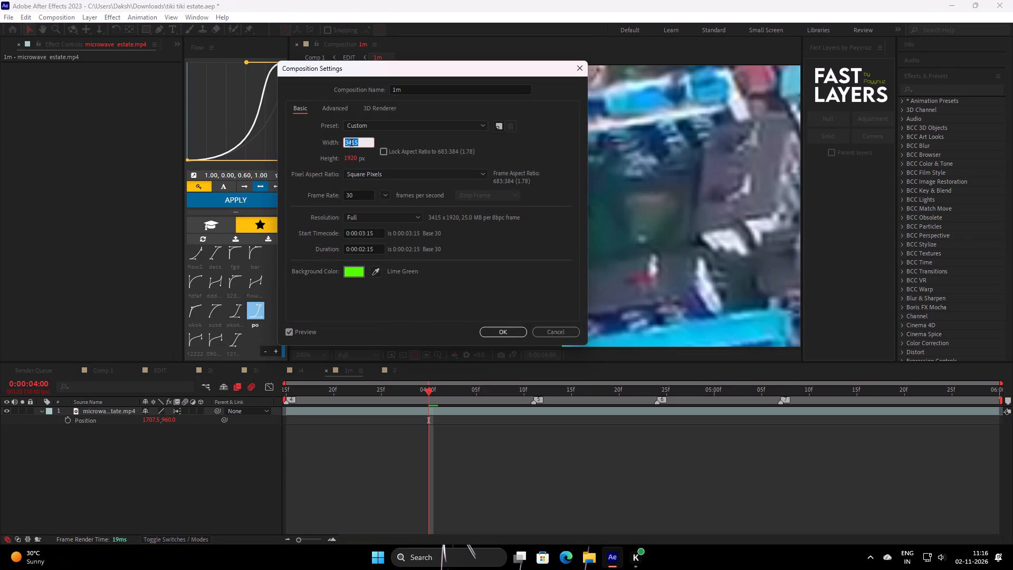
type("3410")
key("Return")
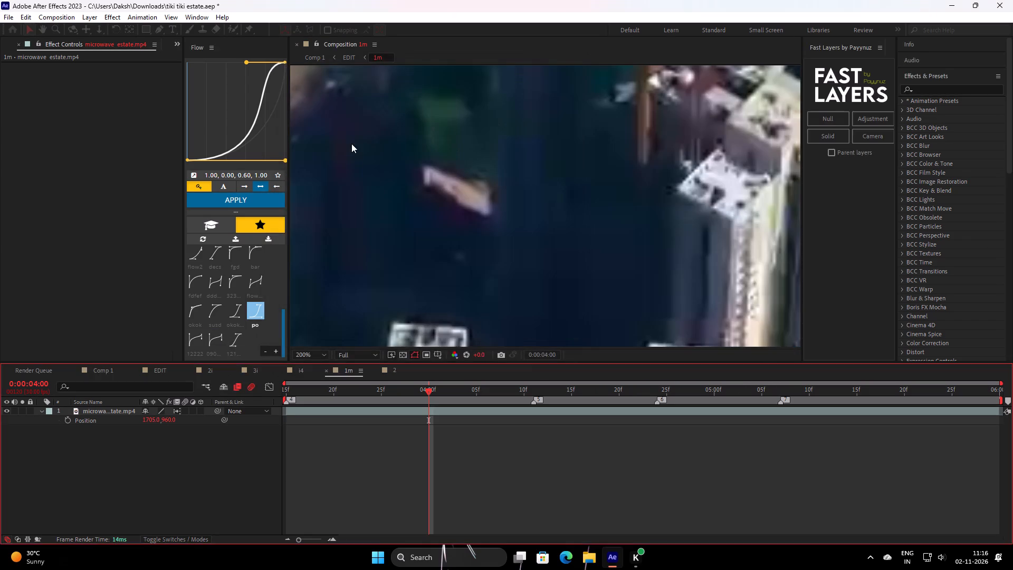
Examine the right edge of the 1m frame for any remaining green background.
scroll(351, 145, "down", 5)
middle_click_drag(421, 166, 615, 204)
scroll(615, 204, "up", 4)
middle_click_drag(636, 235, 633, 235)
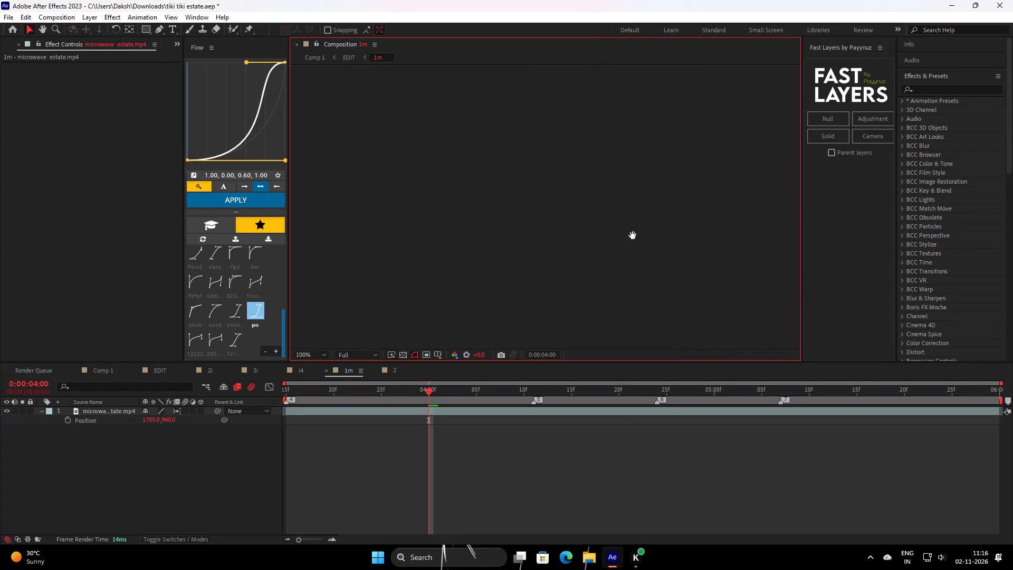
middle_click_drag(633, 235, 329, 30)
middle_click_drag(758, 251, 406, 127)
middle_click_drag(645, 238, 393, 158)
scroll(496, 202, "down", 4)
middle_click_drag(508, 221, 329, 218)
scroll(406, 217, "up", 4)
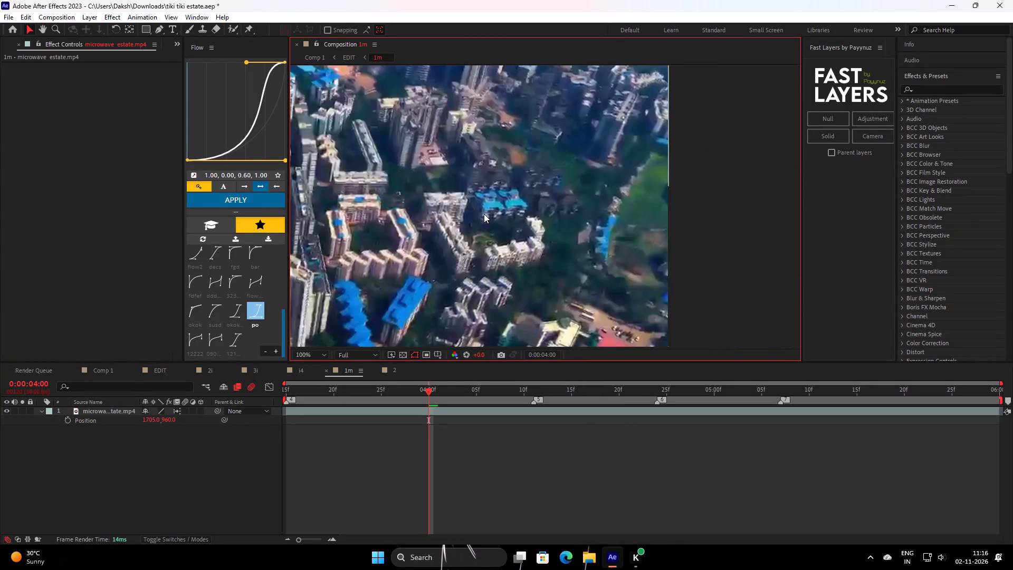
Examine the left edge of the 1m frame at high magnification for any remaining green background.
middle_click_drag(452, 217, 489, 217)
middle_click_drag(932, 217, 958, 217)
middle_click_drag(438, 220, 493, 232)
middle_click_drag(608, 246, 835, 251)
middle_click_drag(319, 251, 664, 252)
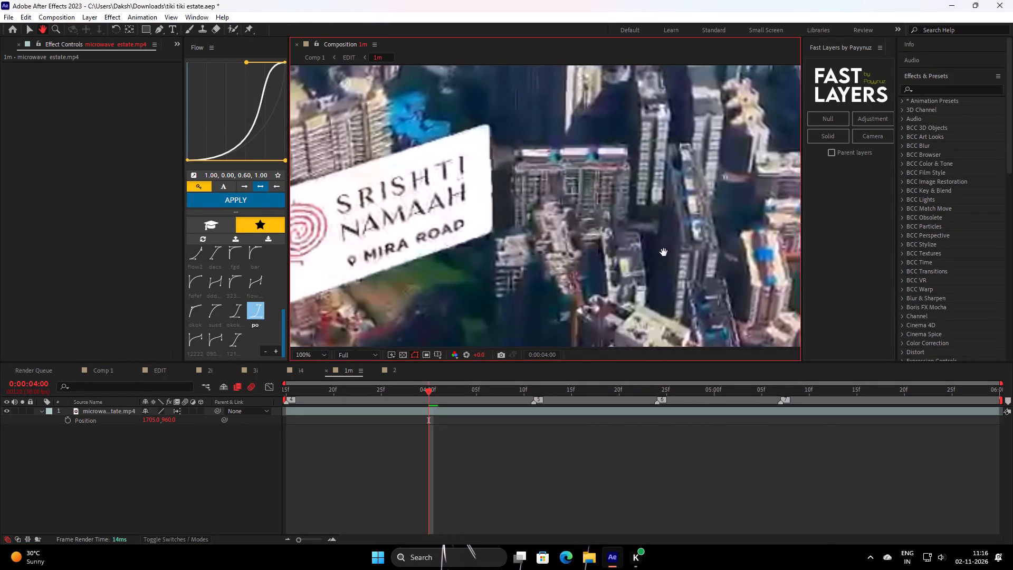
middle_click_drag(664, 252, 701, 252)
middle_click_drag(308, 229, 798, 289)
middle_click_drag(324, 214, 599, 219)
left_click(349, 226)
scroll(381, 261, "up", 1)
middle_click_drag(398, 264, 471, 272)
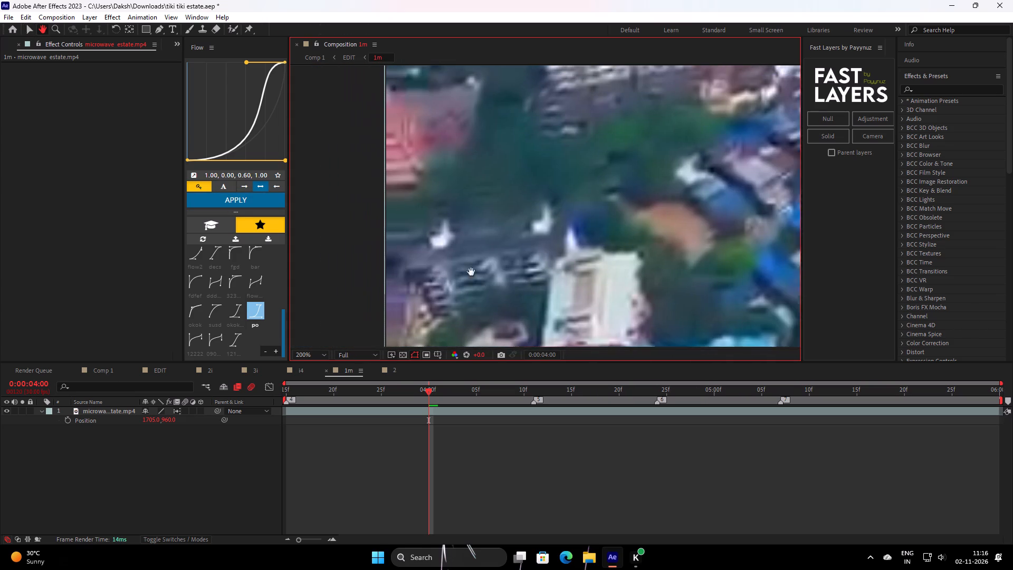
middle_click_drag(471, 272, 525, 271)
scroll(536, 269, "up", 1)
middle_click_drag(440, 272, 531, 273)
scroll(534, 272, "up", 1)
middle_click_drag(434, 260, 513, 260)
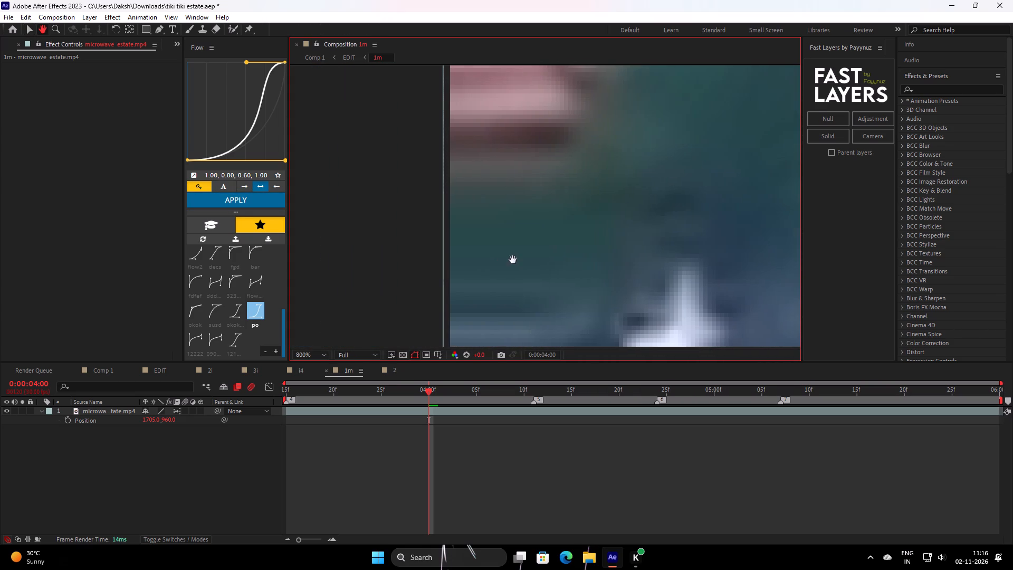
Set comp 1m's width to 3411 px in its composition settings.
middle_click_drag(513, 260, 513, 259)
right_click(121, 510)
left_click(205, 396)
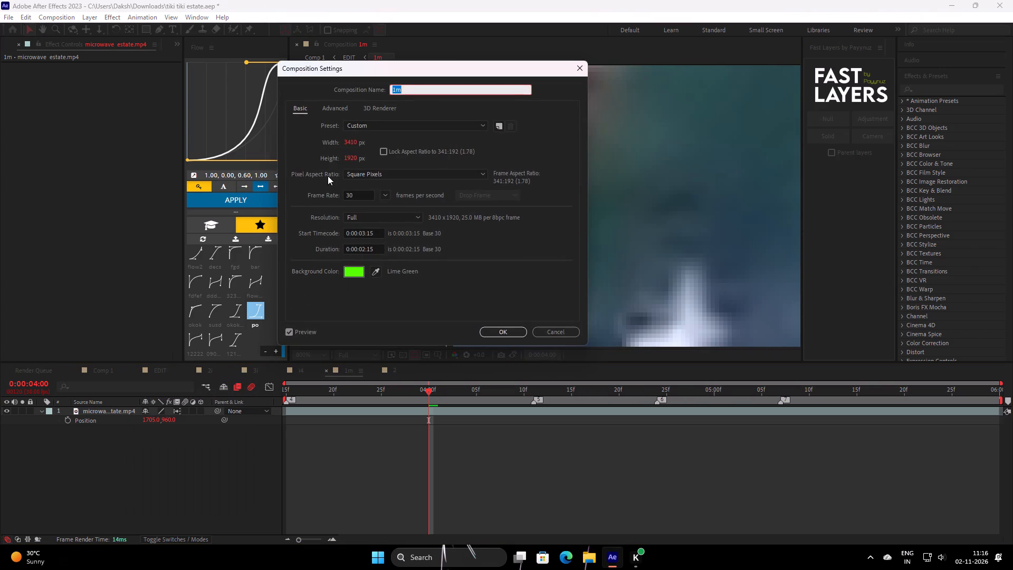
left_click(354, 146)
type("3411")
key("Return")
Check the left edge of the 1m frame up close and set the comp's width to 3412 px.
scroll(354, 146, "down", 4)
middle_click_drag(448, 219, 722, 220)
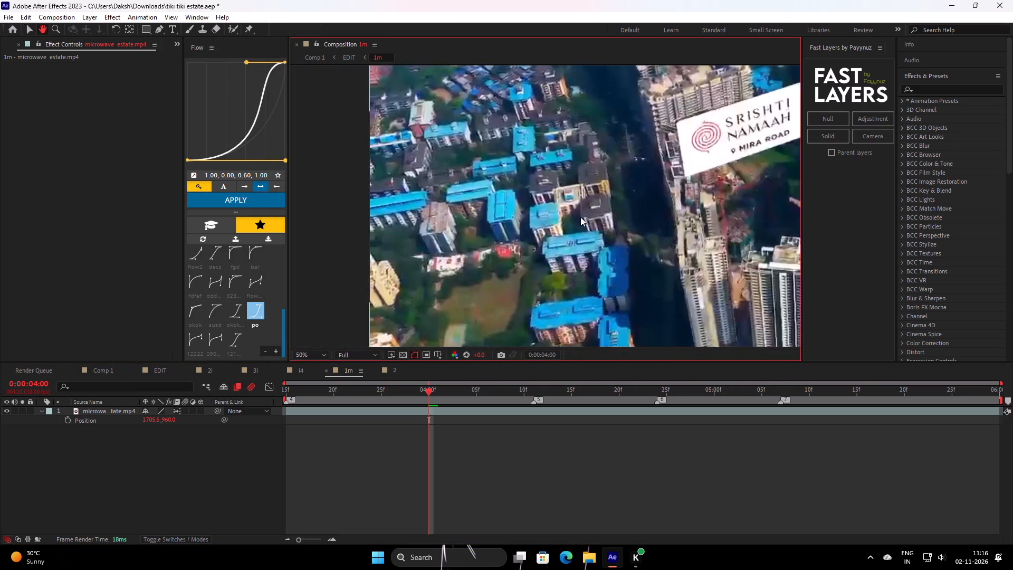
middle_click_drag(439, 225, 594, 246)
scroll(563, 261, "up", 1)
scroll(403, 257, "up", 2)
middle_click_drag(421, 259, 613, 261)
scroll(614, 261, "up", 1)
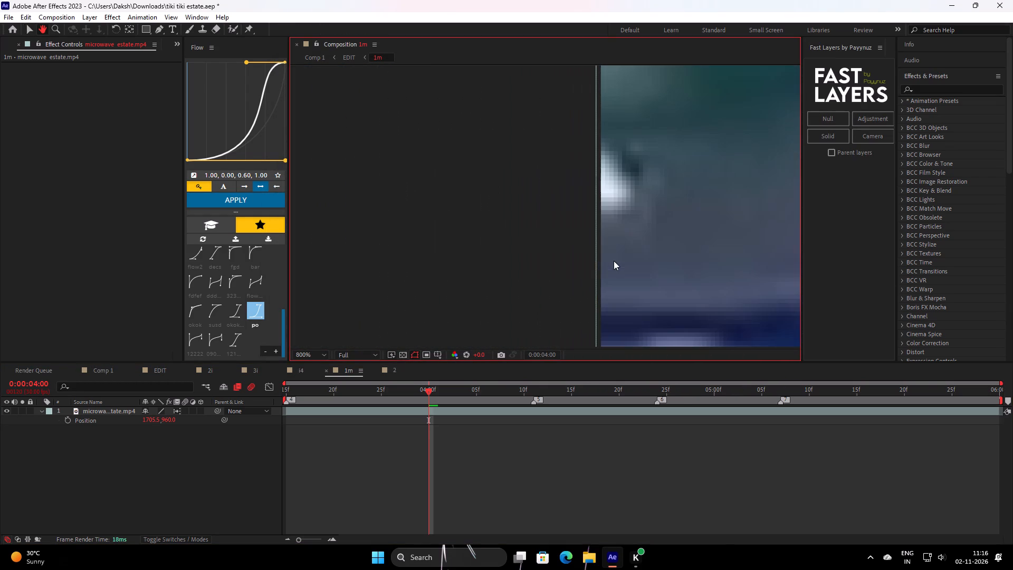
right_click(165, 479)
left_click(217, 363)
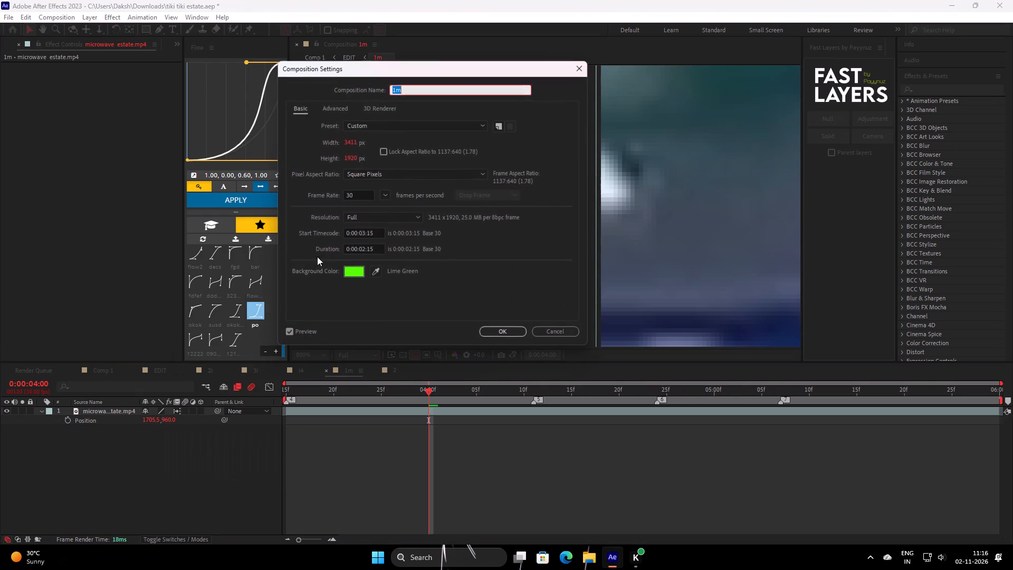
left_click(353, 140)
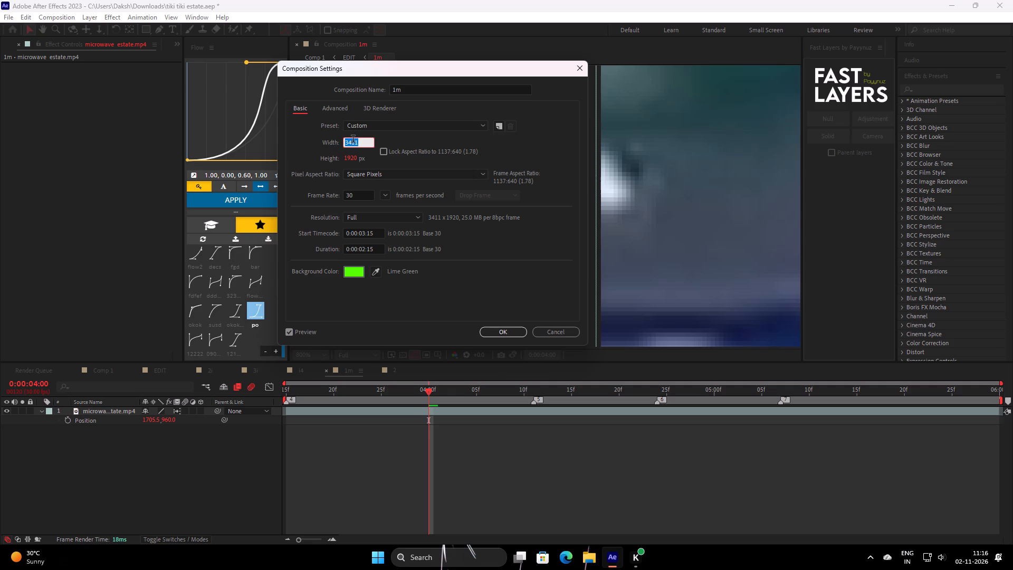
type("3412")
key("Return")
Examine the left edge of the 1m frame at high magnification for remaining background, ending with the whole frame in view.
scroll(387, 233, "down", 5)
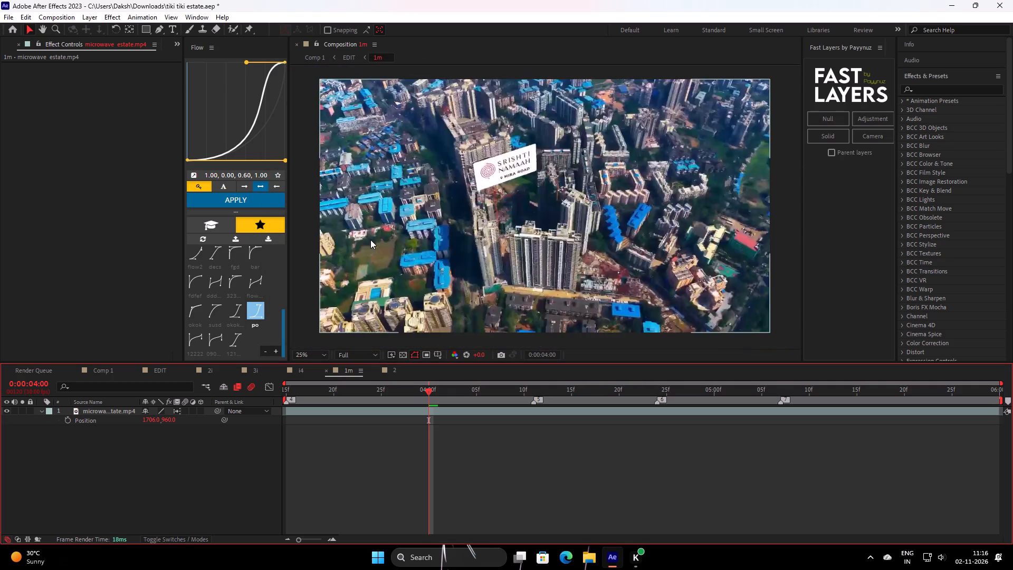
middle_click_drag(373, 244, 630, 282)
scroll(417, 245, "up", 4)
middle_click_drag(500, 274, 275, 272)
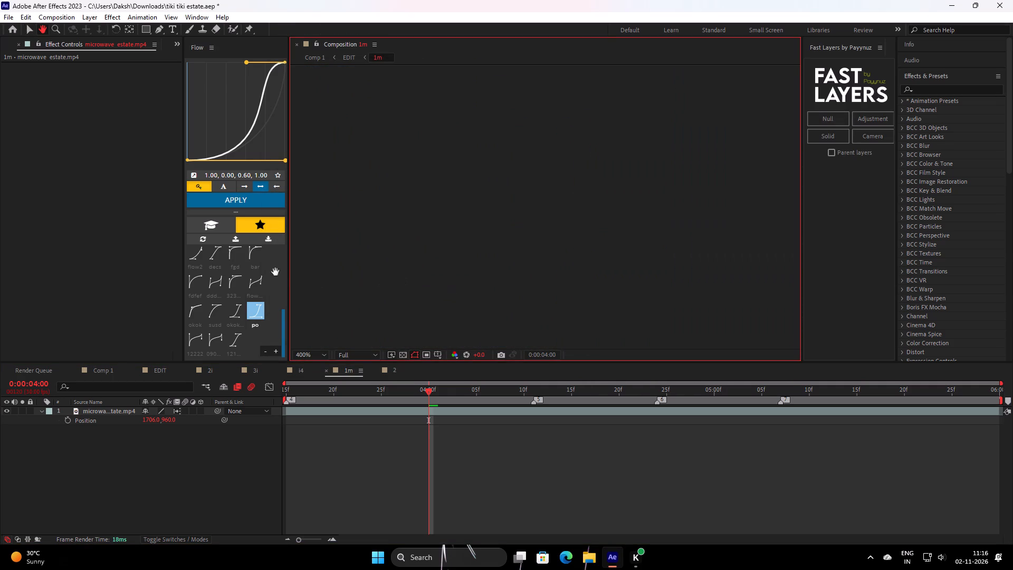
middle_click_drag(275, 272, 271, 269)
middle_click_drag(643, 247, 361, 246)
scroll(599, 256, "up", 3)
scroll(579, 259, "down", 1)
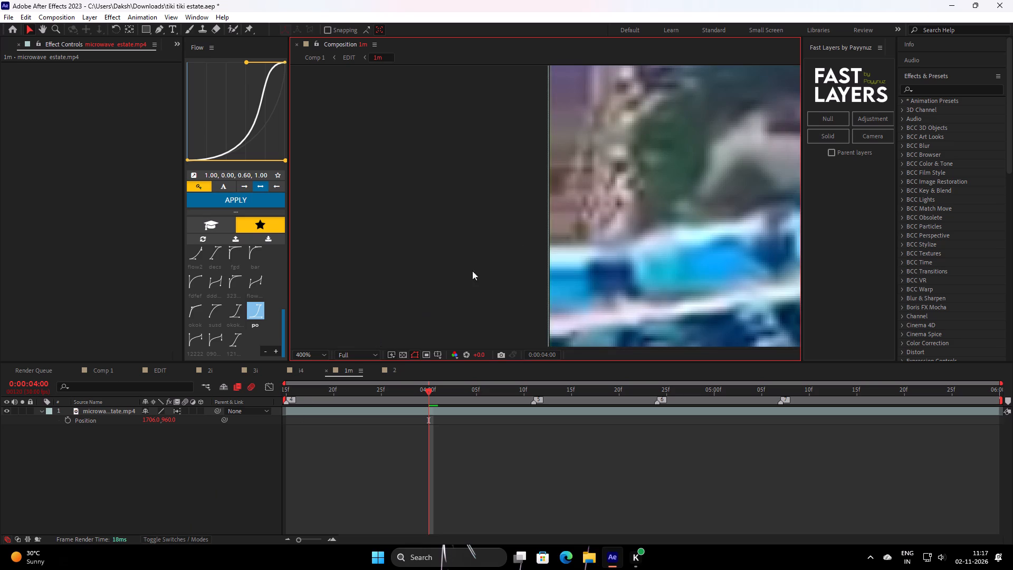
scroll(522, 227, "down", 2)
scroll(629, 237, "down", 1)
middle_click_drag(591, 256, 324, 263)
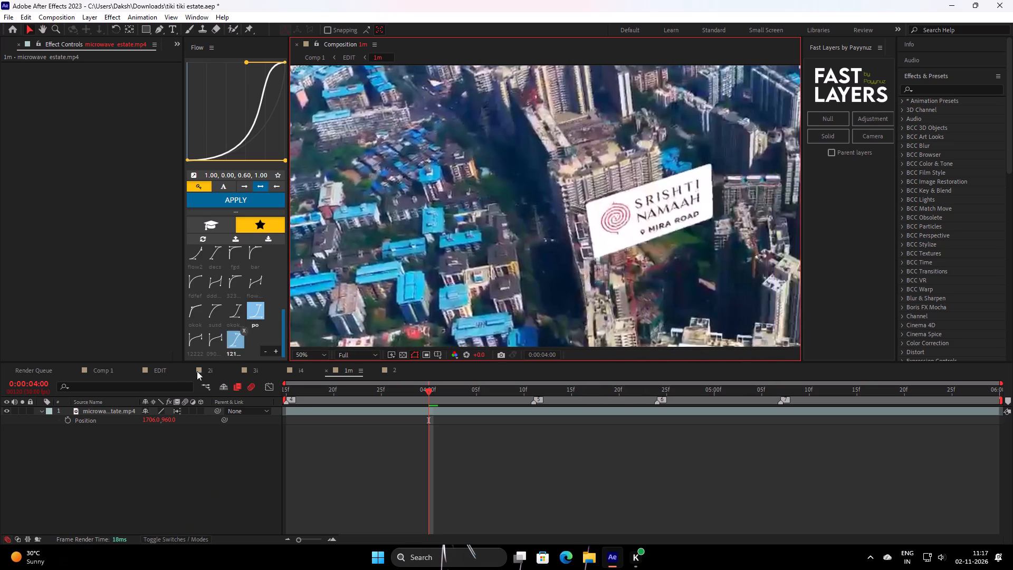
left_click(304, 351)
left_click(337, 176)
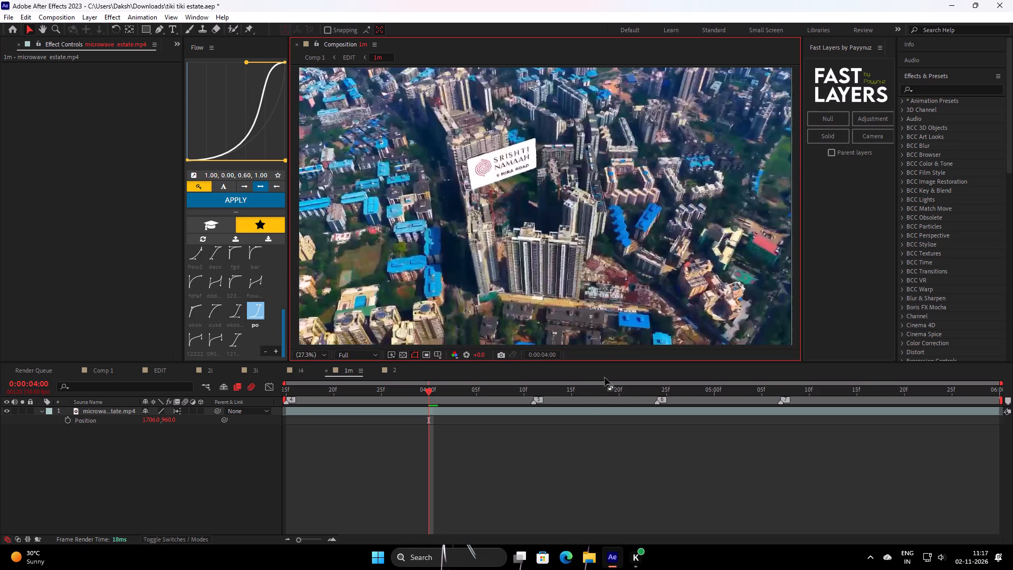
Review the start of the aerial 1m clip in the EDIT comp, between about 3:31 and 3:54.
left_click(571, 421)
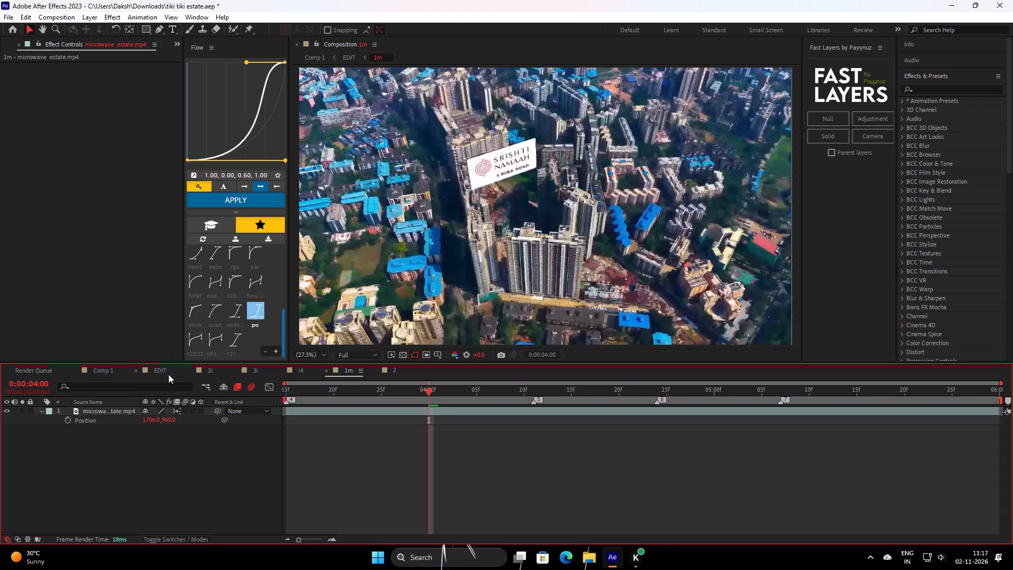
left_click(168, 374)
left_click_drag(797, 392, 758, 403)
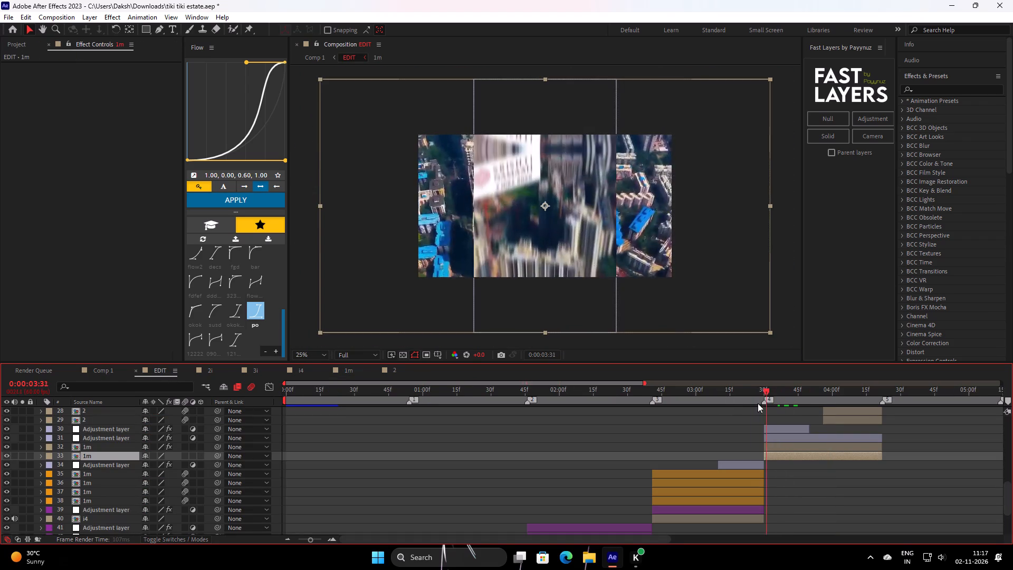
left_click_drag(758, 403, 794, 400)
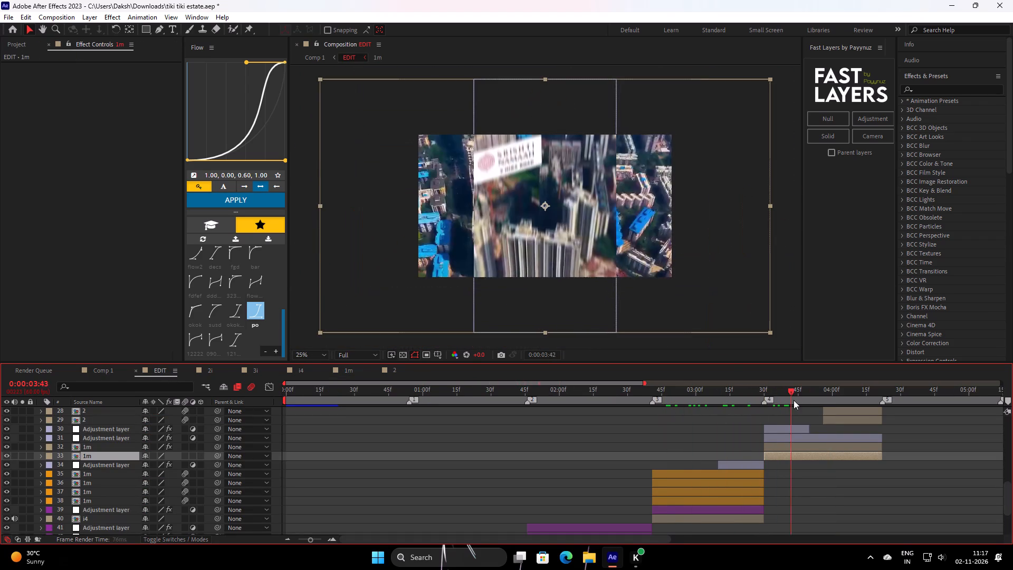
left_click_drag(794, 400, 818, 395)
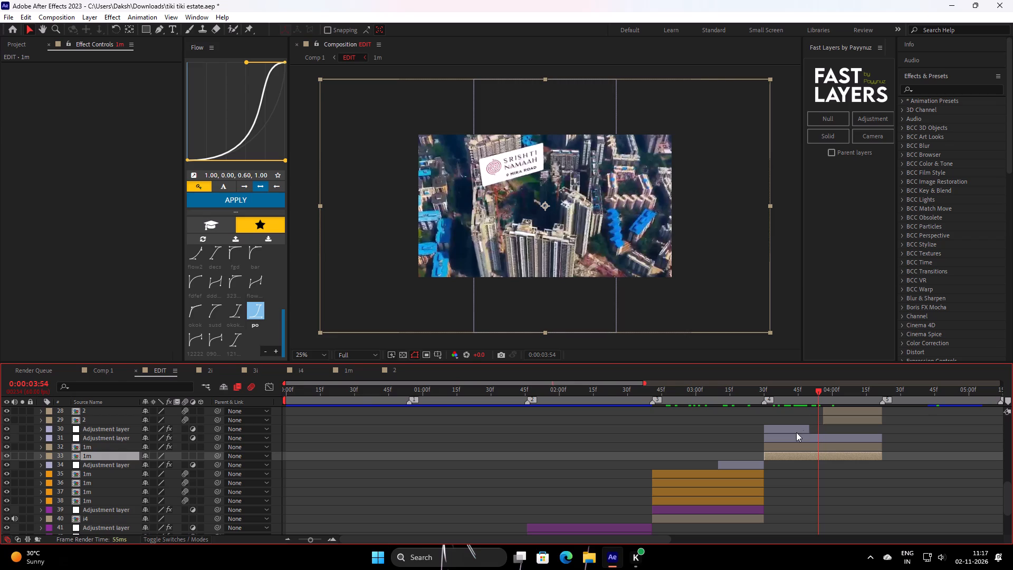
left_click(1012, 0)
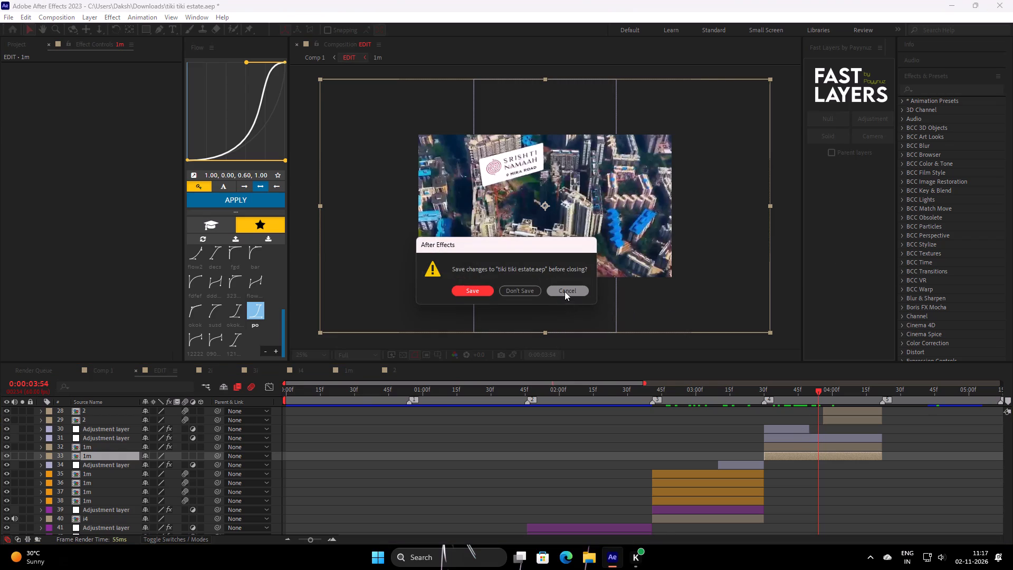
left_click(565, 291)
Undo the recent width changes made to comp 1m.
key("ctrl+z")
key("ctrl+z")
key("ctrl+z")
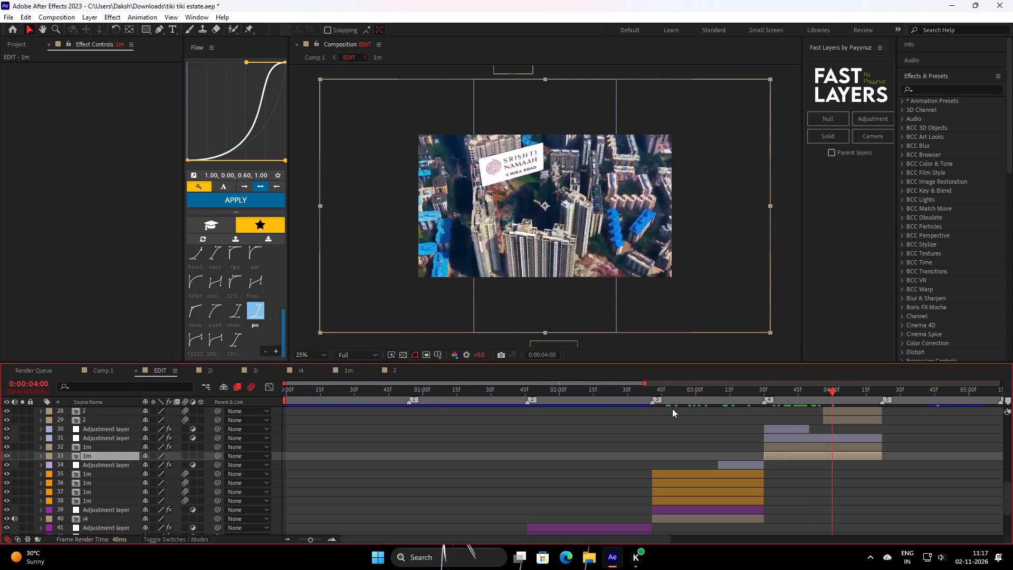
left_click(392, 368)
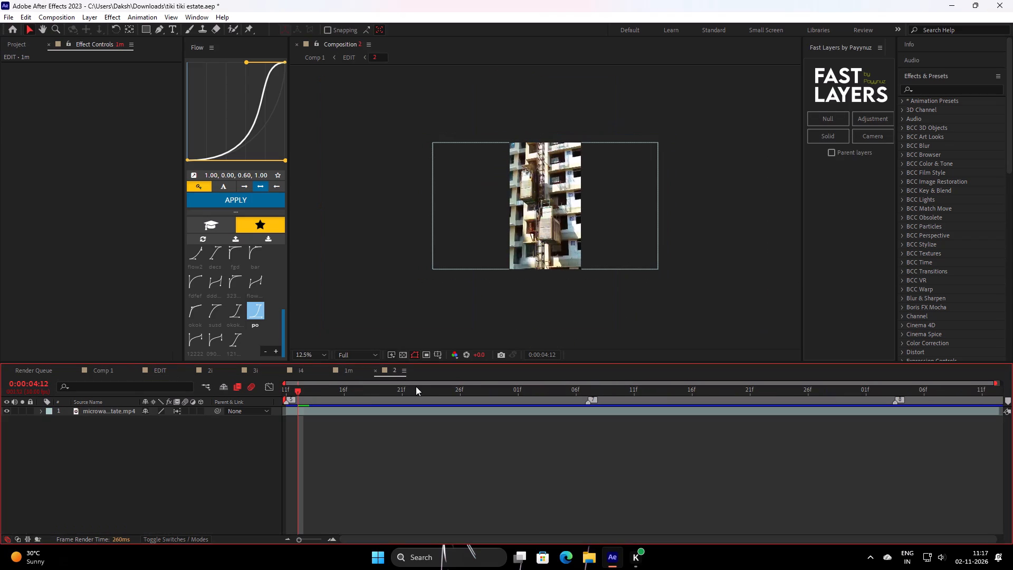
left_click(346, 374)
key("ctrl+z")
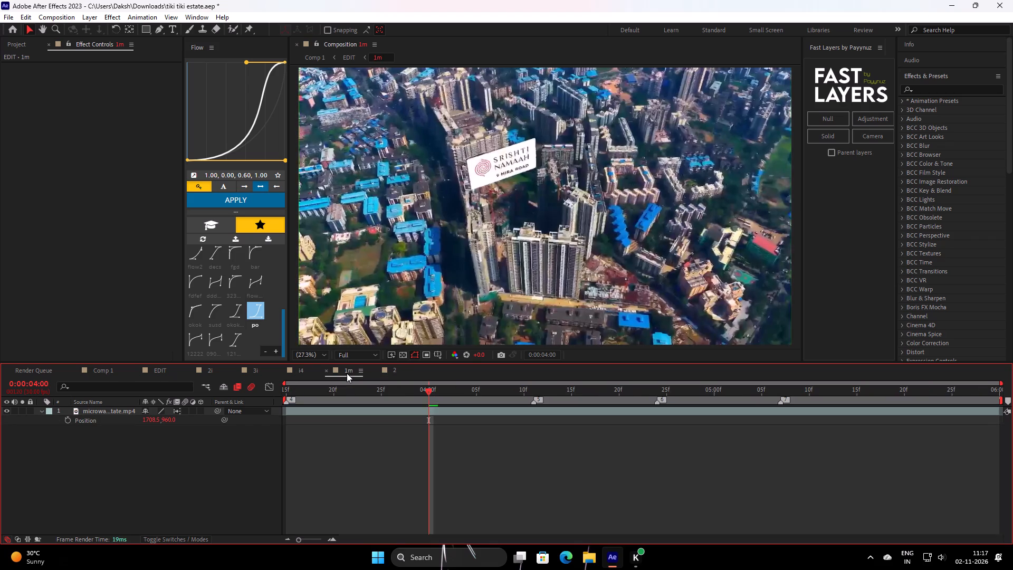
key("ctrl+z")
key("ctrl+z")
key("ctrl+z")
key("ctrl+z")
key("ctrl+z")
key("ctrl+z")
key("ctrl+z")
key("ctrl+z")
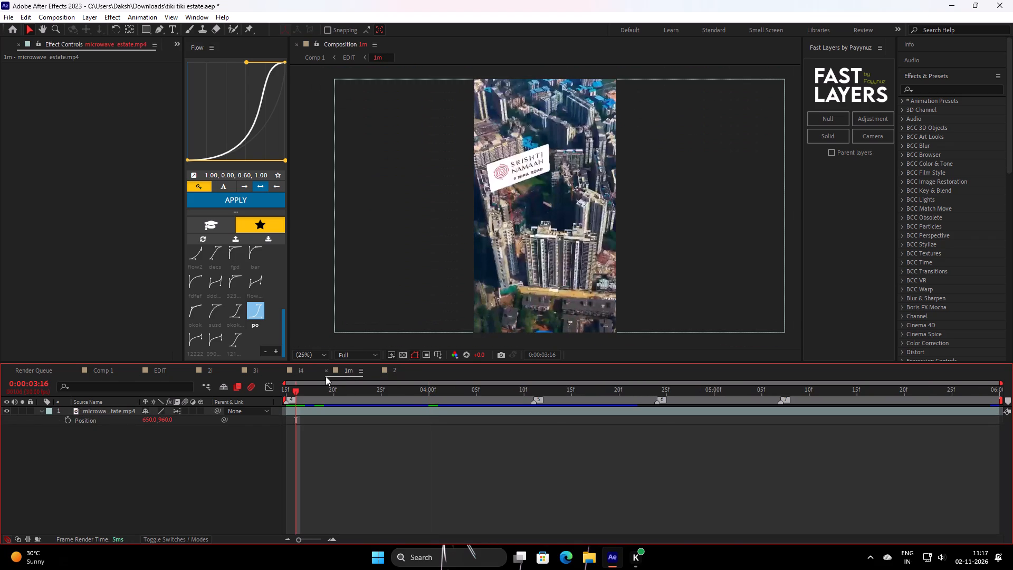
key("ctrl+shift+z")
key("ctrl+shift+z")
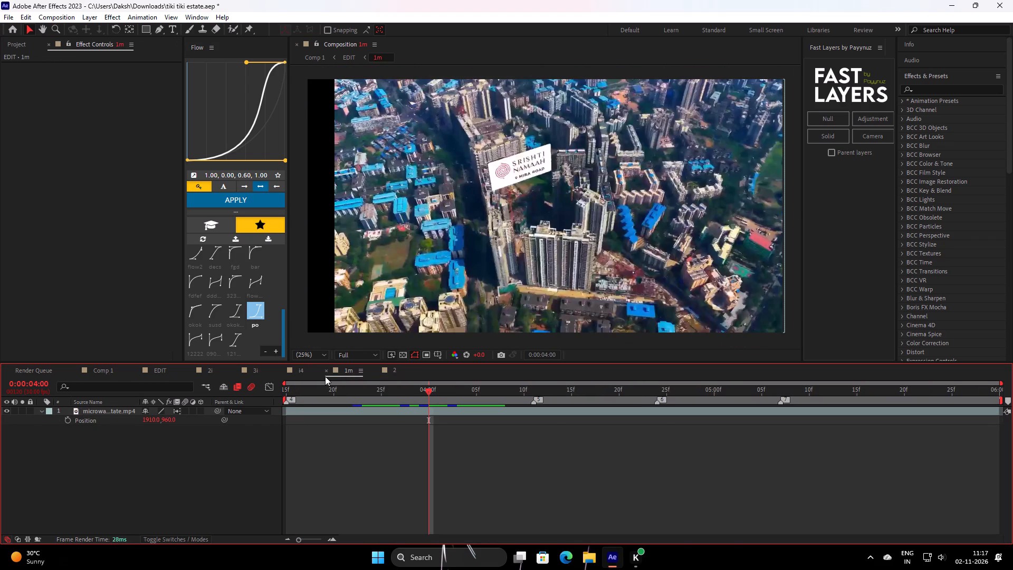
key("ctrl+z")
Set comp 1m's size to 1920 x 1080 px in its composition settings.
right_click(151, 454)
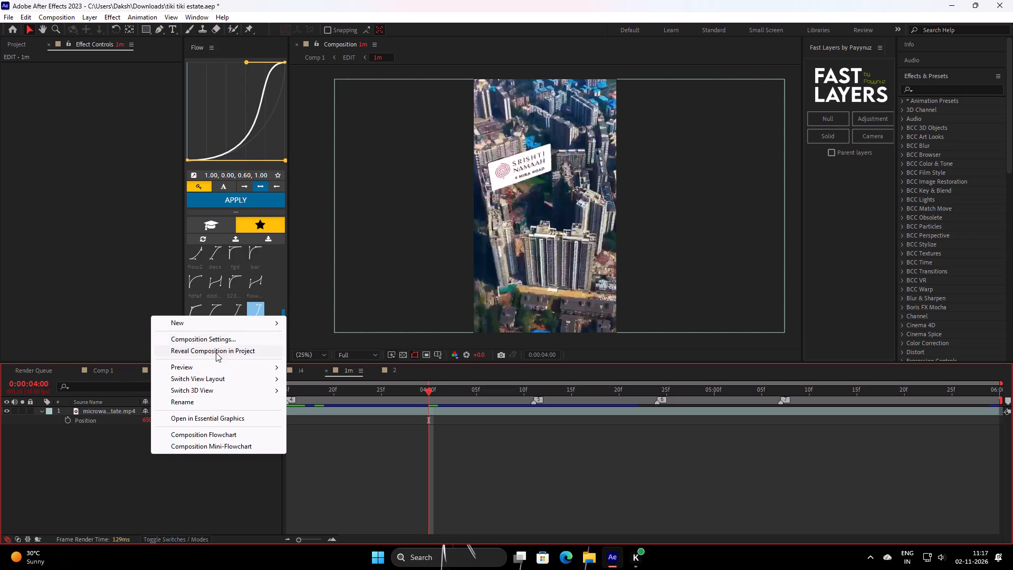
left_click(218, 340)
left_click(355, 139)
type("1920")
left_click(347, 154)
type("1080")
key("Return")
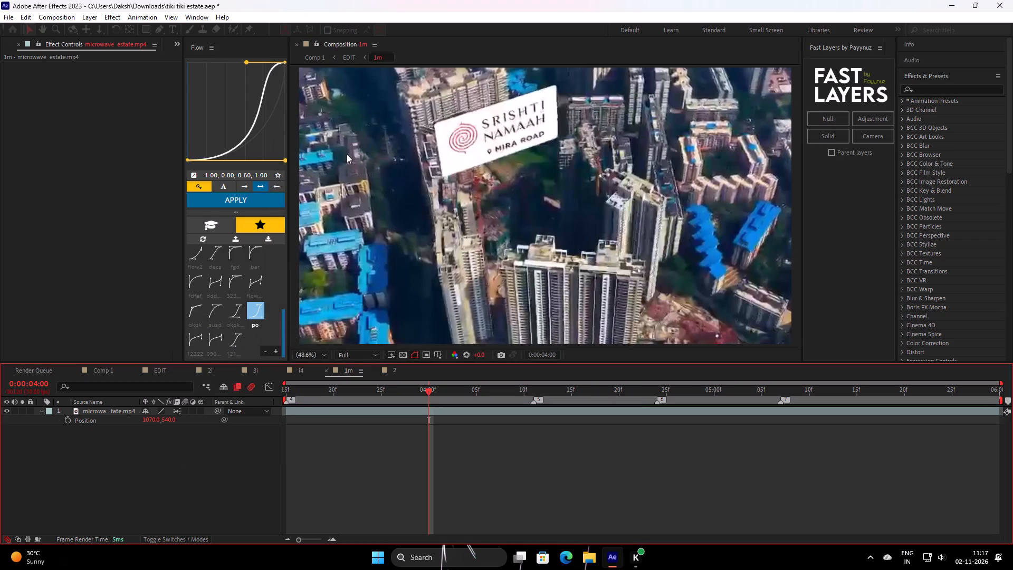
Close the open nested comps 2, 1m, i4, 3i and 2i, returning to the EDIT timeline.
left_click(377, 370)
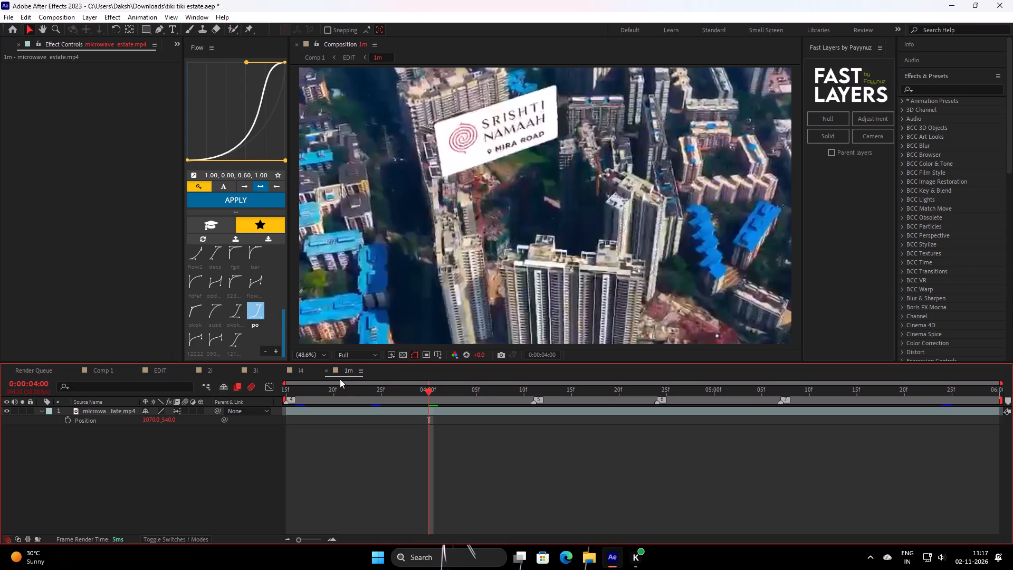
left_click(323, 373)
left_click(282, 369)
left_click(236, 367)
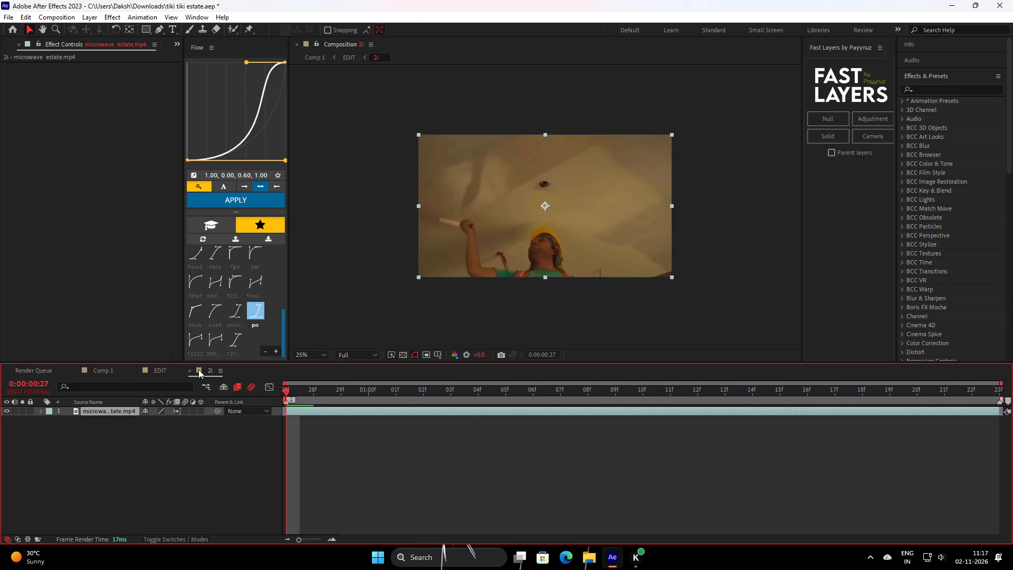
left_click(187, 368)
Delete the four orange 1m overlay layers above the i4 clip in the EDIT comp.
left_click_drag(799, 391, 792, 392)
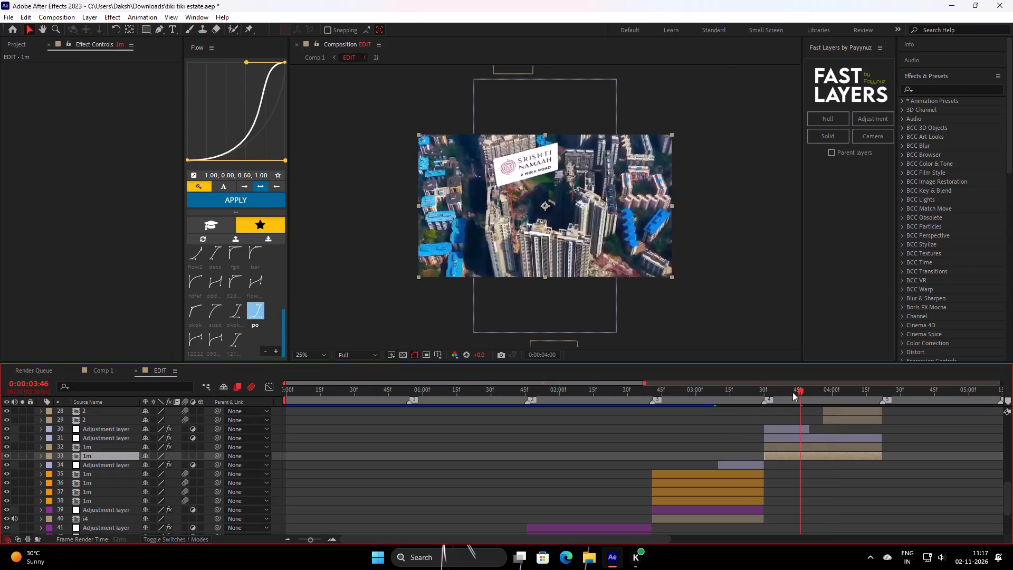
left_click_drag(792, 392, 725, 424)
left_click(730, 500)
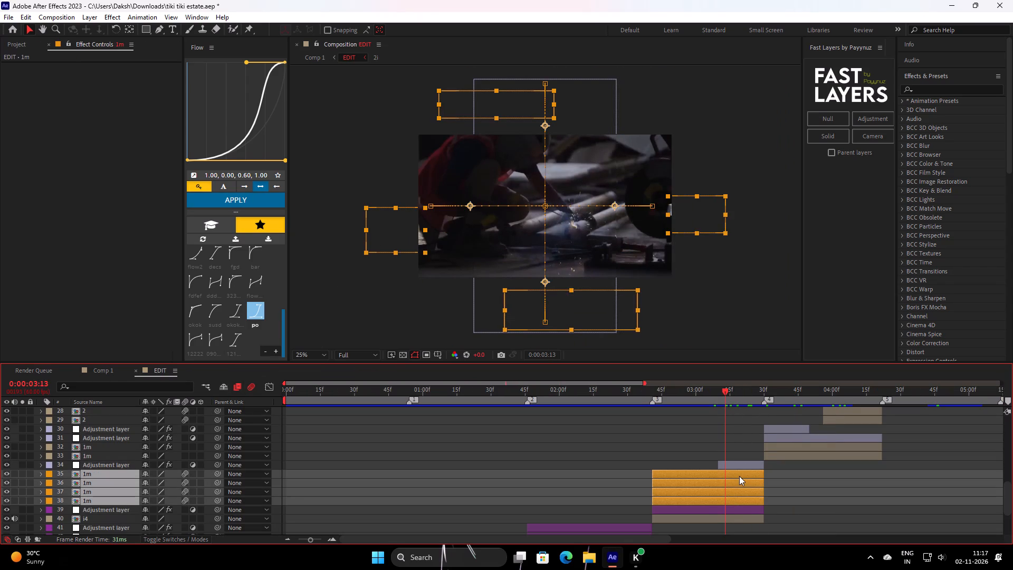
key("BackSpace")
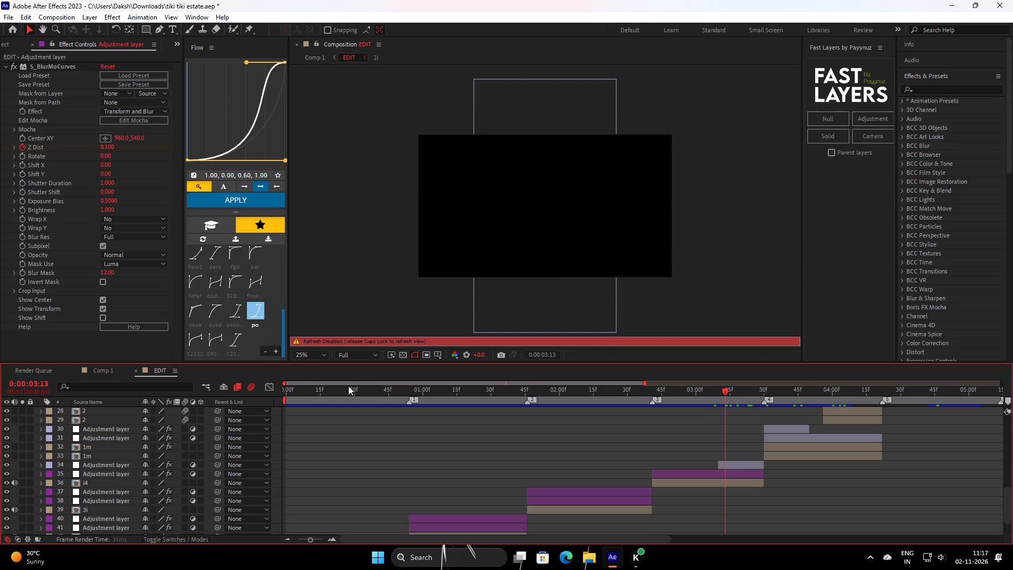
Add a new adjustment layer matching the span of the short vertical-blur adjustment layer just before the 1m clip.
left_click_drag(721, 396, 763, 400)
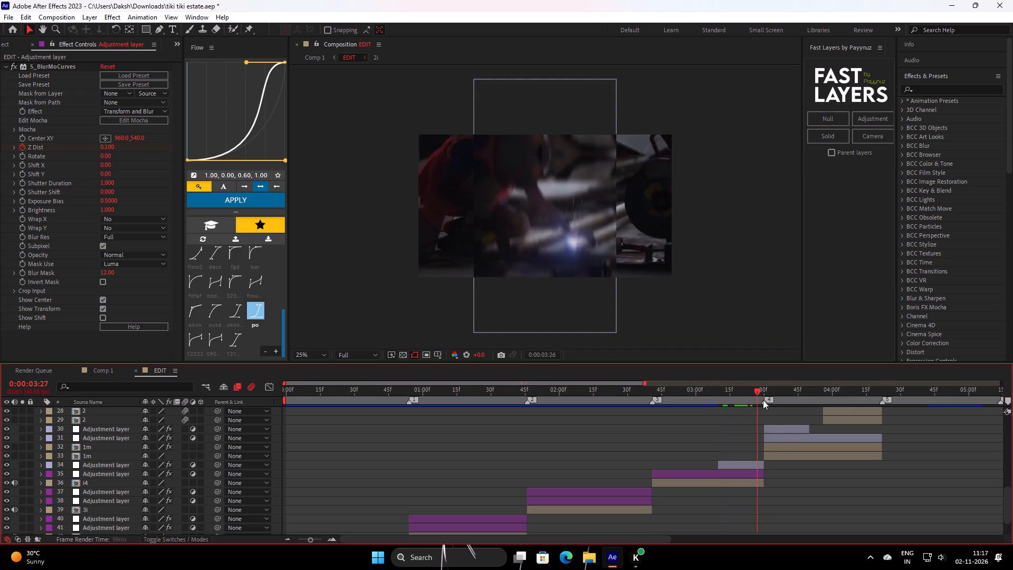
left_click_drag(763, 400, 769, 423)
left_click(752, 462)
left_click(869, 119)
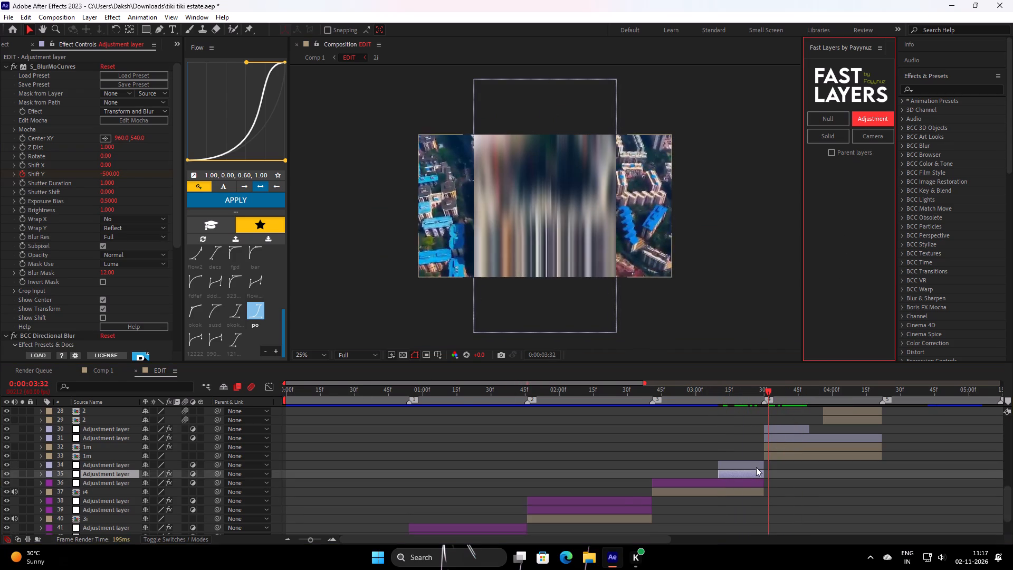
Copy all effects from the old vertical-blur adjustment layer onto the new one, starting at its in point.
key("e")
key("e")
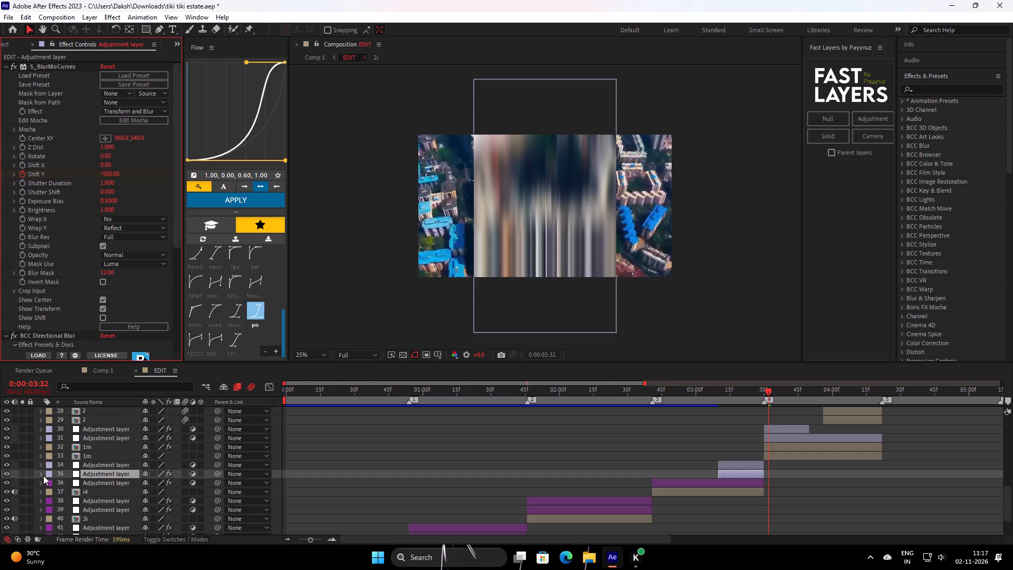
left_click(43, 476)
left_click(66, 483)
key("ctrl+c")
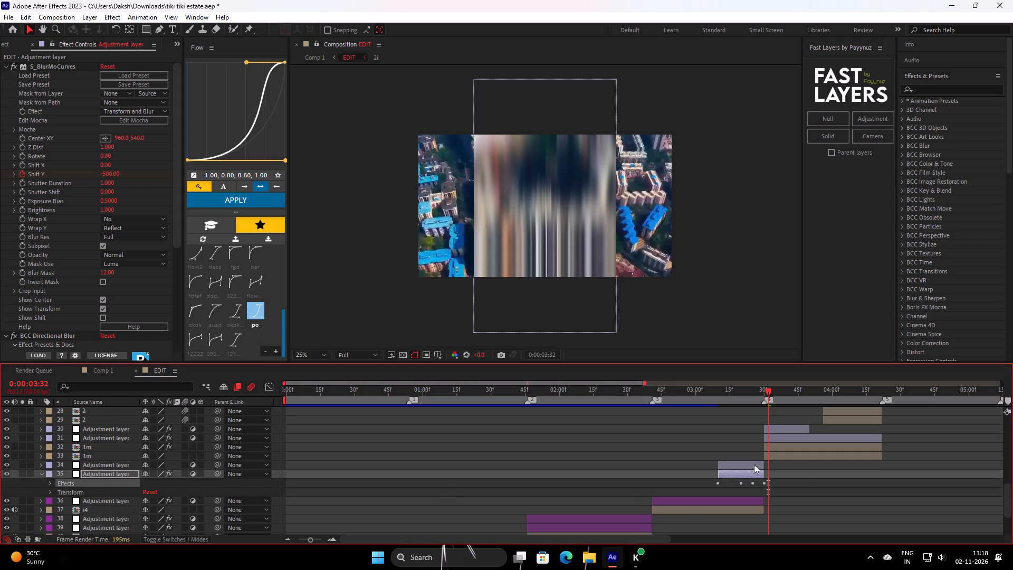
left_click(754, 464)
key("i")
key("ctrl+v")
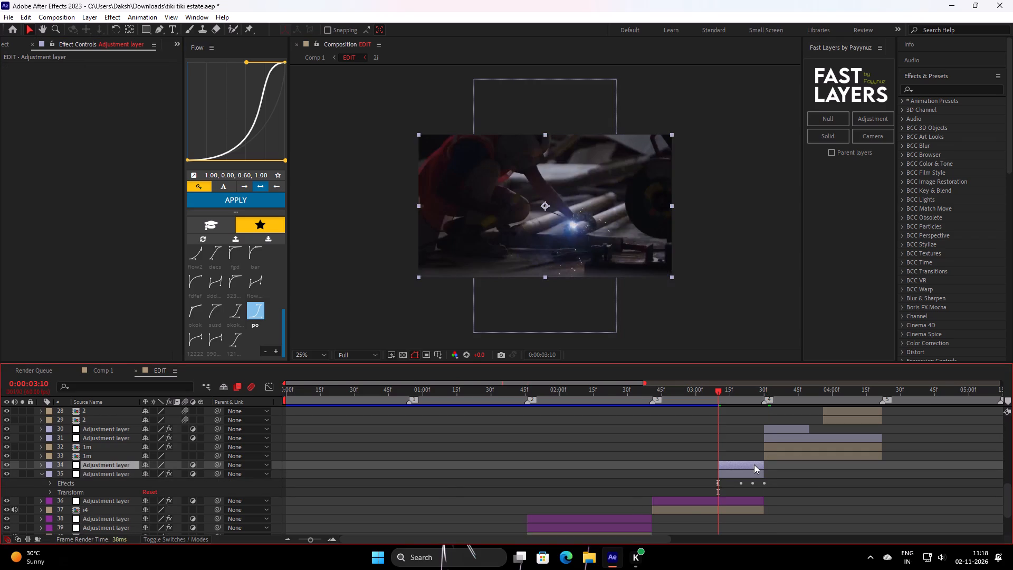
Delete the old portrait-sized blur adjustment layer and play back the transition into the aerial 1m clip.
left_click(745, 479)
left_click(748, 475)
key("BackSpace")
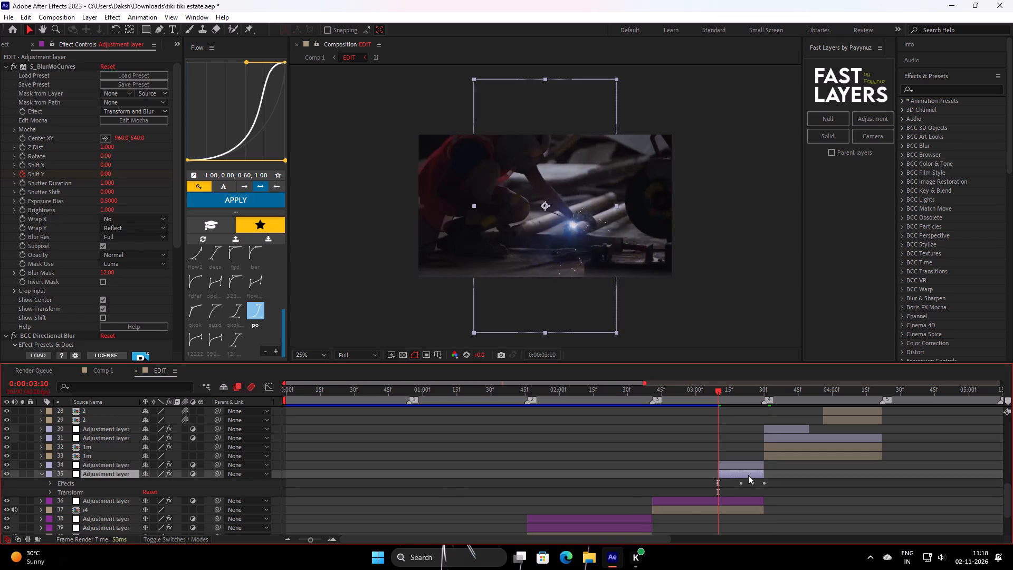
key("space")
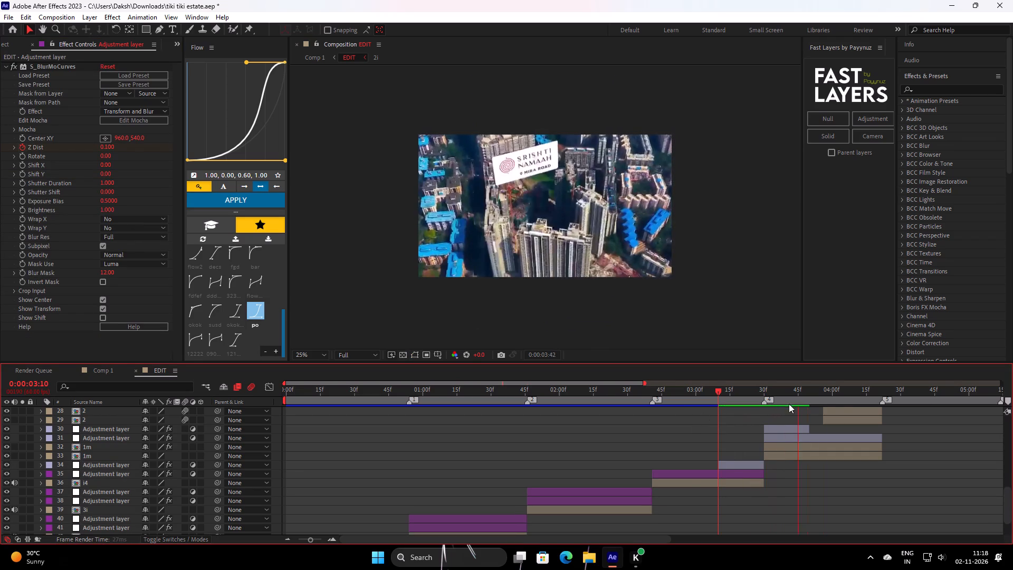
key("space")
Replace the long portrait-sized adjustment layer above the 1m clips with a new full-width one carrying the same effects, pasted at its in point.
left_click(791, 438)
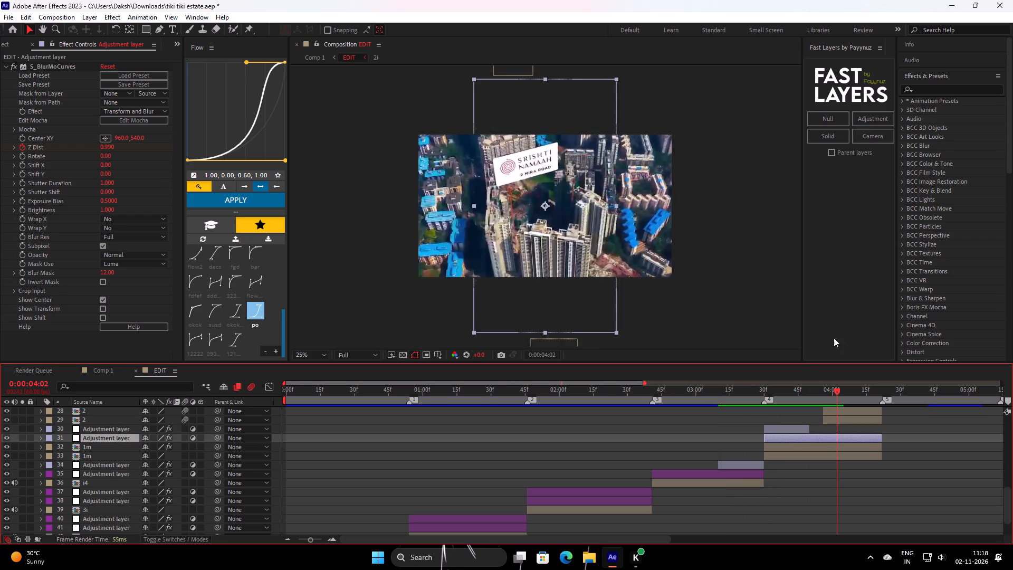
left_click(875, 119)
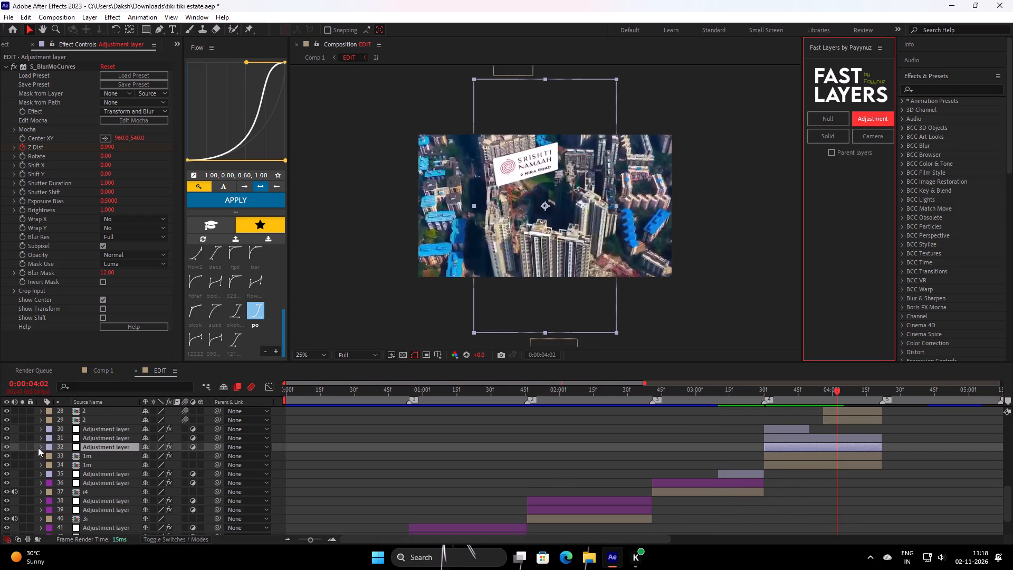
left_click(38, 448)
left_click(87, 455)
key("ctrl+c")
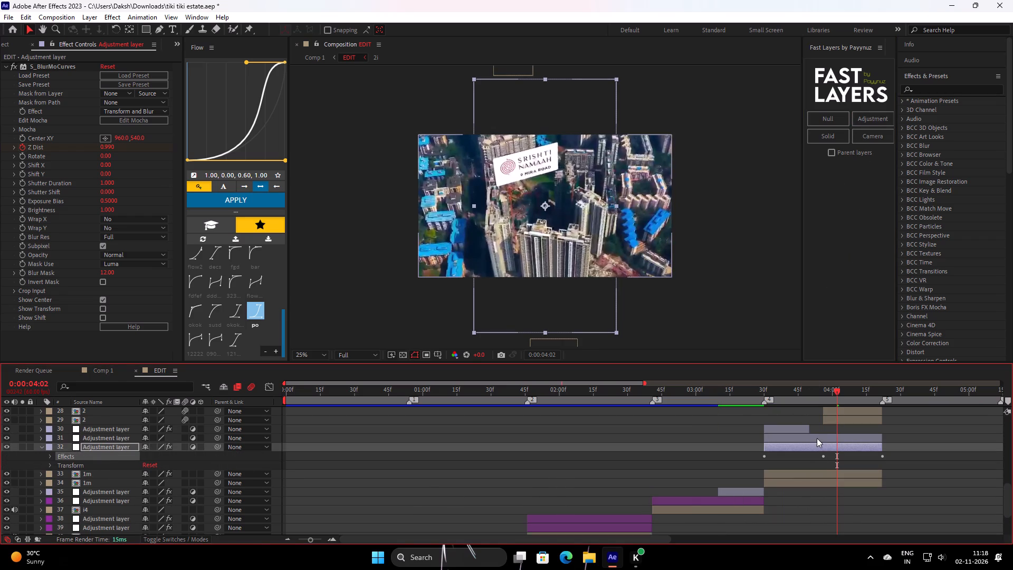
left_click(817, 438)
key("i")
key("ctrl+v")
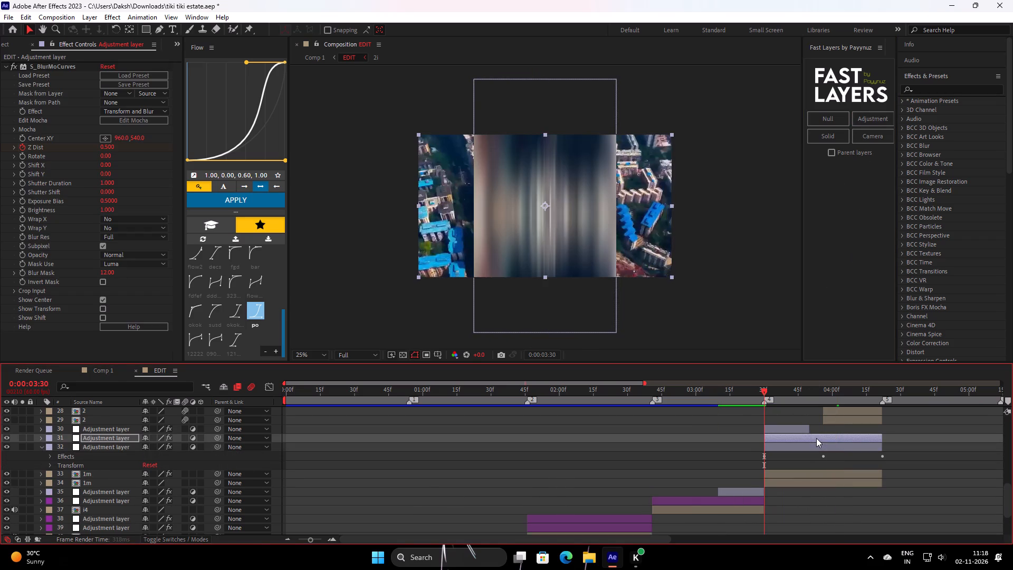
left_click(810, 447)
key("BackSpace")
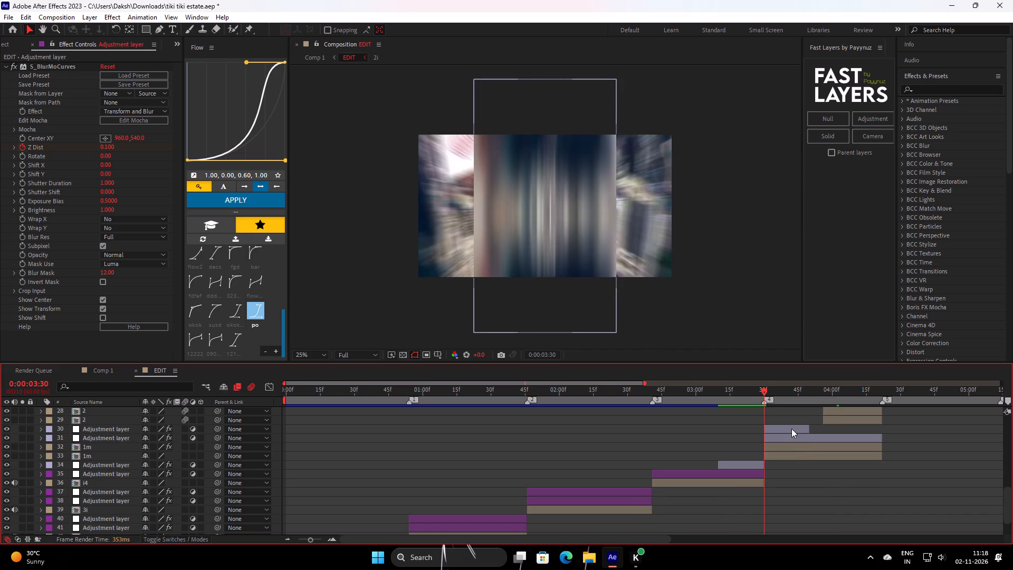
Replace the short portrait-sized blur adjustment layer at the start of the 1m clip with a full-width one carrying the same effects.
left_click(791, 429)
key("e")
key("e")
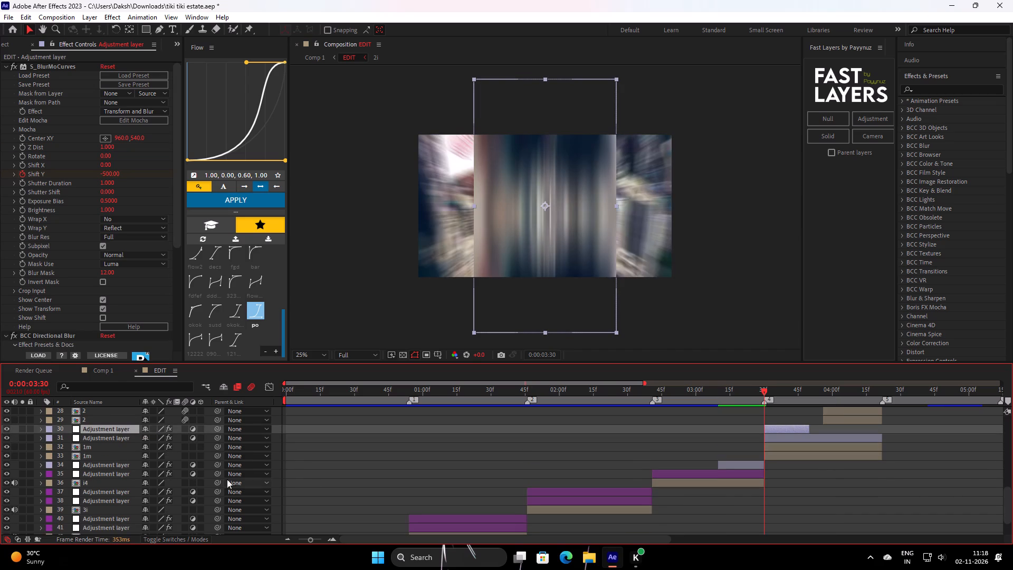
left_click(44, 430)
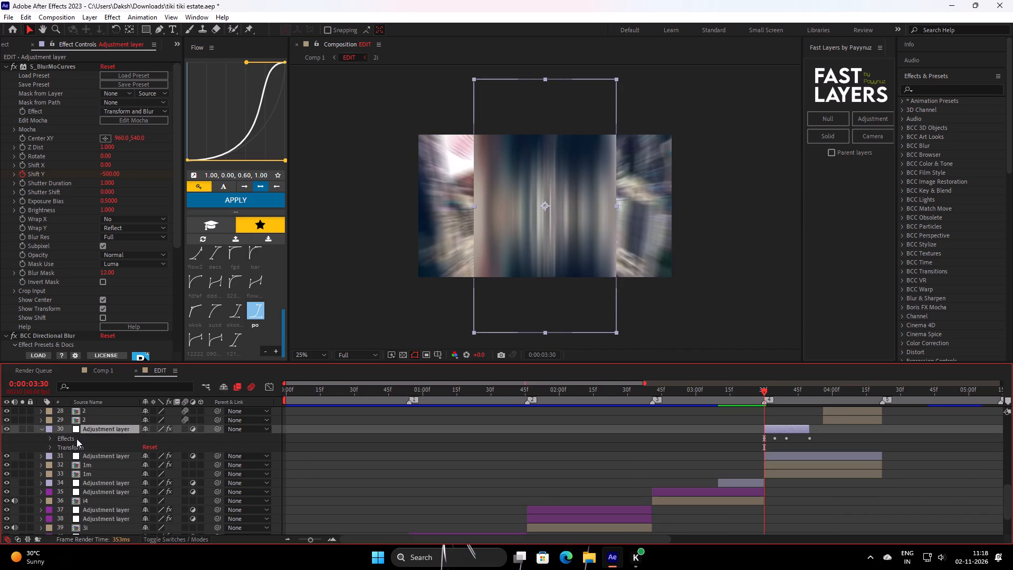
left_click(77, 439)
key("ctrl+c")
left_click(873, 120)
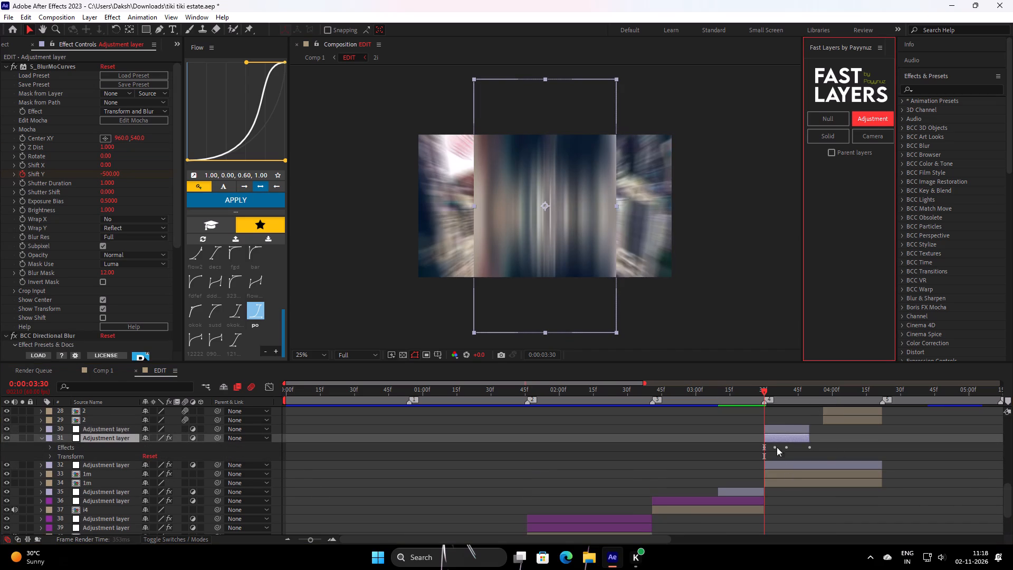
left_click(781, 427)
key("ctrl+v")
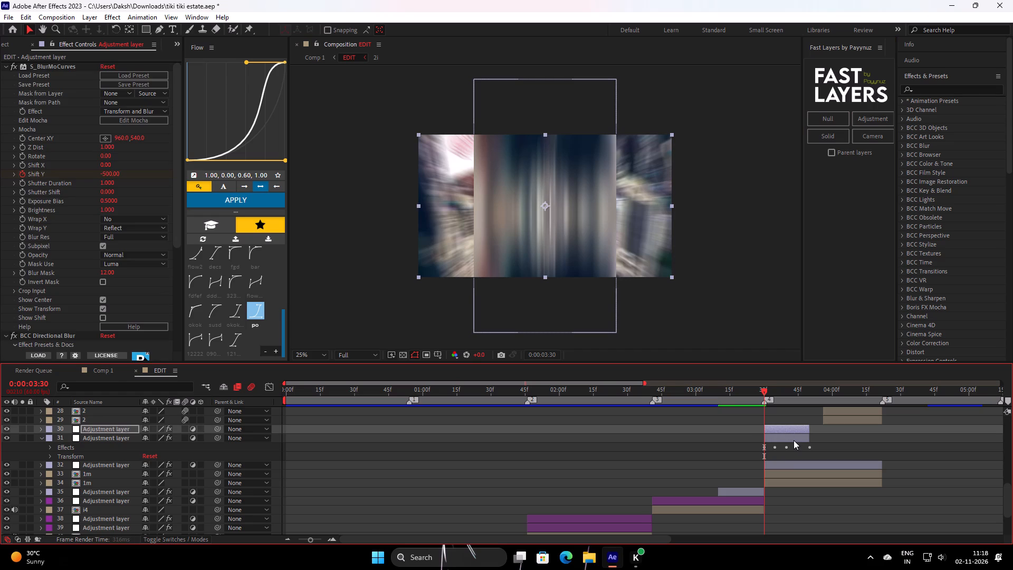
left_click(794, 440)
key("BackSpace")
Play back the edit from the start, fit the footage inside the 1m comp to the comp height, and return to the EDIT comp.
left_click_drag(781, 395, 731, 414)
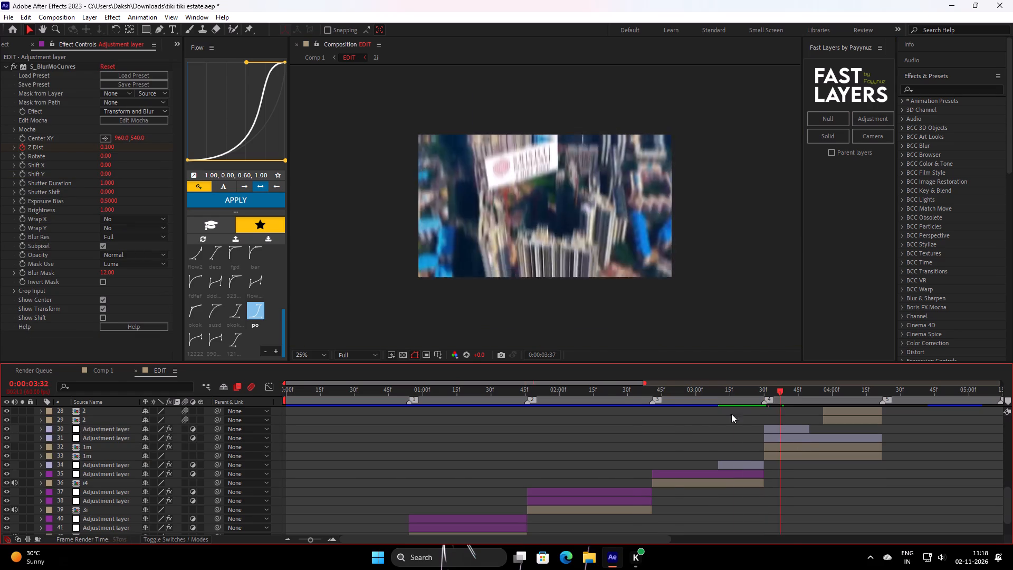
left_click_drag(731, 414, 93, 491)
key("space")
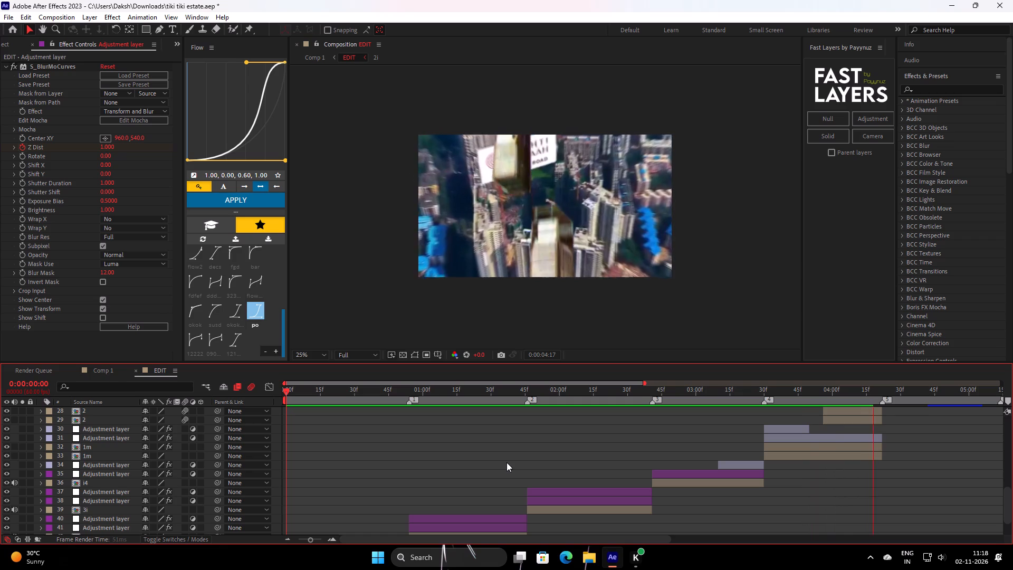
key("space")
left_click_drag(829, 401, 824, 401)
left_click_drag(837, 388, 839, 391)
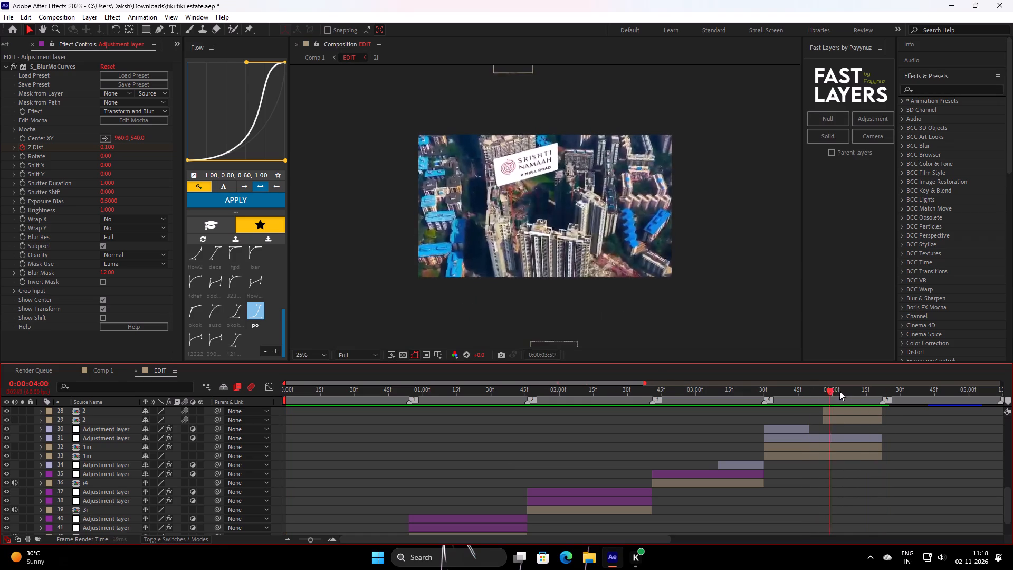
left_click_drag(839, 391, 823, 402)
double_click(836, 455)
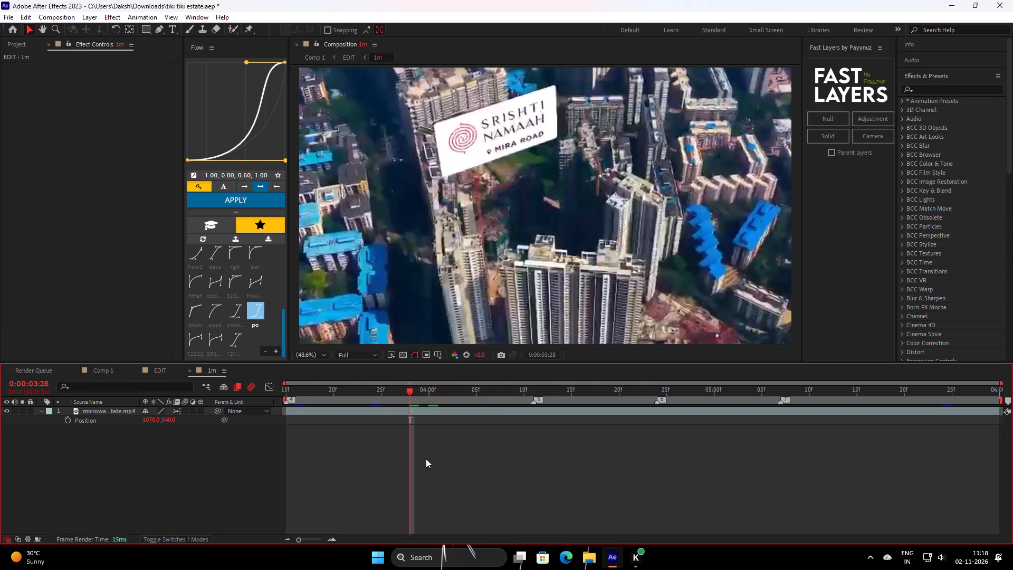
scroll(568, 269, "down", 1)
right_click(466, 408)
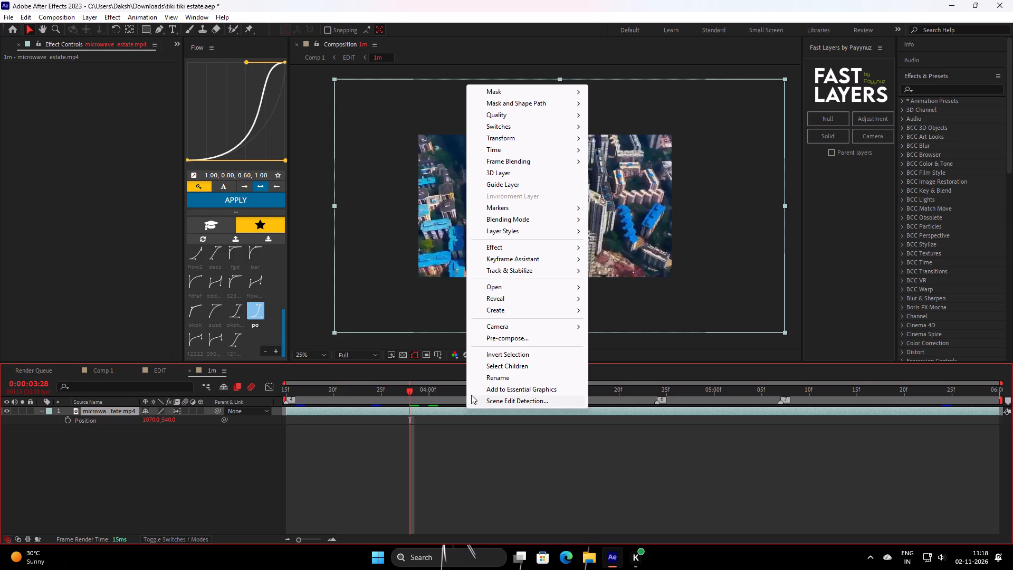
left_click(511, 136)
left_click(628, 303)
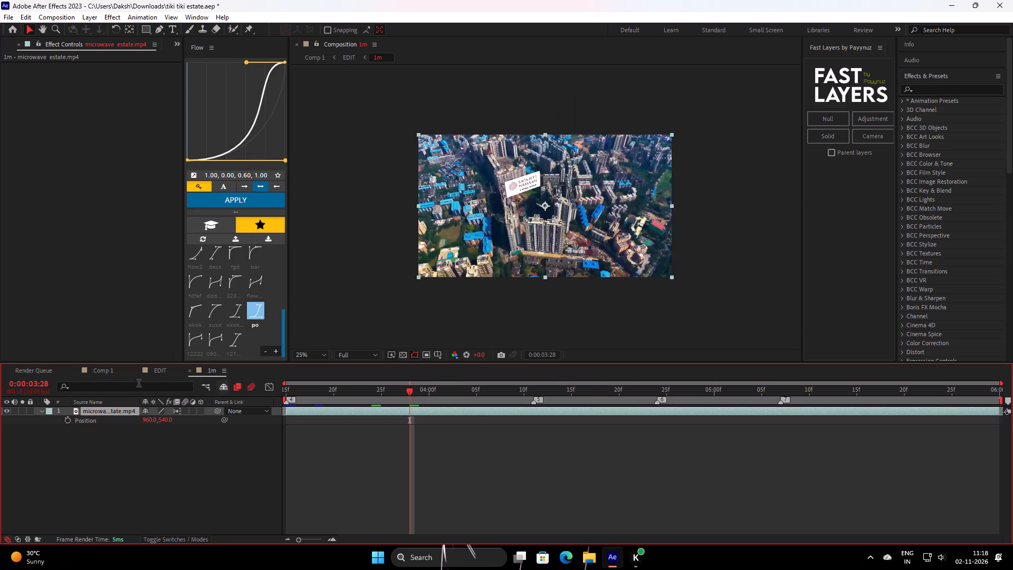
left_click(162, 374)
Review the EDIT comp from just before the i4 clip through the 1m clip and the building clips that follow it.
left_click_drag(807, 393, 693, 417)
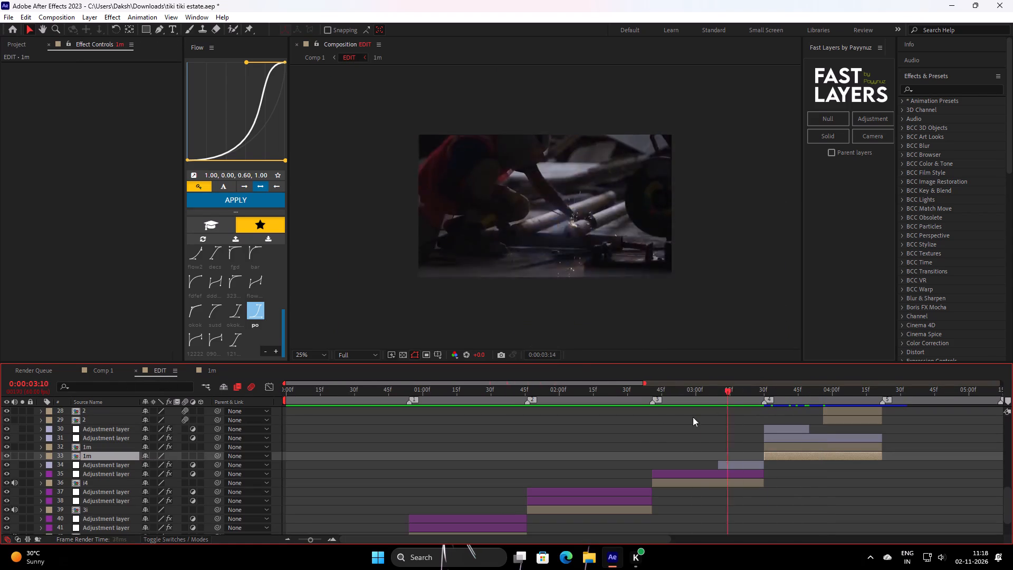
left_click_drag(693, 417, 636, 429)
key("space")
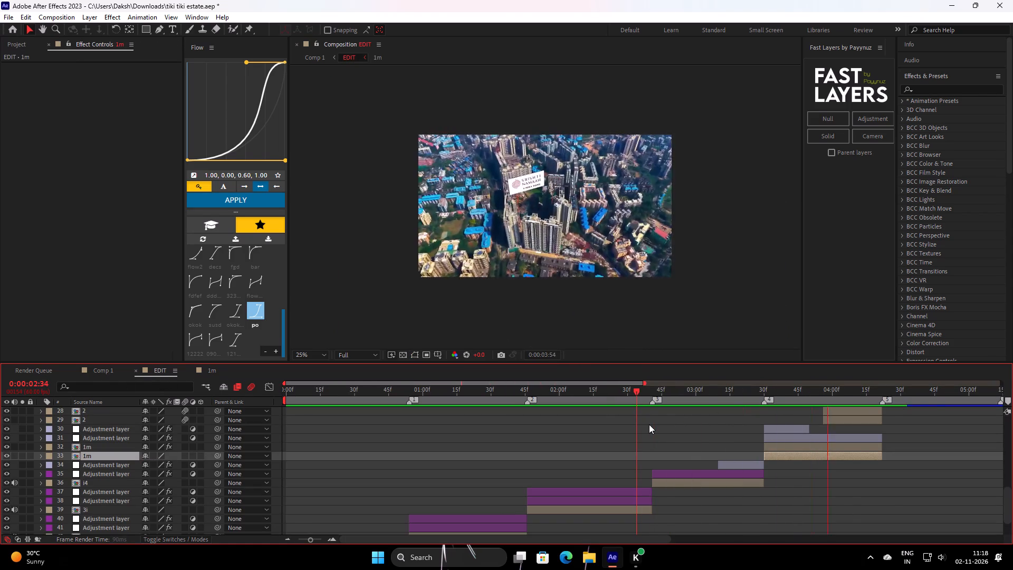
key("space")
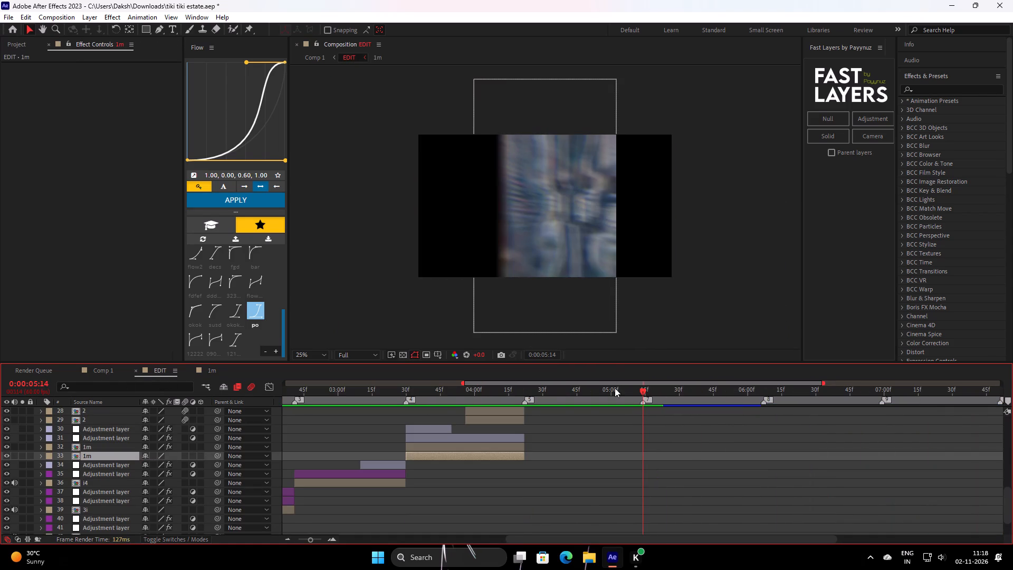
left_click_drag(614, 388, 261, 423)
key("space")
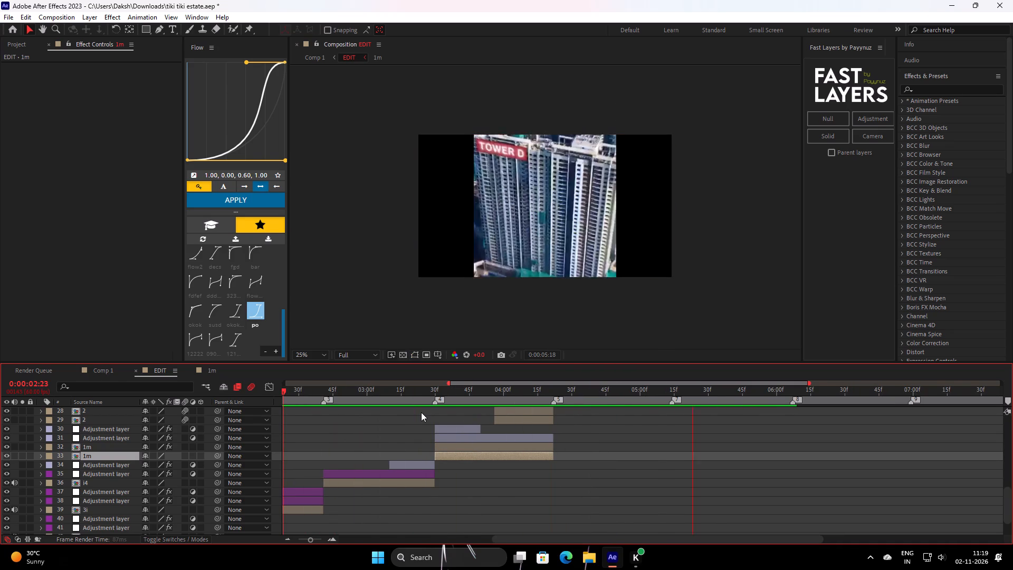
key("space")
left_click_drag(611, 389, 563, 419)
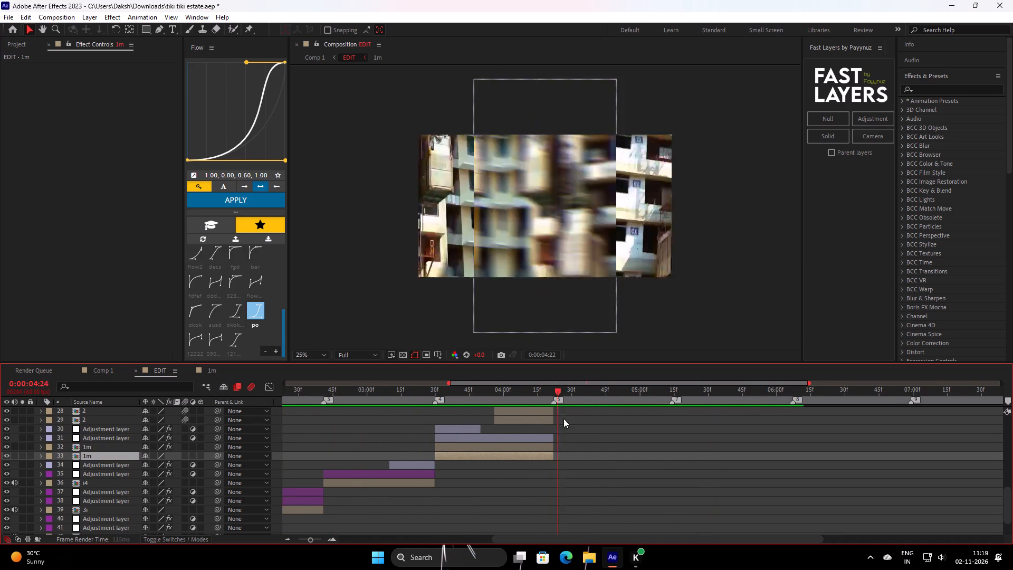
left_click_drag(563, 419, 595, 417)
Open the nested comp 2 that follows the 1m clip and set its size to 1920x1080.
scroll(599, 420, "up", 1)
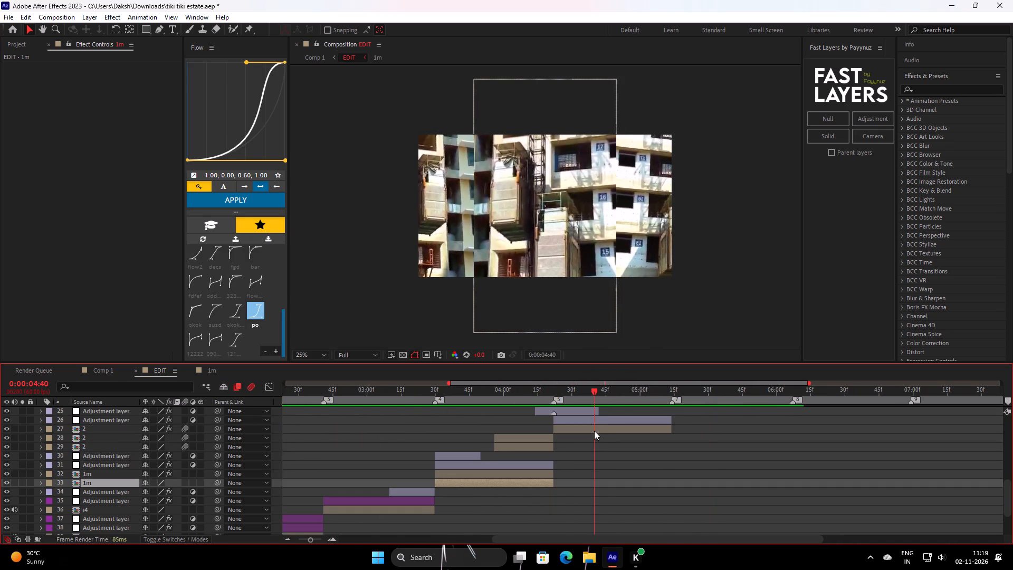
double_click(594, 431)
right_click(225, 458)
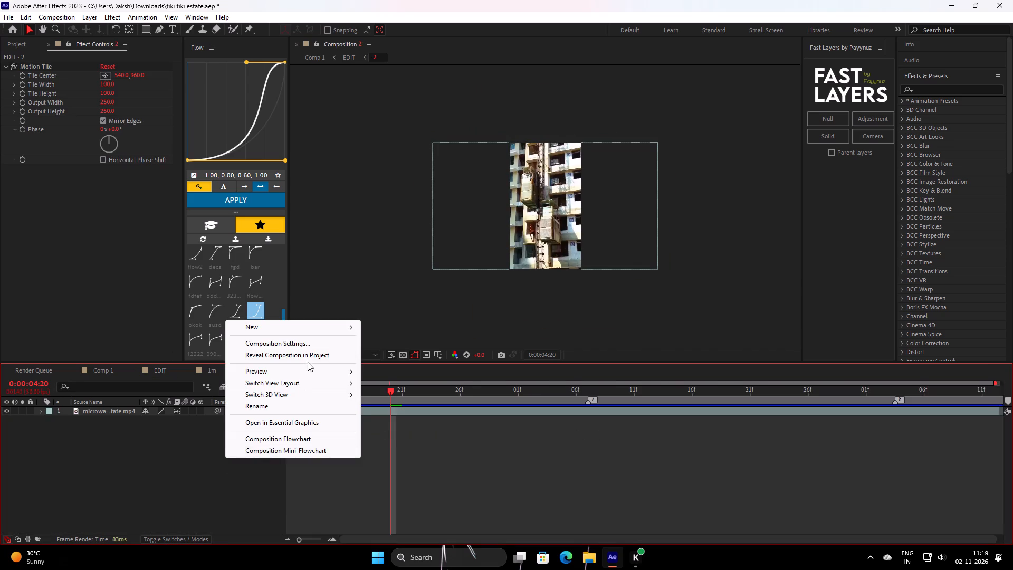
left_click(305, 344)
left_click(356, 142)
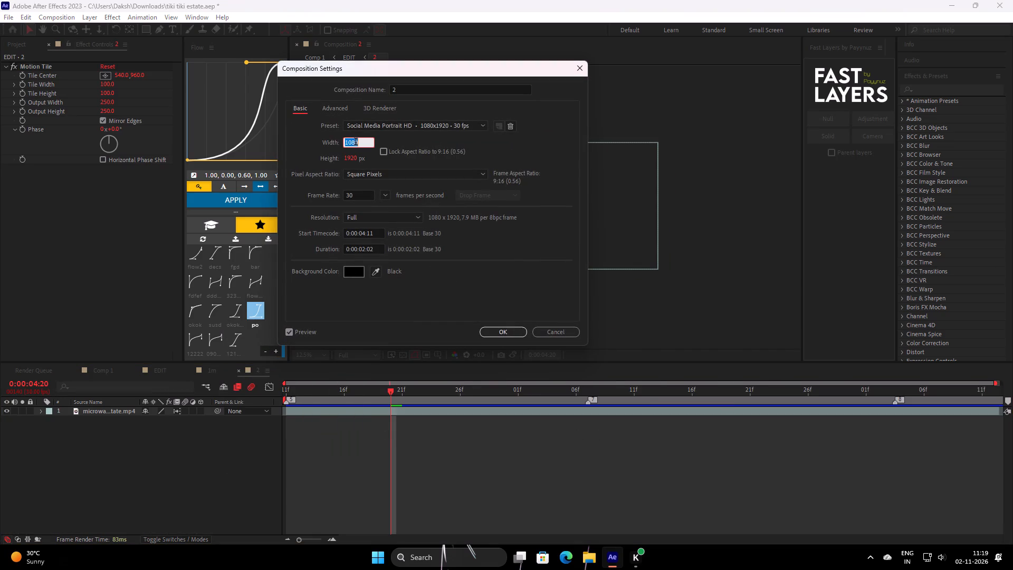
type("192")
key("F9")
key("0")
left_click(359, 156)
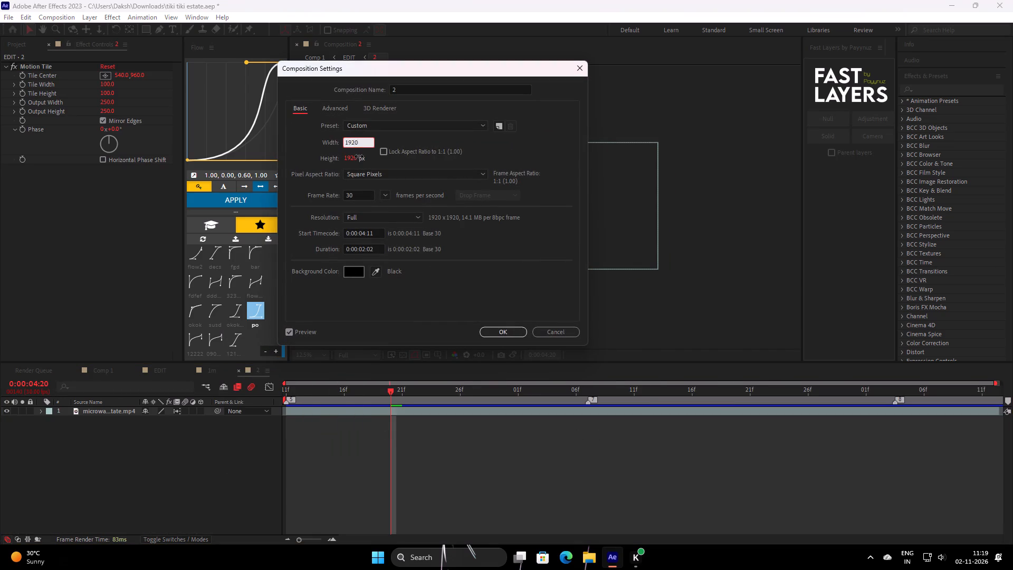
type("1080")
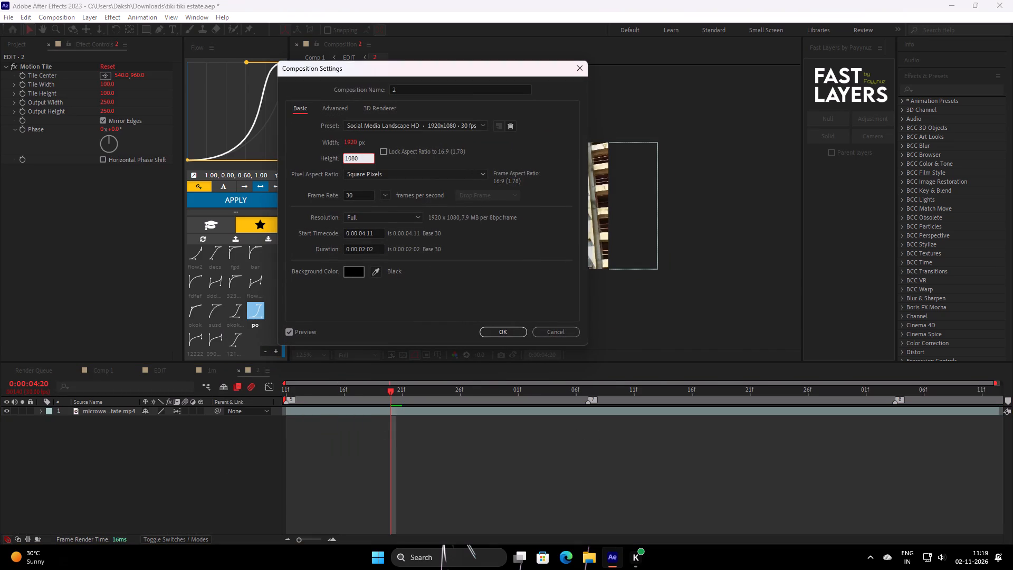
key("Return")
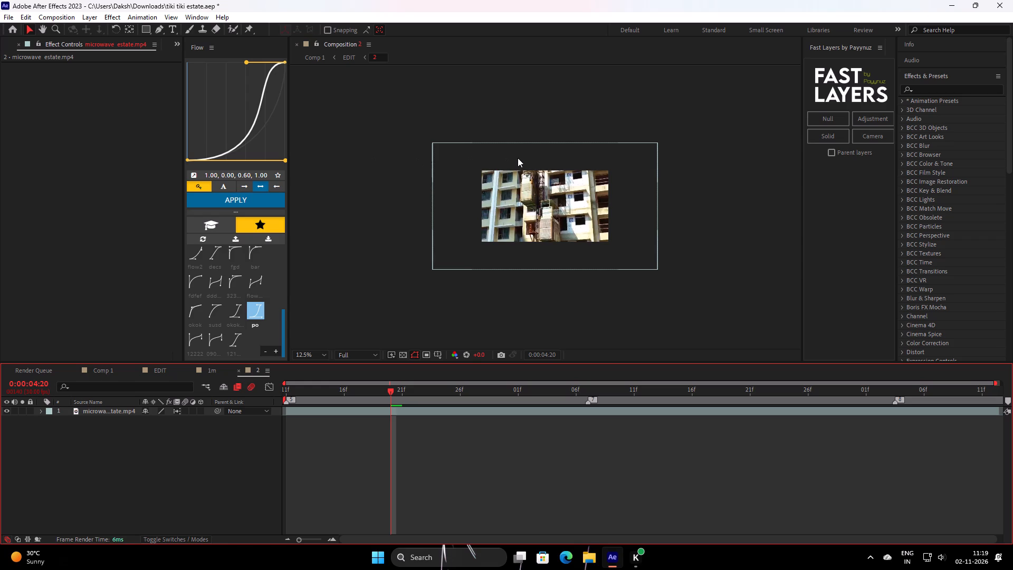
Fit the footage inside comp 2 to the comp height and return to the EDIT comp.
right_click(396, 415)
left_click(447, 144)
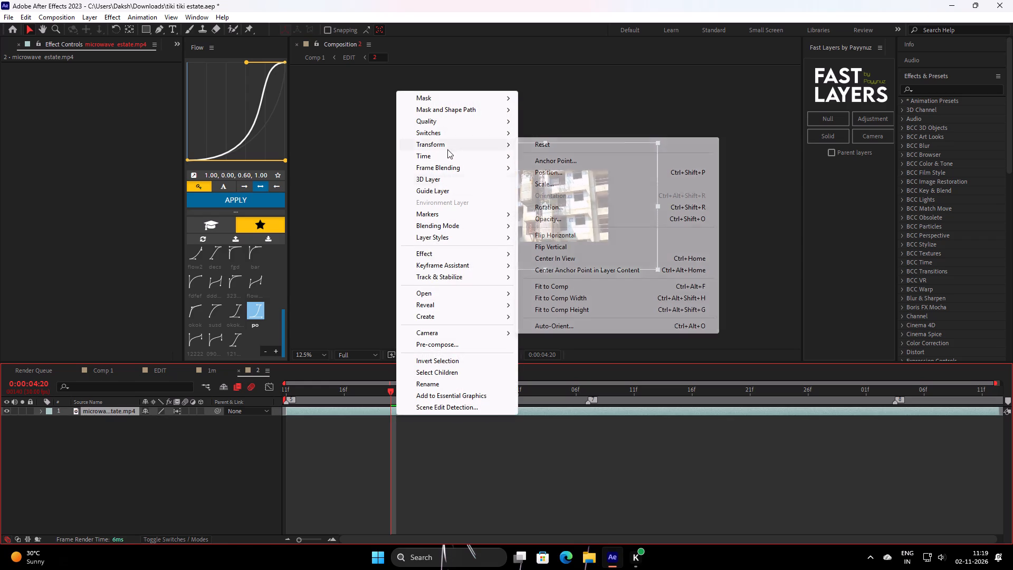
left_click(580, 310)
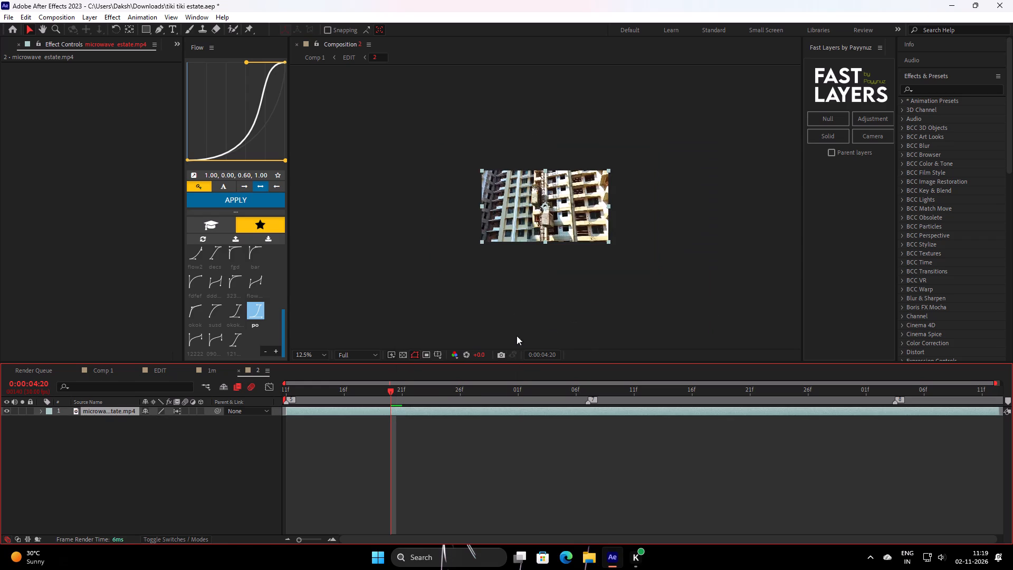
scroll(519, 331, "up", 3)
scroll(475, 337, "down", 2)
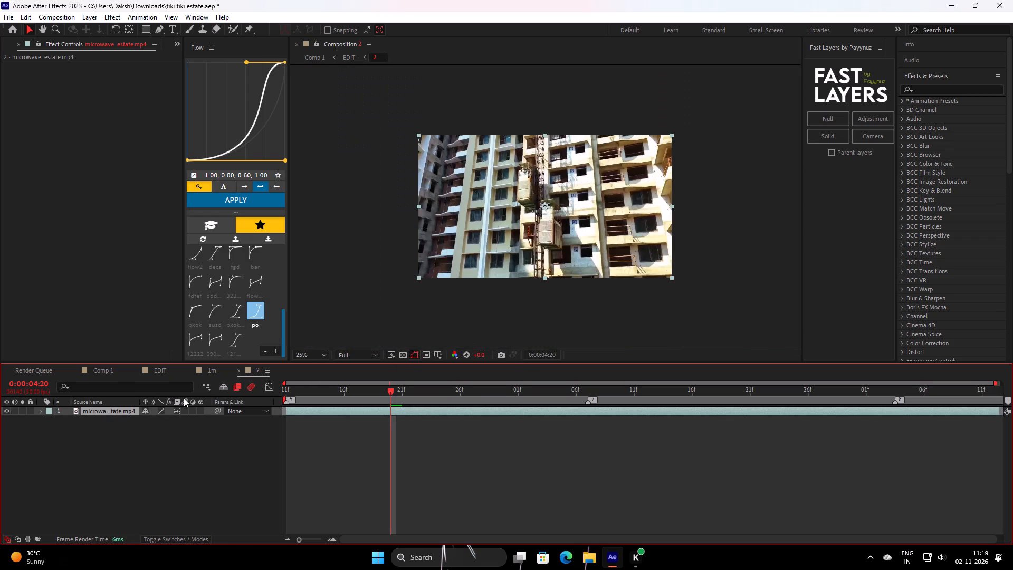
left_click(113, 371)
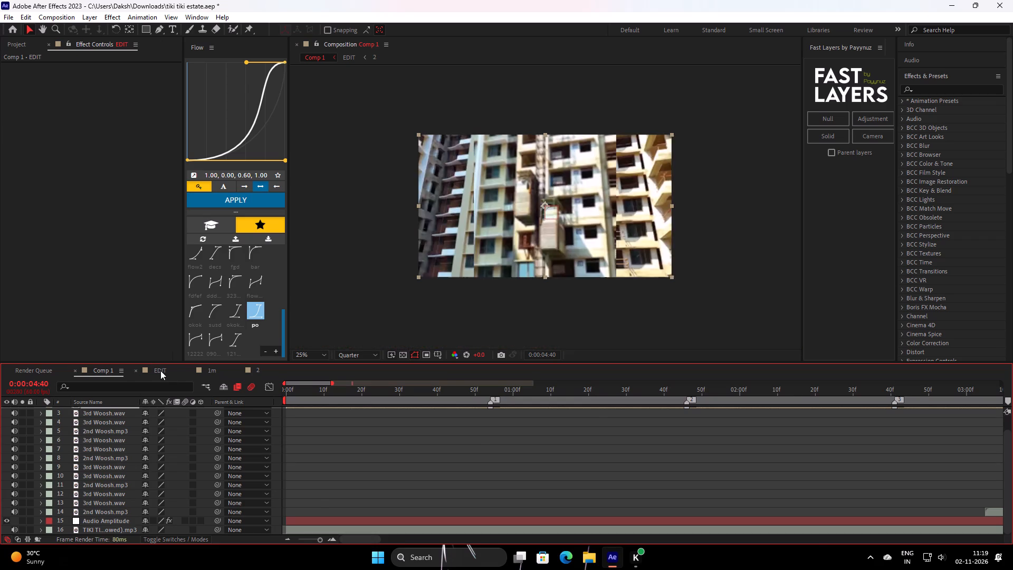
left_click(161, 370)
Check the transition into clip 2, delete the two short 2 overlay layers above the 1m clip's end, and play back from the start.
left_click_drag(585, 397, 414, 442)
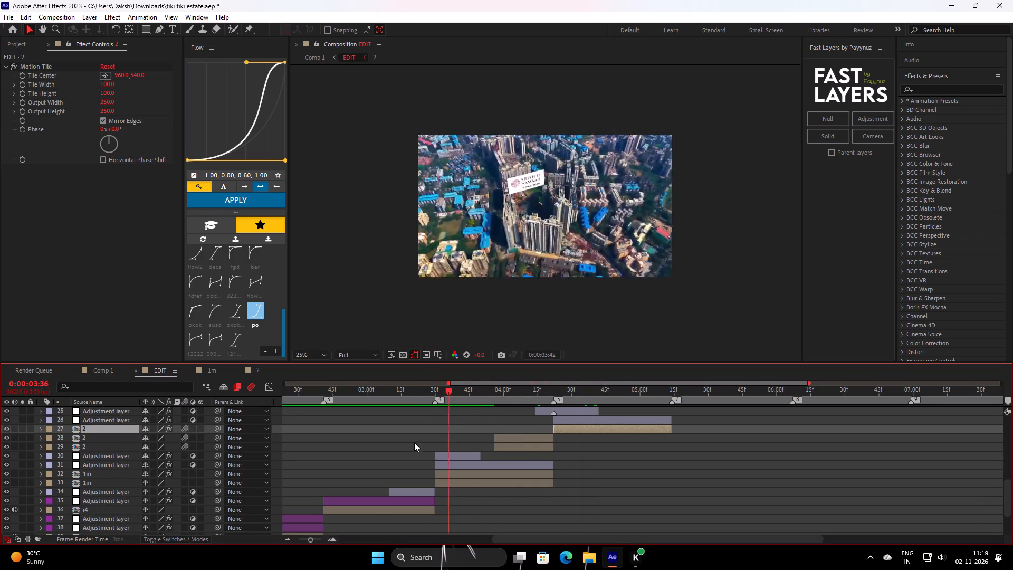
left_click_drag(414, 442, 374, 445)
key("space")
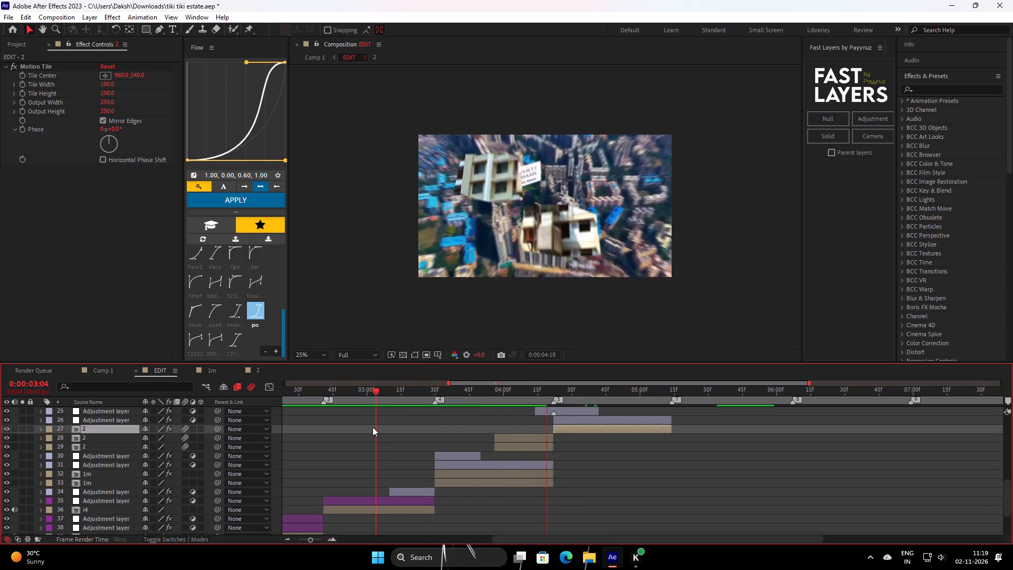
key("space")
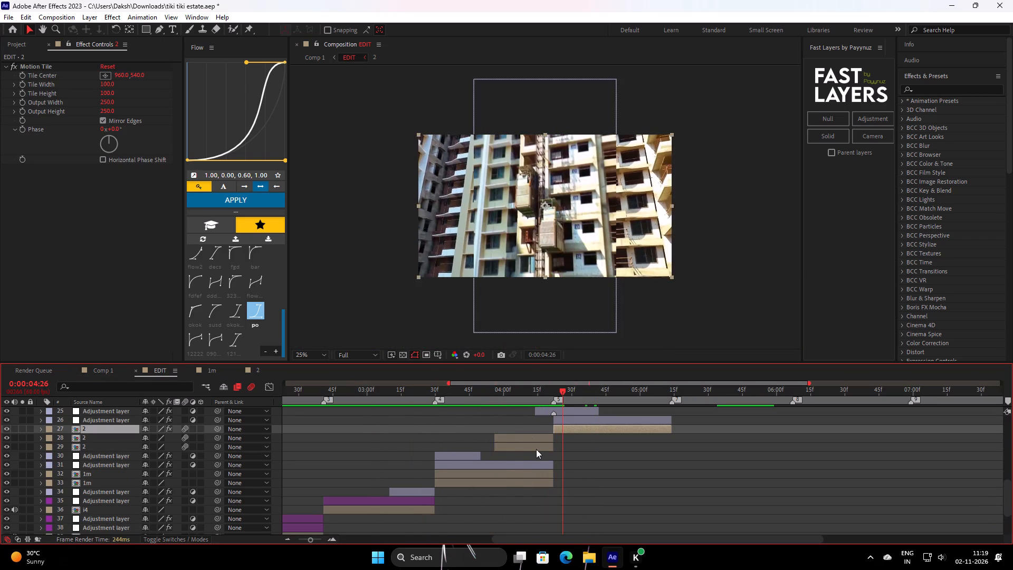
left_click(536, 449)
left_click(541, 439, "ctrl+shift")
key("BackSpace")
left_click_drag(563, 394, 558, 398)
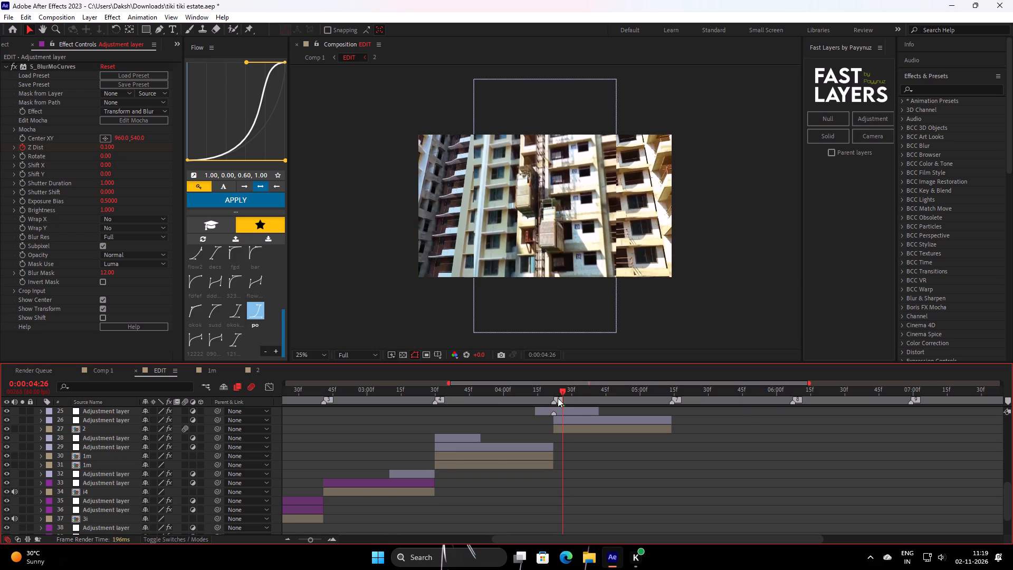
left_click_drag(558, 398, 189, 449)
key("space")
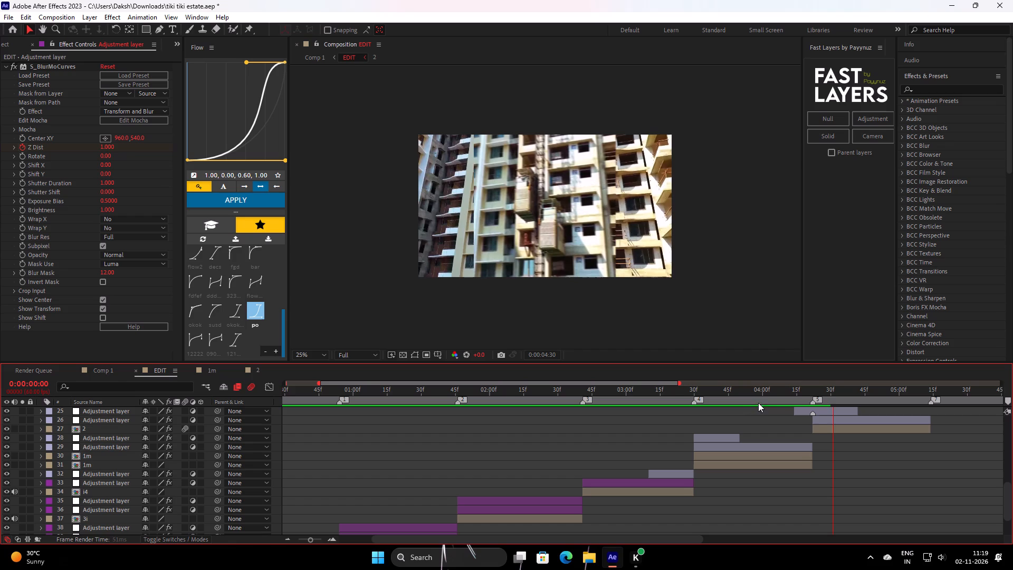
Replace the portrait-sized adjustment layer over clip 2 with a new full-width one carrying the same S_BlurMoCurves effect from the clip's start.
key("space")
left_click(848, 421)
scroll(838, 430, "up", 1)
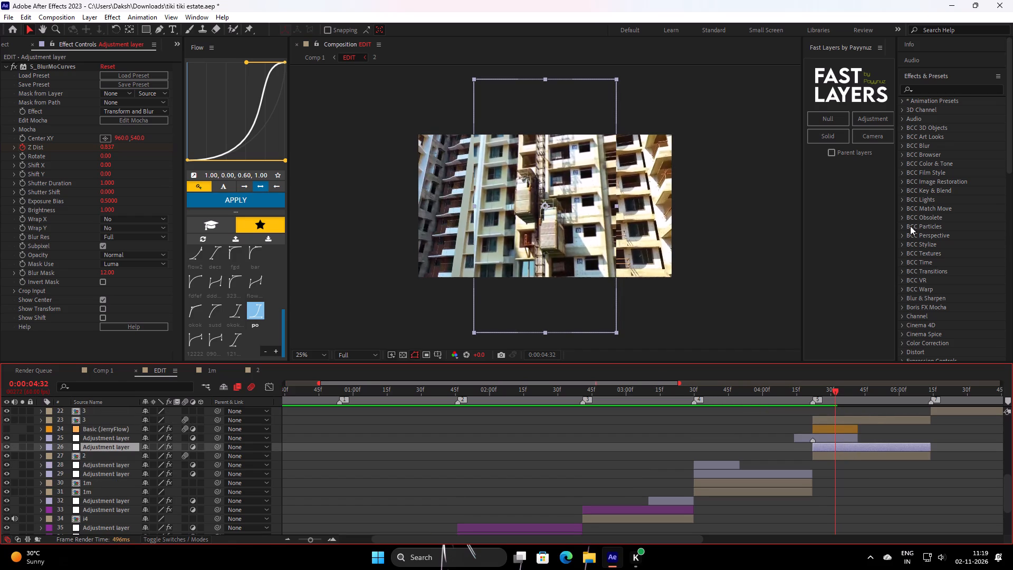
left_click(833, 394)
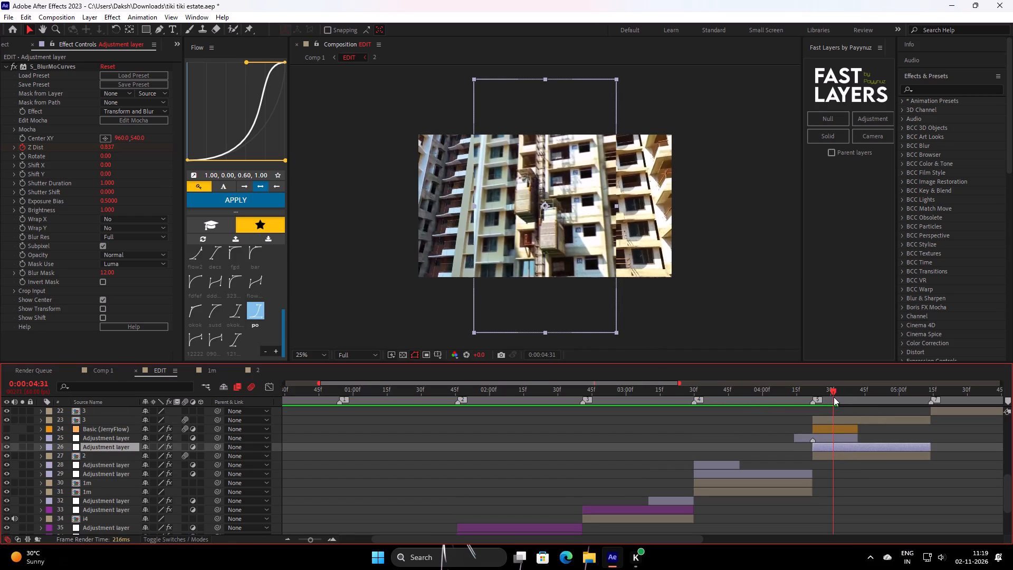
left_click(886, 123)
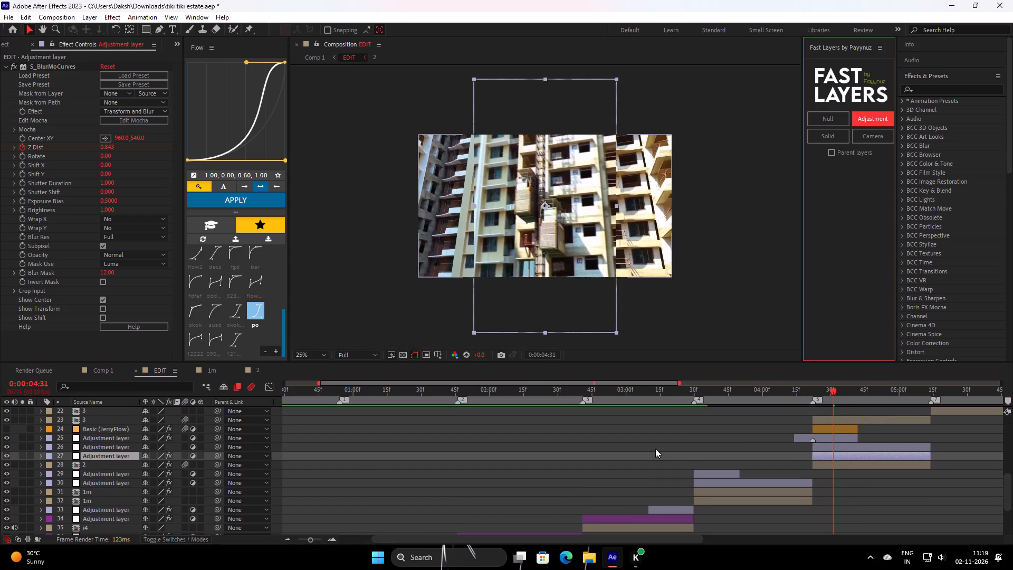
left_click(40, 457)
left_click(84, 465)
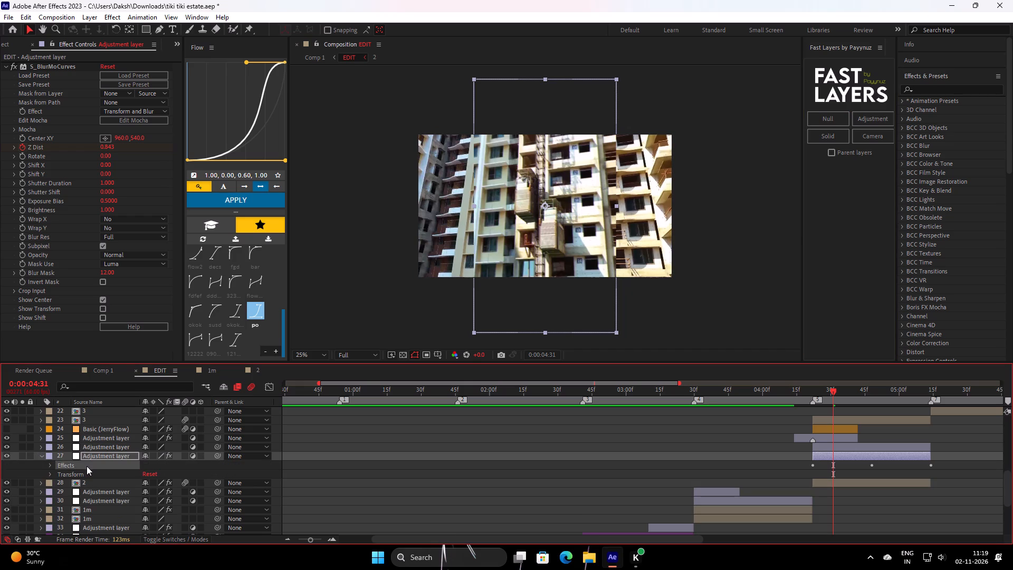
key("ctrl+v")
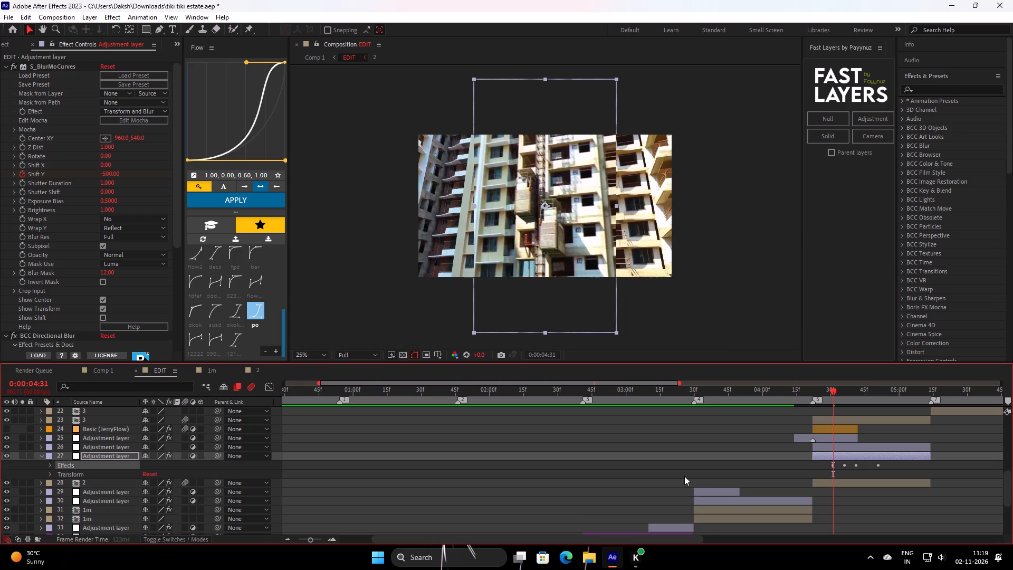
key("ctrl+z")
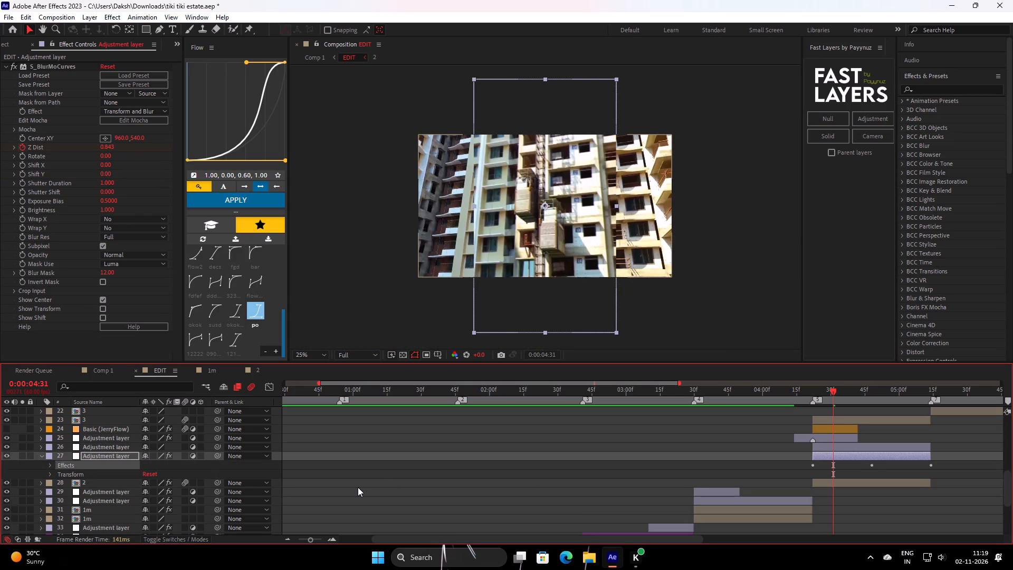
key("ctrl+c")
left_click(829, 450)
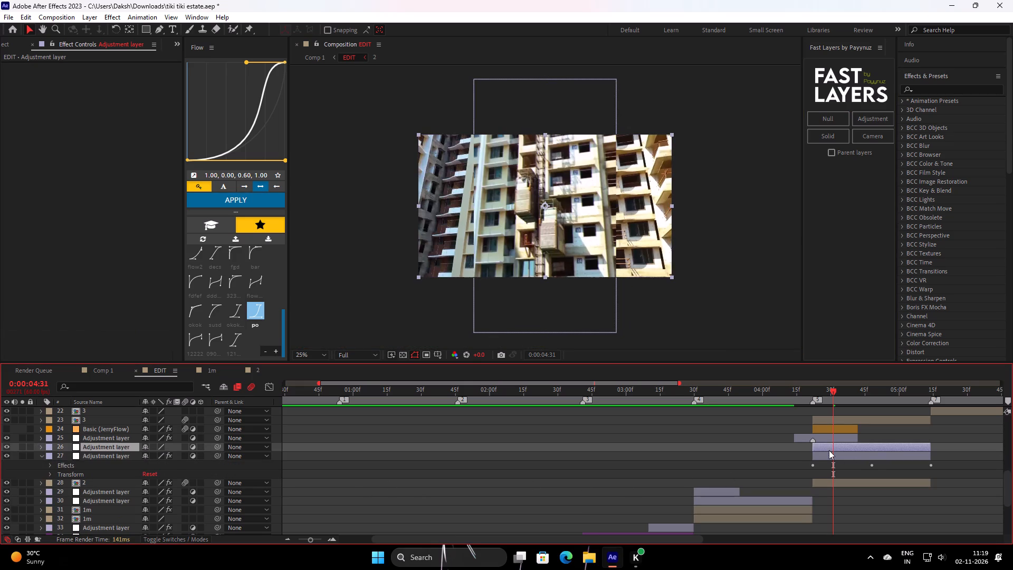
key("i")
key("ctrl+v")
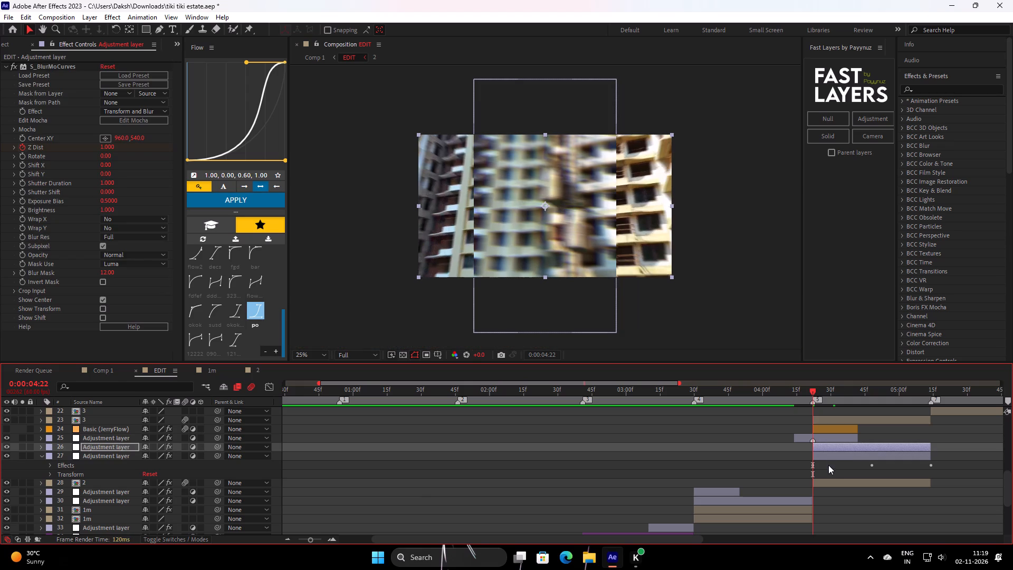
left_click(828, 465)
left_click(838, 456)
key("BackSpace")
Replace the short adjustment layer at the transition into clip 2 with a full-width one carrying its Motion Tile and Twitch effects.
left_click(830, 439)
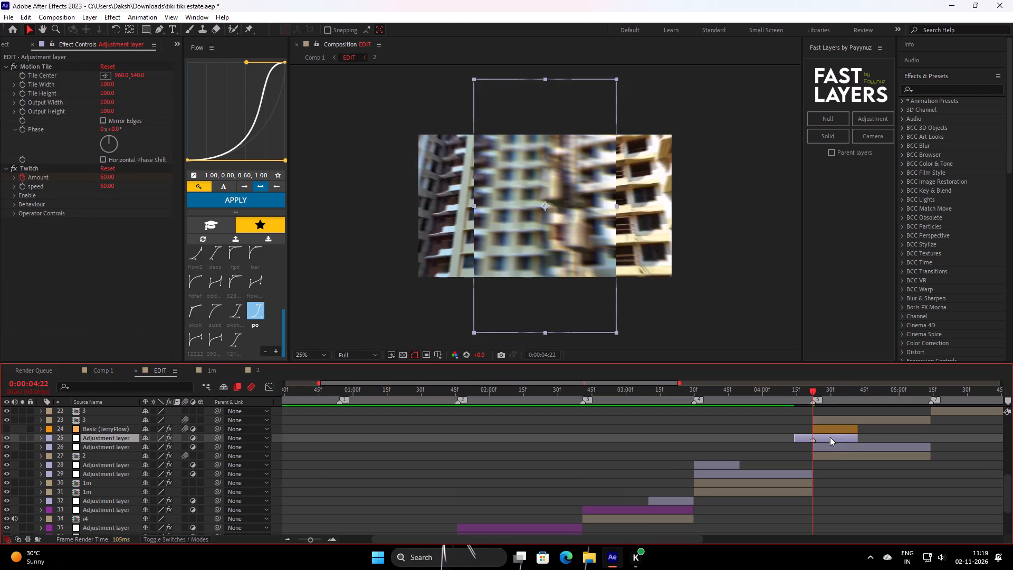
left_click(881, 119)
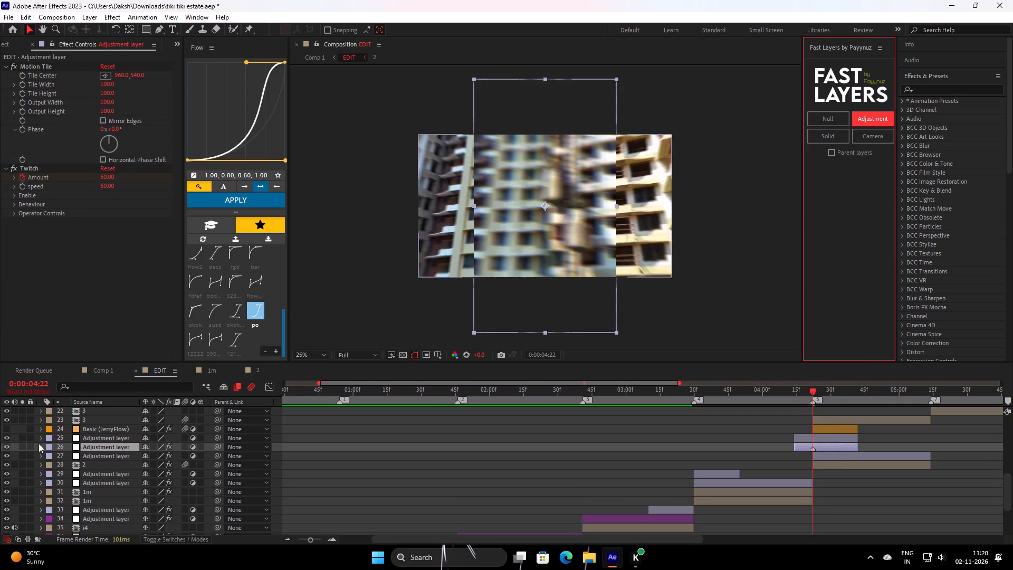
left_click(39, 447)
left_click(72, 458)
key("ctrl+c")
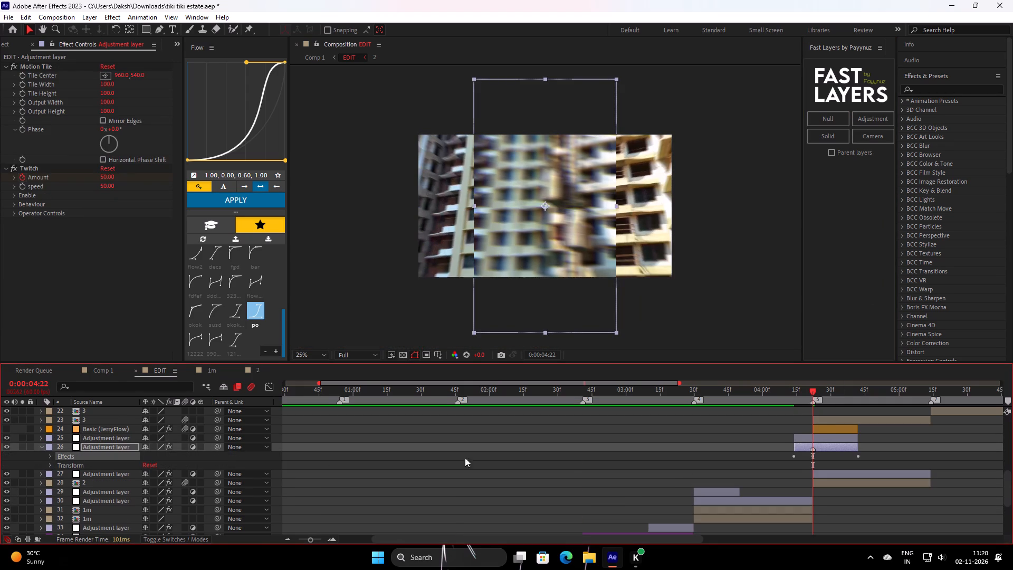
left_click(815, 439)
key("i")
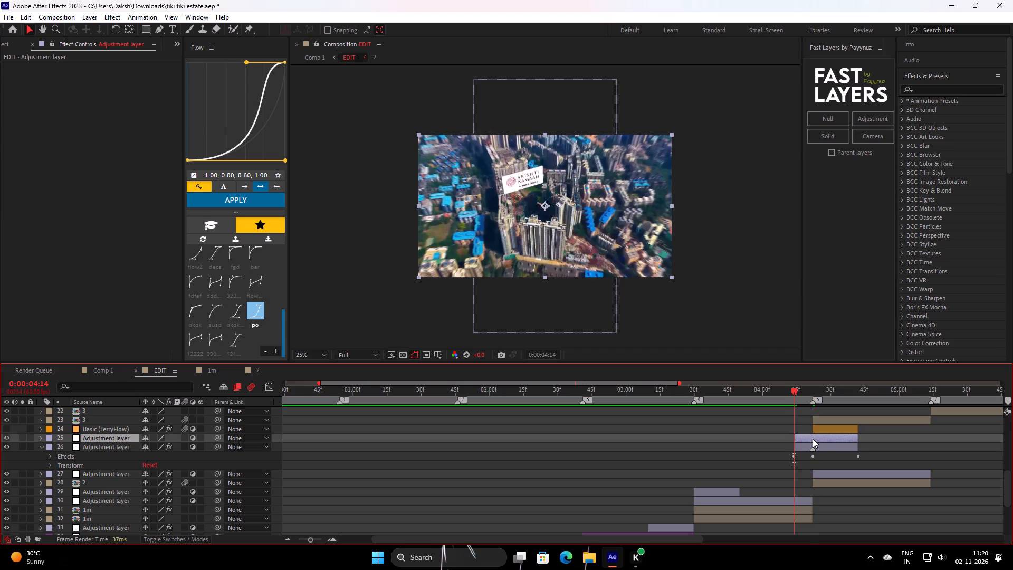
key("ctrl+v")
left_click(805, 446)
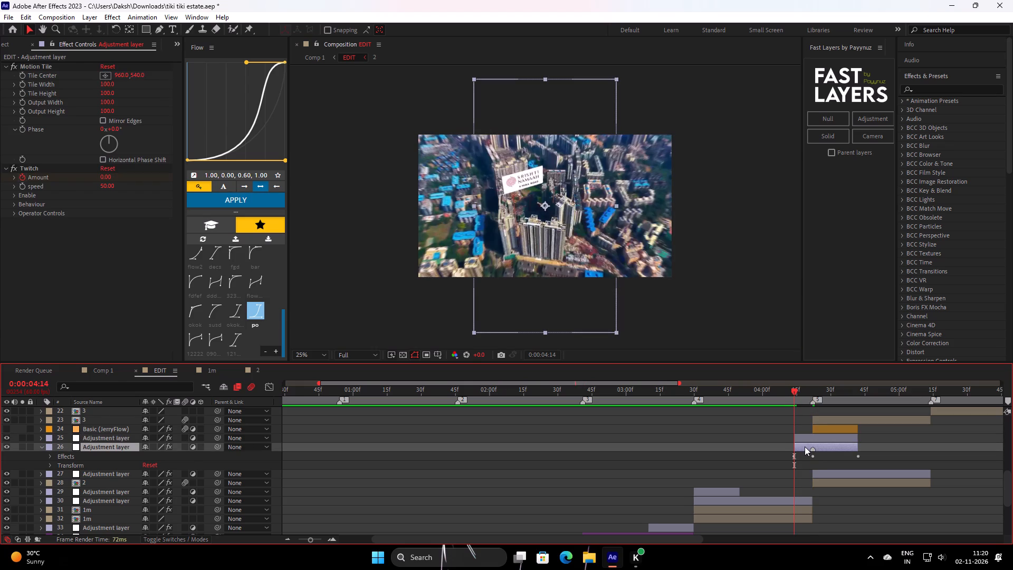
key("BackSpace")
Play back the transition from 1m into clip 2 and delete the Basic (JerryFlow) layer at clip 2's start.
left_click_drag(787, 395, 718, 426)
key("space")
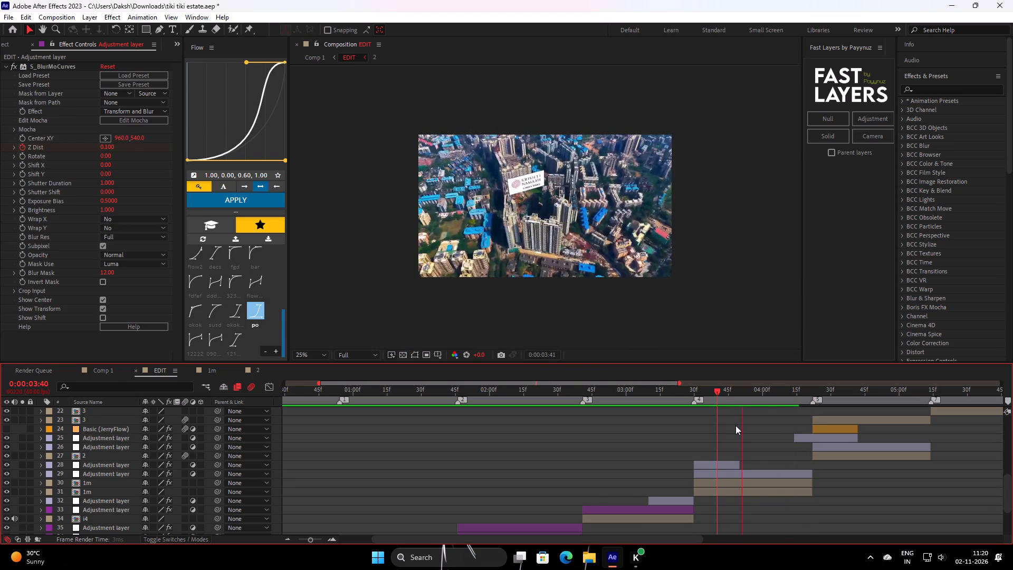
key("space")
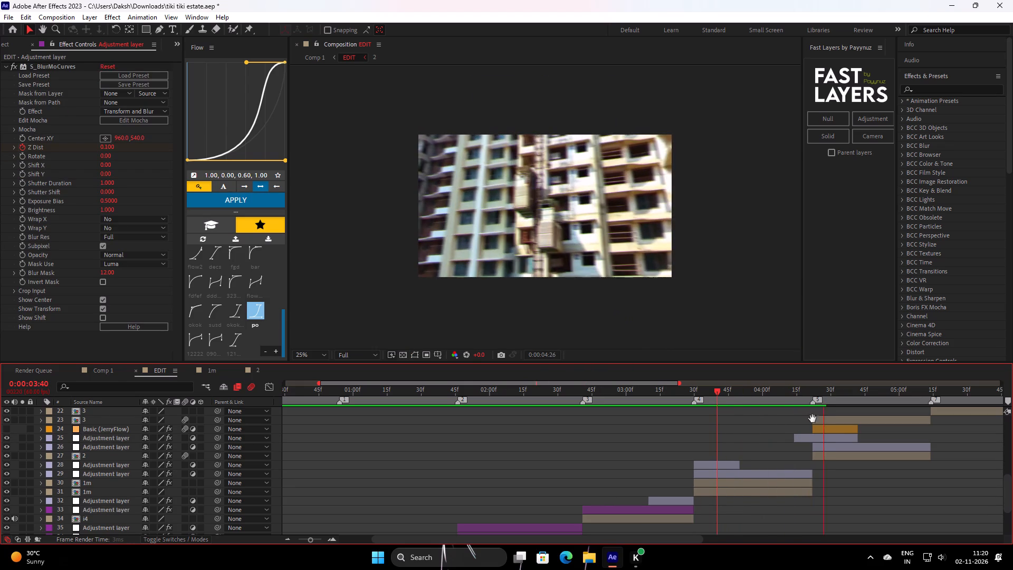
left_click(824, 430)
left_click(915, 441)
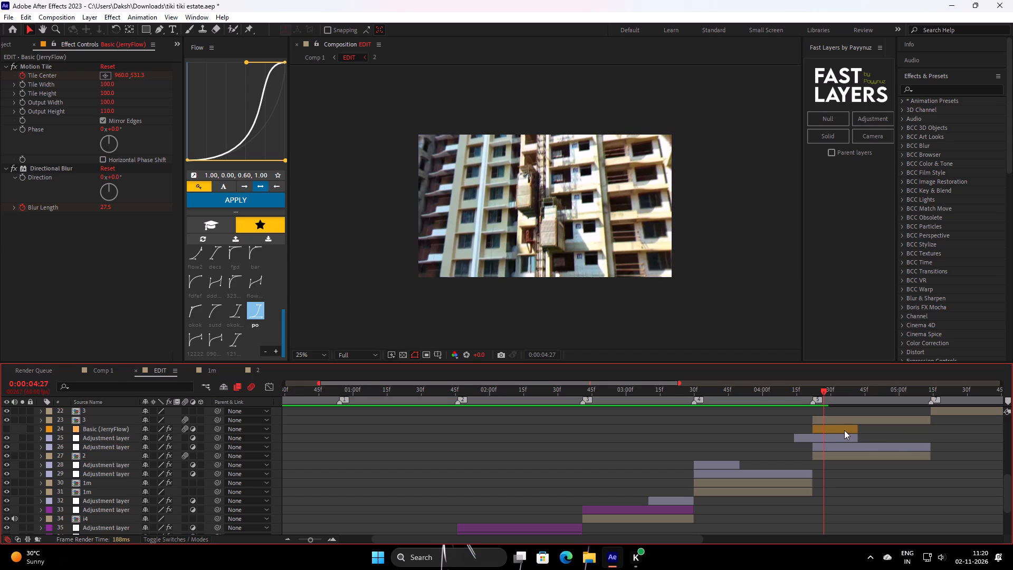
left_click(844, 430)
key("BackSpace")
Play back the EDIT comp from before the 1m clip, and again from about one second, through clip 2 into clip 3.
left_click_drag(830, 398, 630, 456)
key("space")
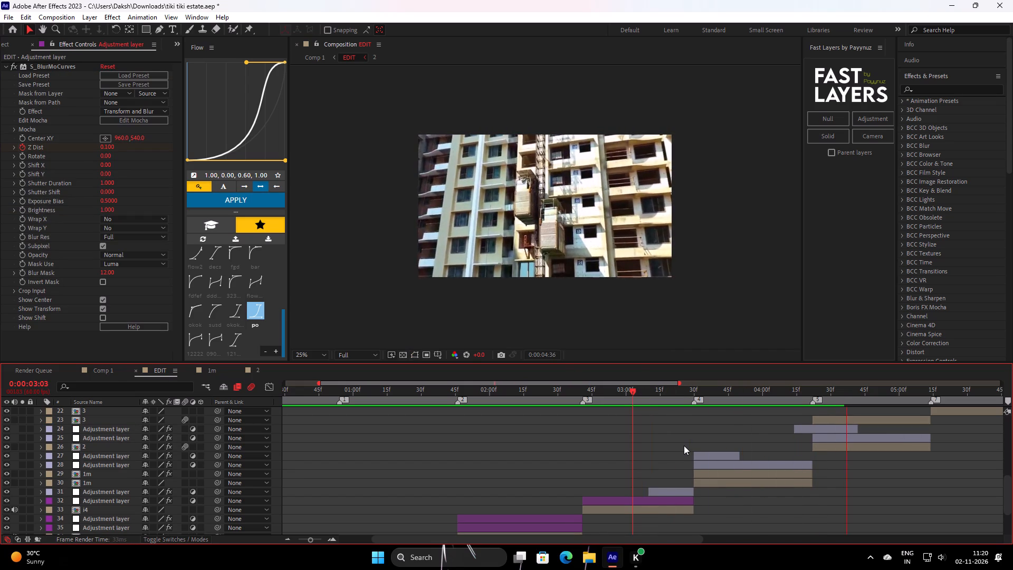
key("space")
left_click_drag(846, 398, 654, 450)
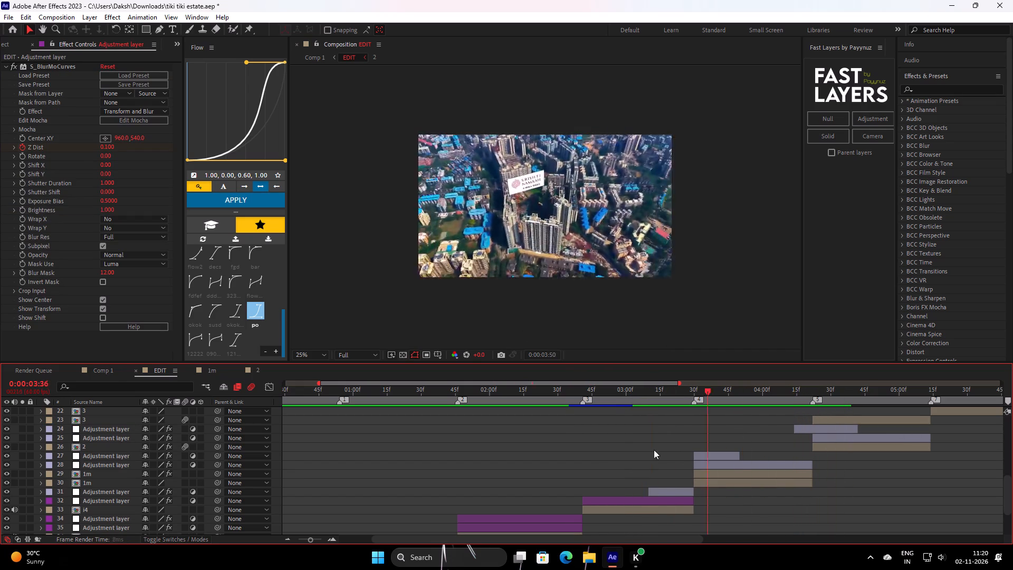
left_click_drag(654, 450, 356, 470)
key("space")
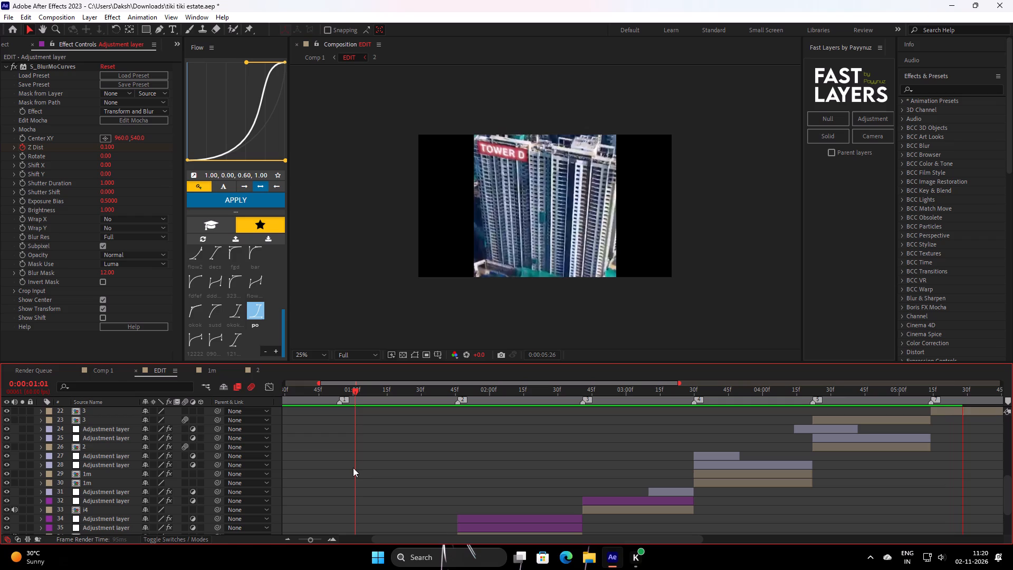
key("space")
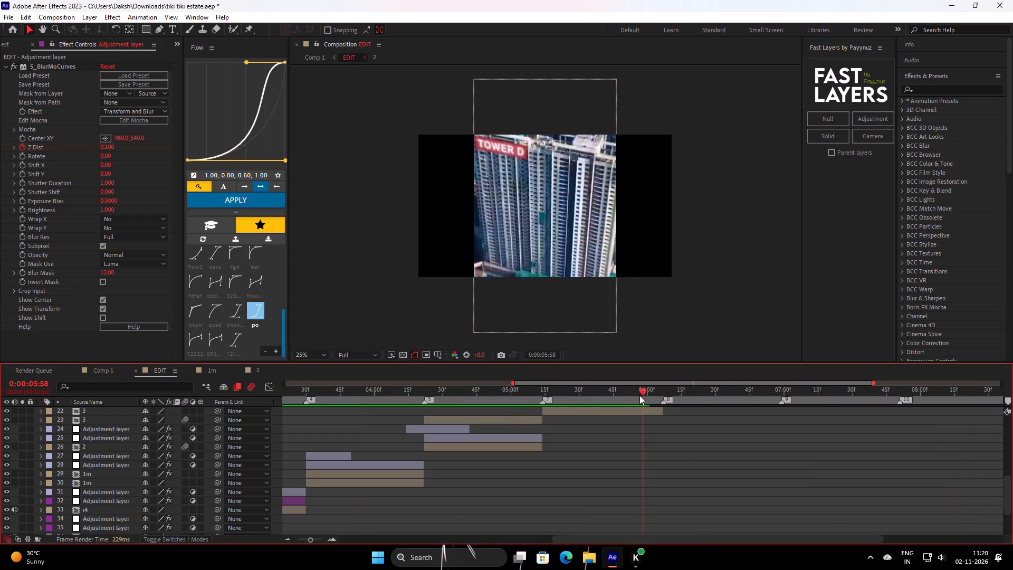
Play back the EDIT comp from the start and scan the later clips up to the end of the timeline.
left_click_drag(639, 395, 0, 448)
key("space")
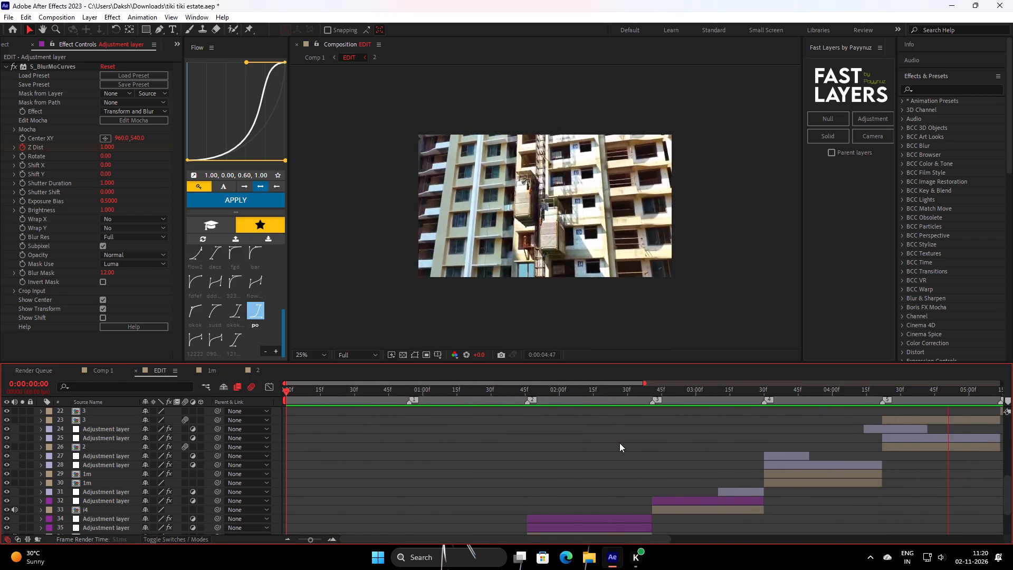
key("space")
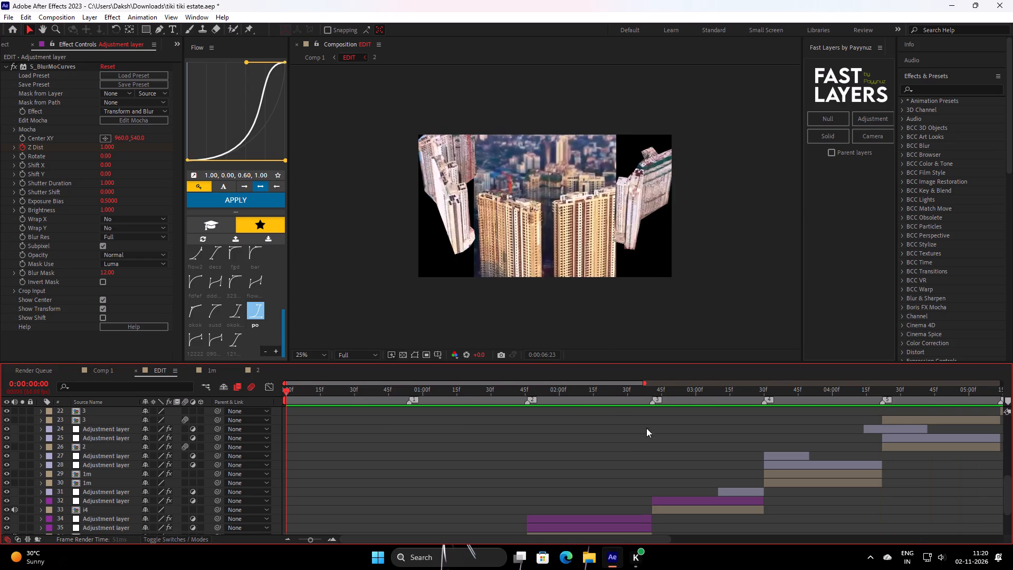
left_click_drag(636, 395, 0, 443)
key("space")
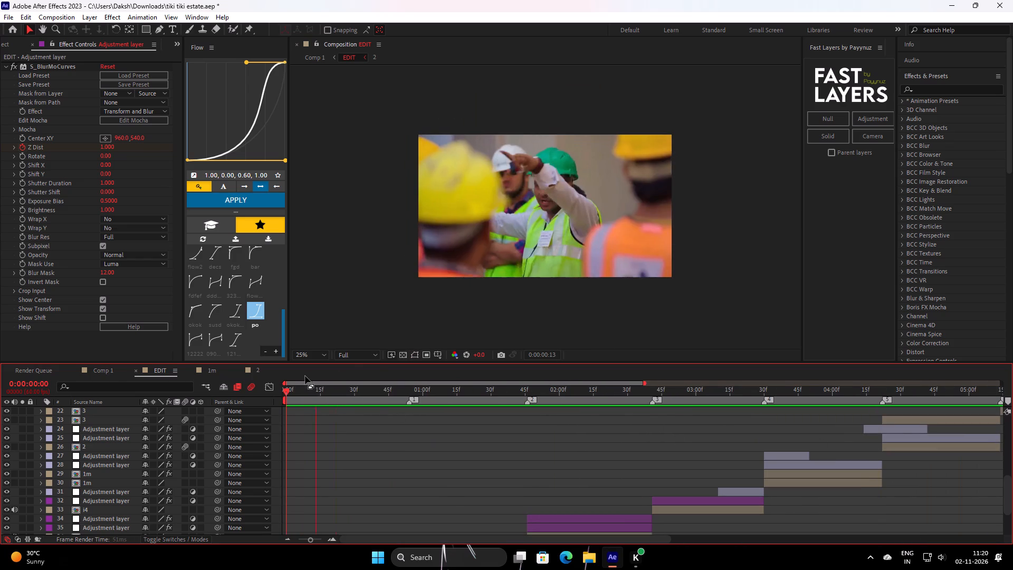
key("space")
left_click(356, 354)
left_click(365, 350)
key("space")
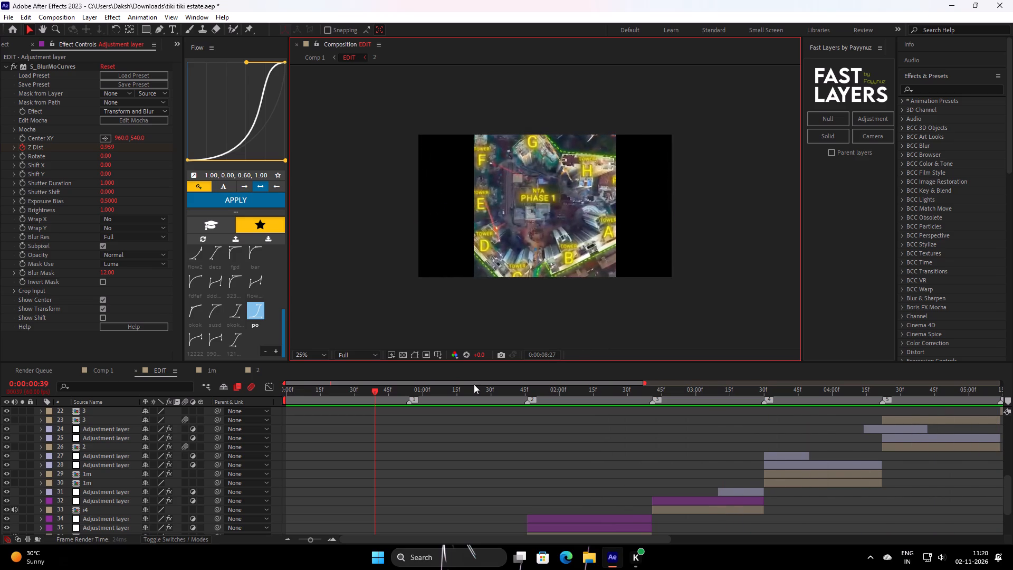
key("space")
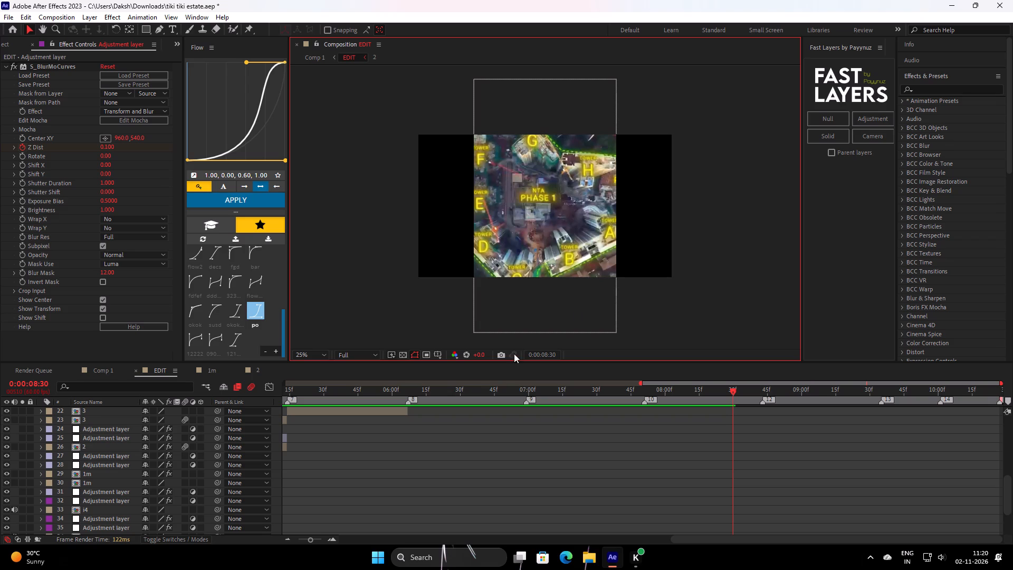
left_click_drag(741, 395, 1012, 388)
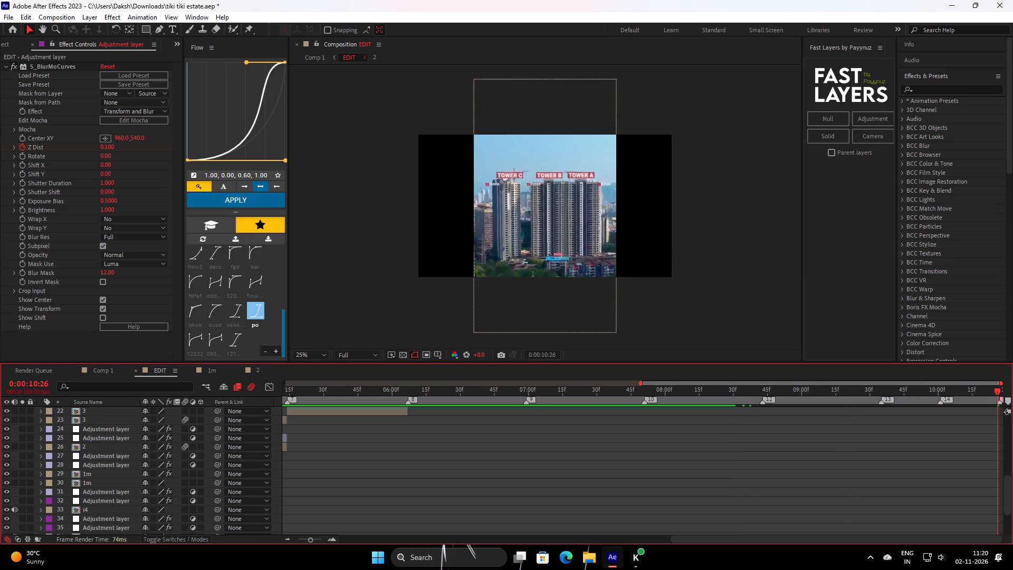
left_click_drag(1012, 388, 66, 426)
key("space")
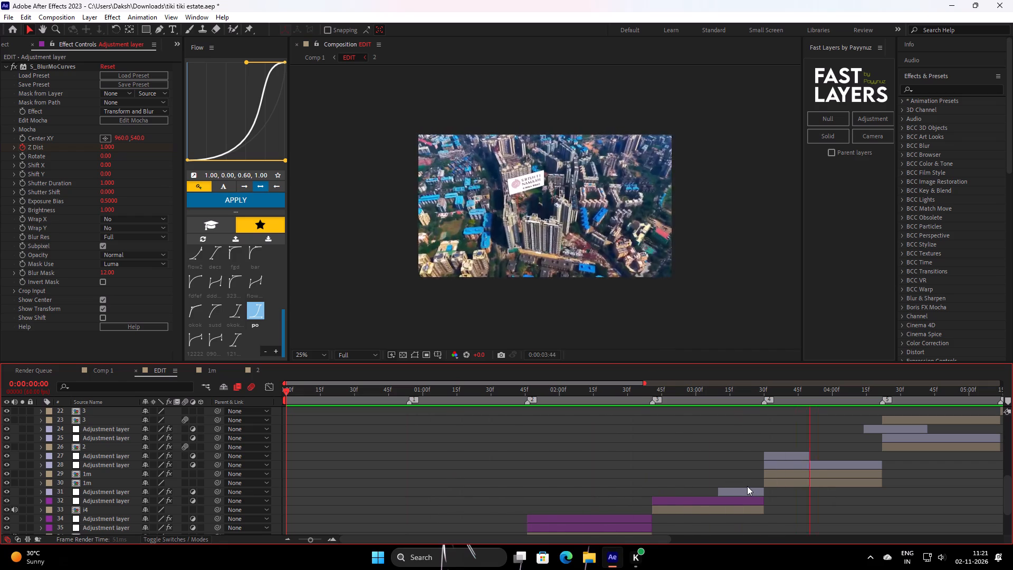
key("space")
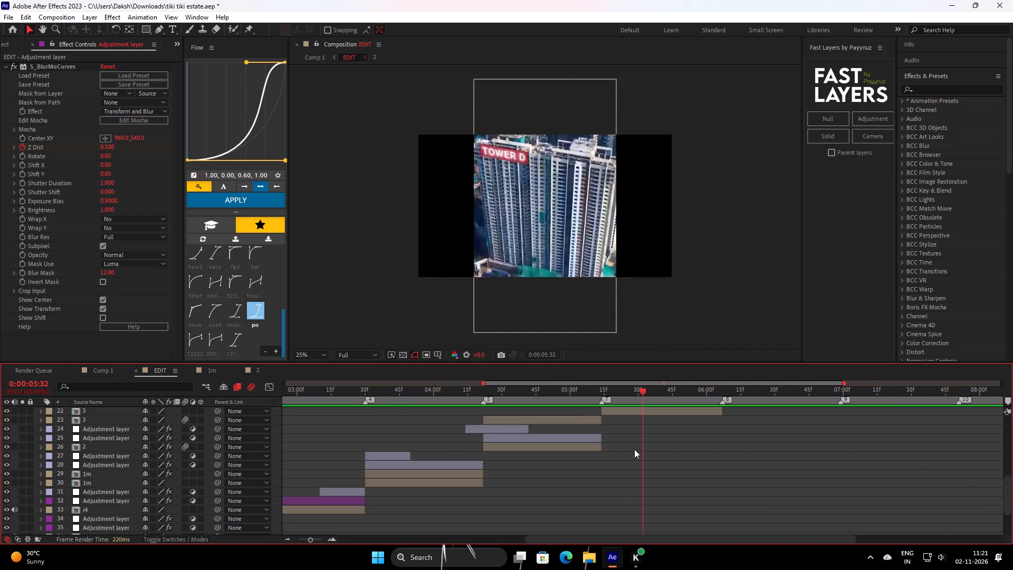
Delete the 3 overlay layer that spans the length of clip 2 in the EDIT comp.
scroll(602, 445, "up", 1)
left_click(576, 444)
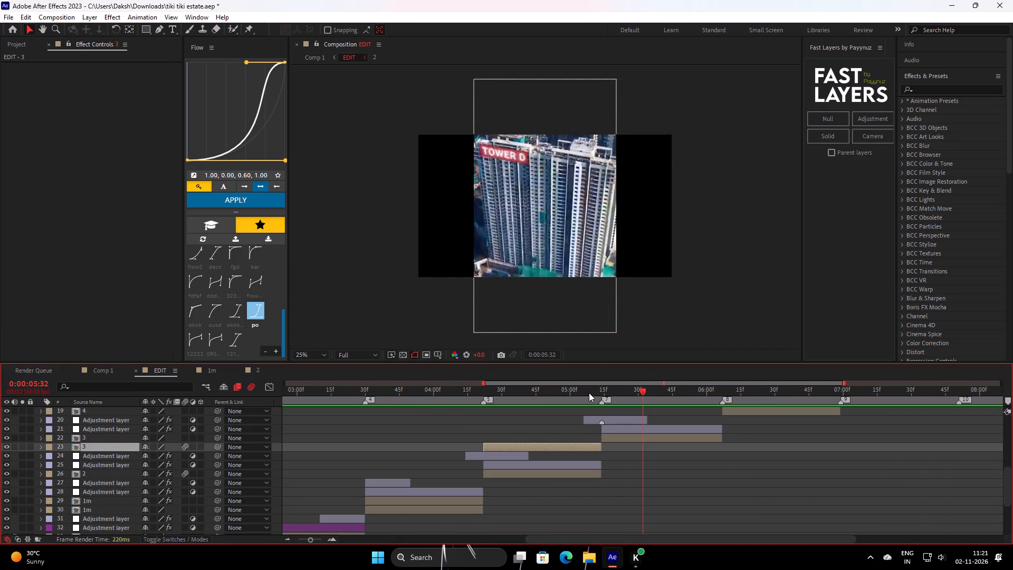
left_click_drag(589, 393, 572, 401)
left_click(620, 451)
left_click(576, 449)
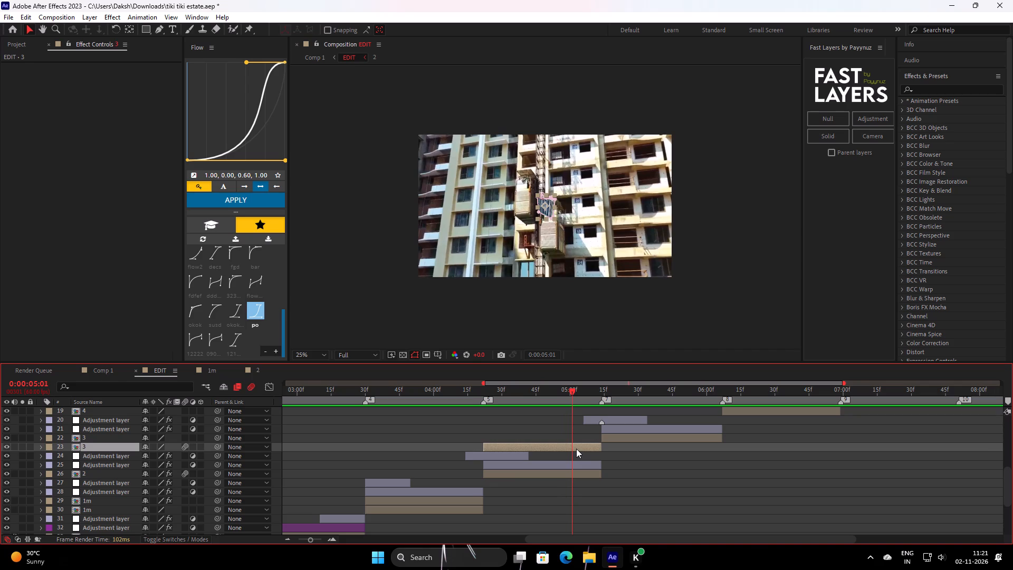
key("BackSpace")
Open the nested comp 3 from the EDIT timeline and set its size to 1920 x 1080.
left_click_drag(570, 390, 603, 397)
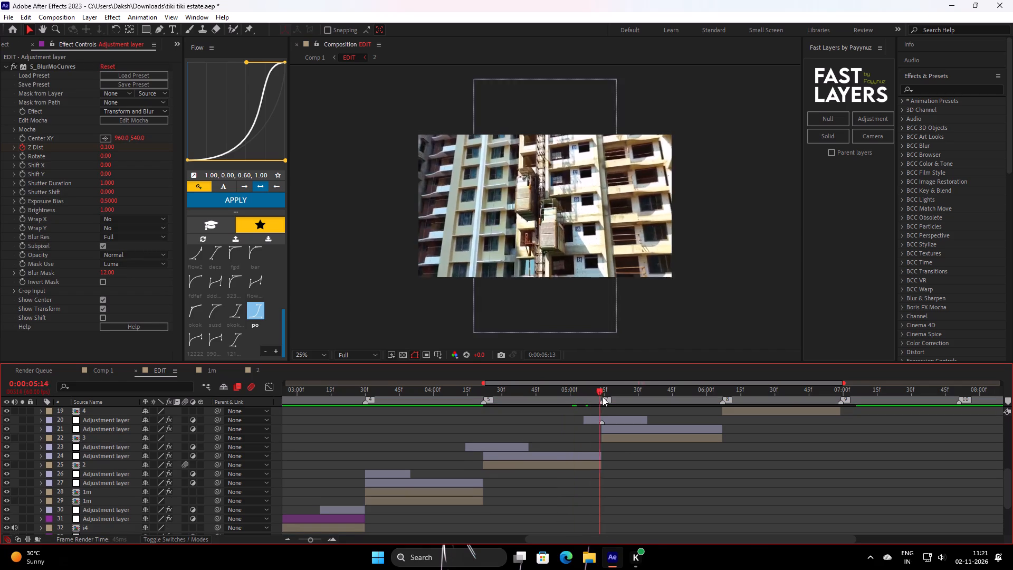
left_click_drag(603, 397, 636, 396)
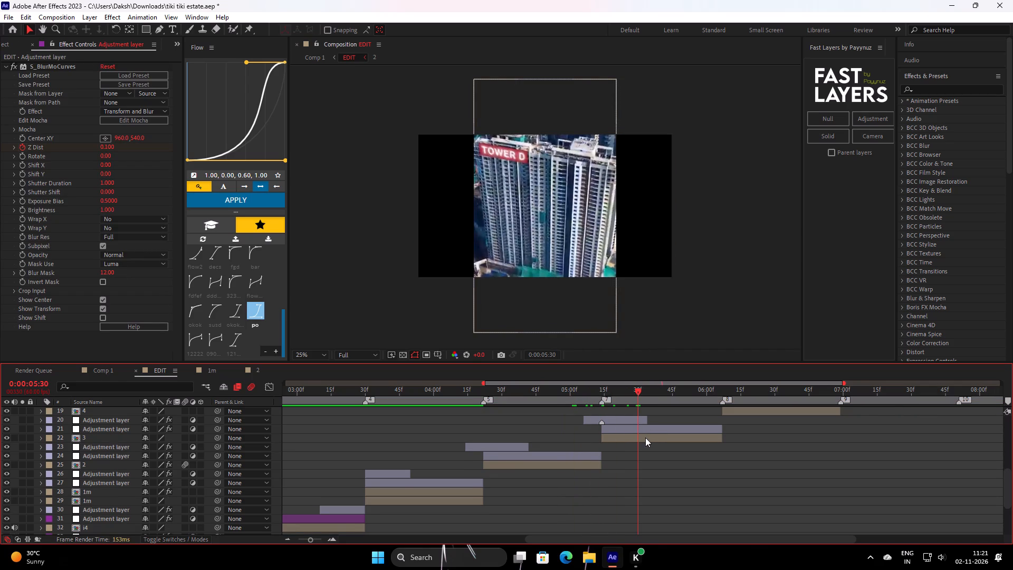
double_click(645, 438)
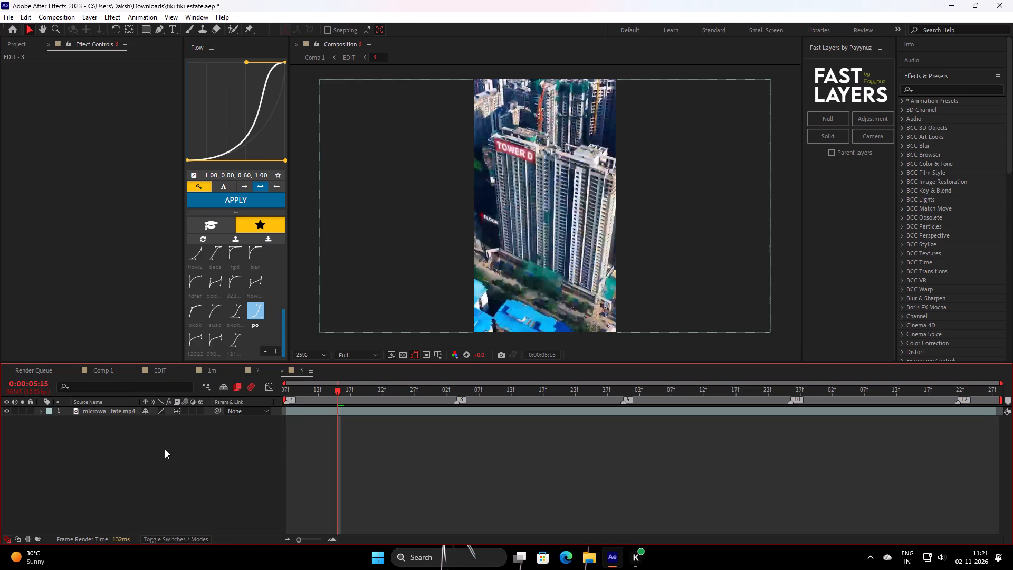
right_click(165, 450)
left_click(221, 337)
left_click(346, 142)
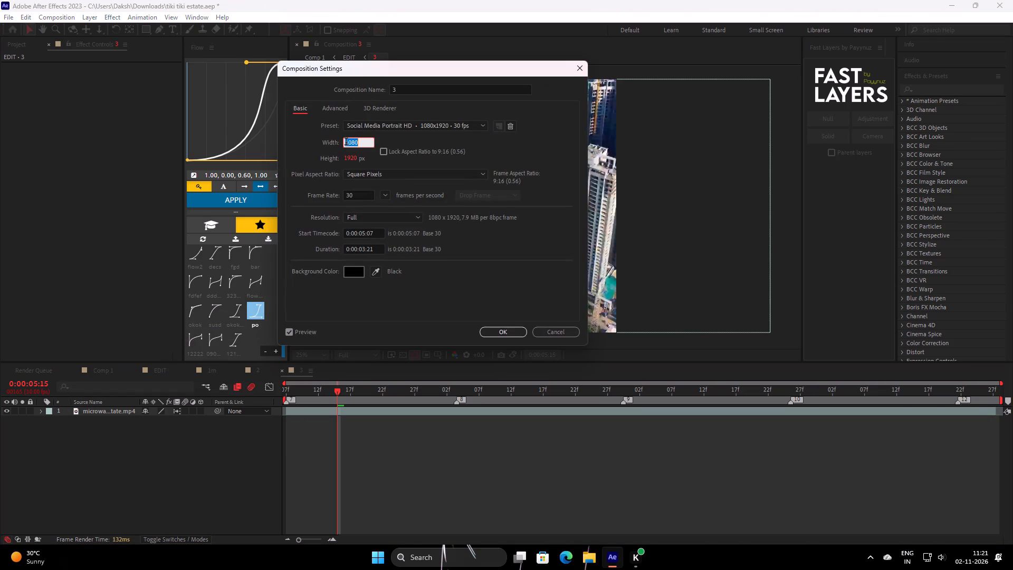
type("1920")
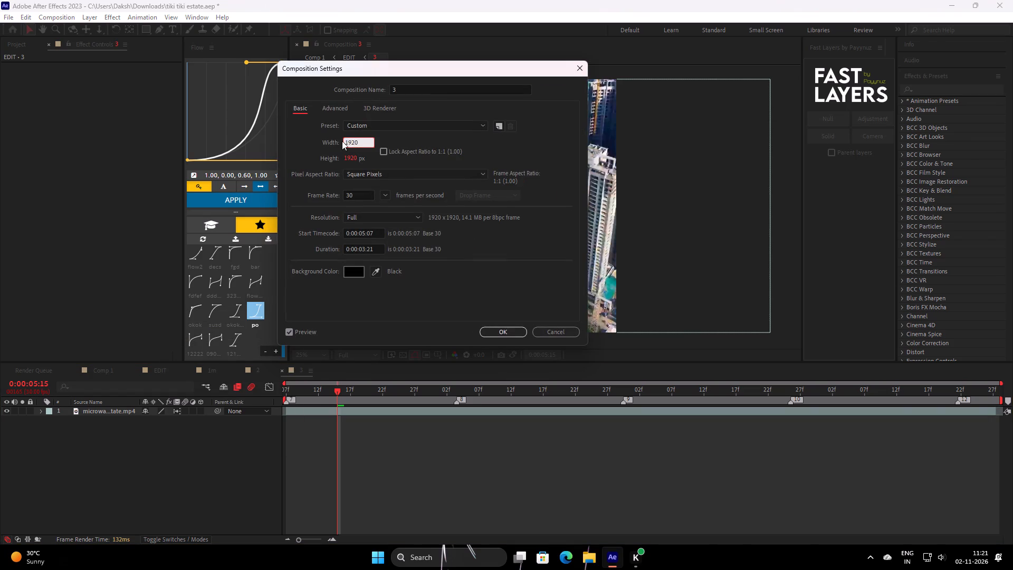
left_click(352, 153)
left_click(354, 157)
type("1080")
key("Return")
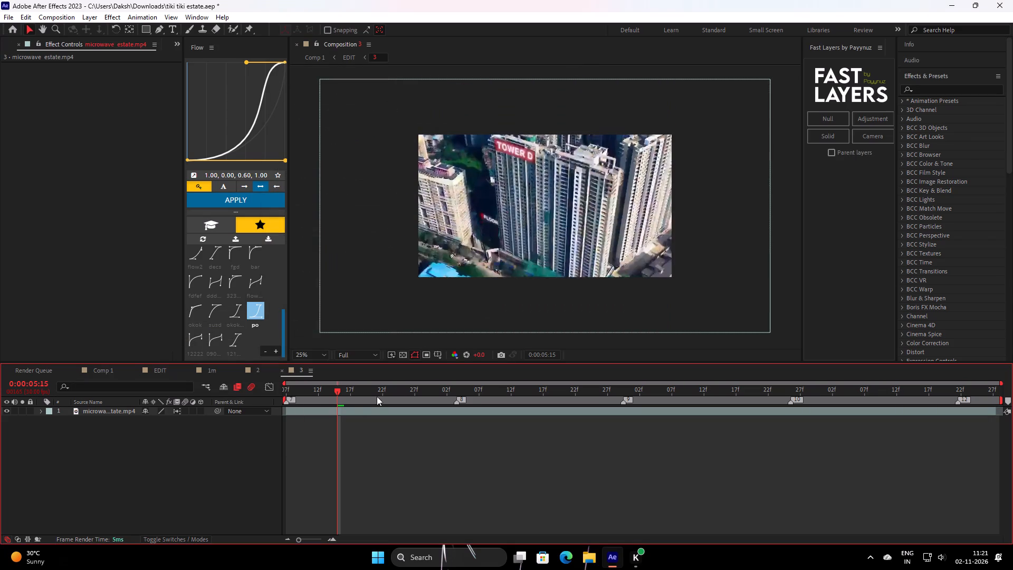
Fit the microwave estate footage in comp 3 to the resized comp frame.
right_click(358, 408)
left_click(417, 130)
left_click(415, 136)
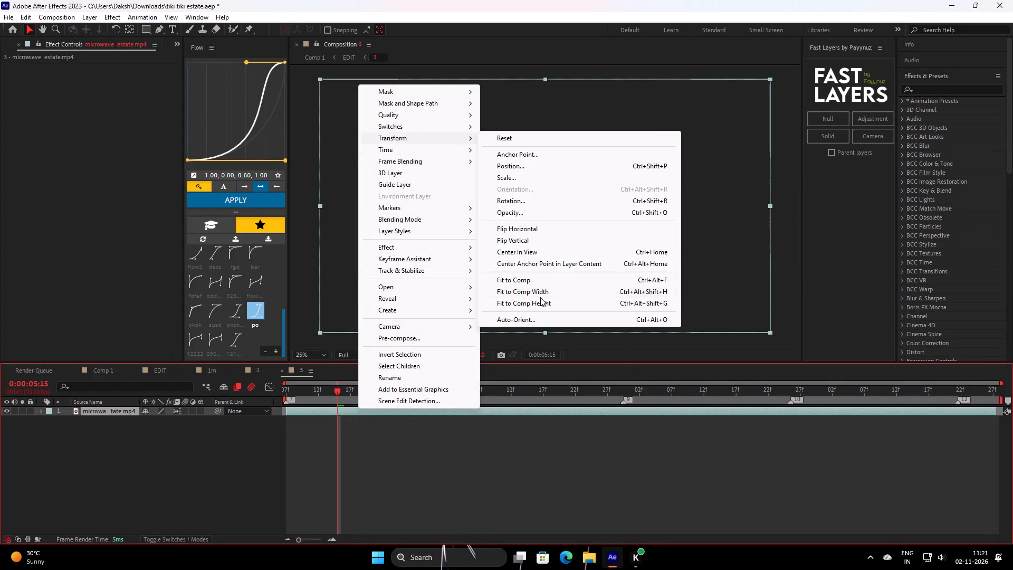
left_click(540, 297)
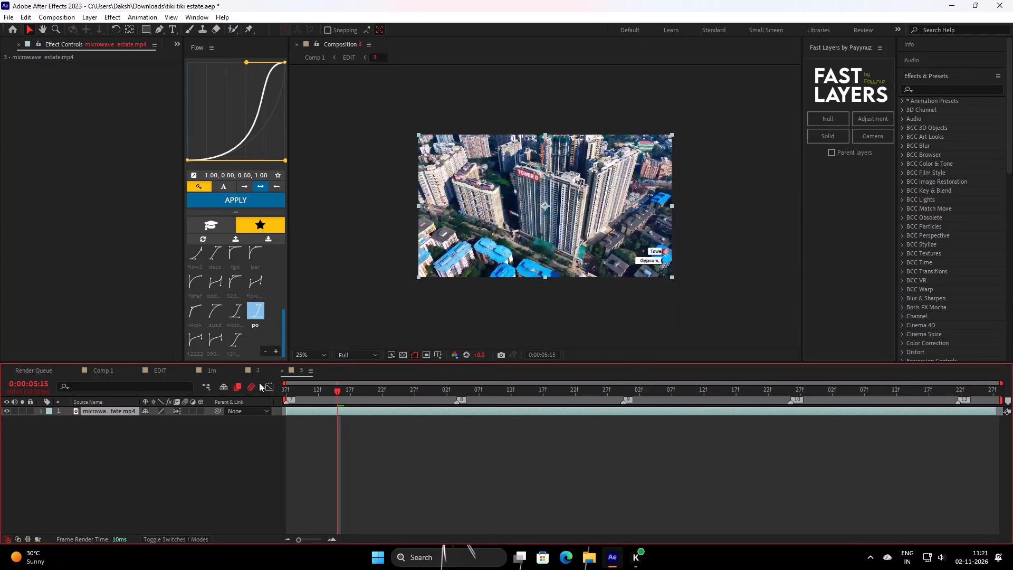
Return to the EDIT comp and play back from about three seconds through clip 2 into clip 3.
left_click(161, 368)
left_click_drag(637, 393, 590, 397)
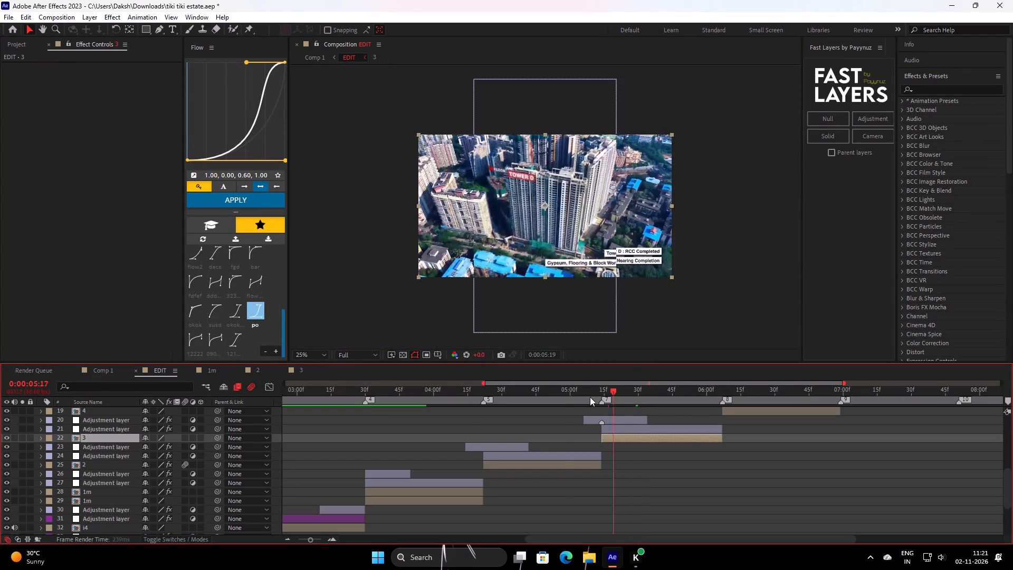
left_click_drag(590, 397, 313, 423)
key("space")
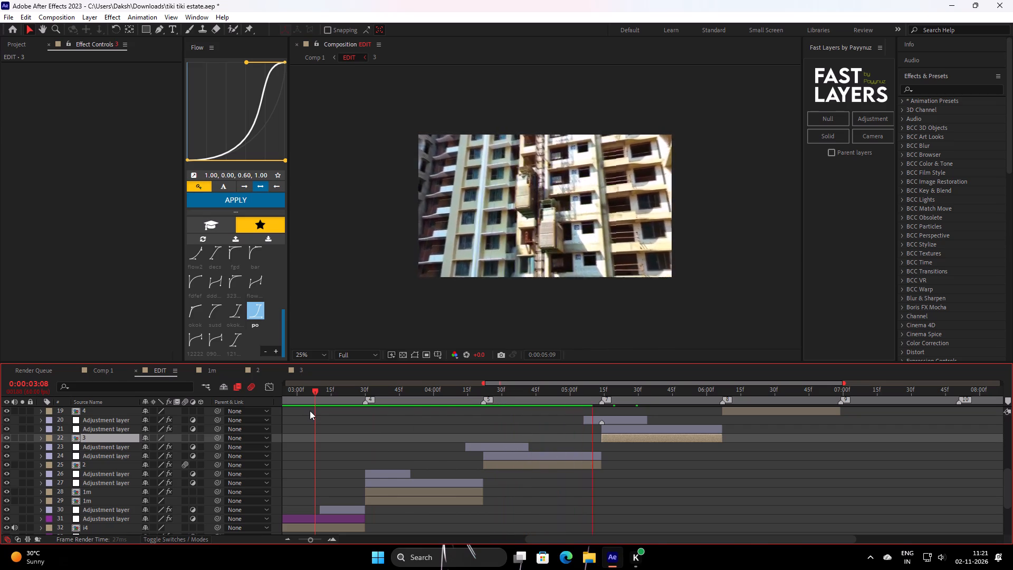
key("space")
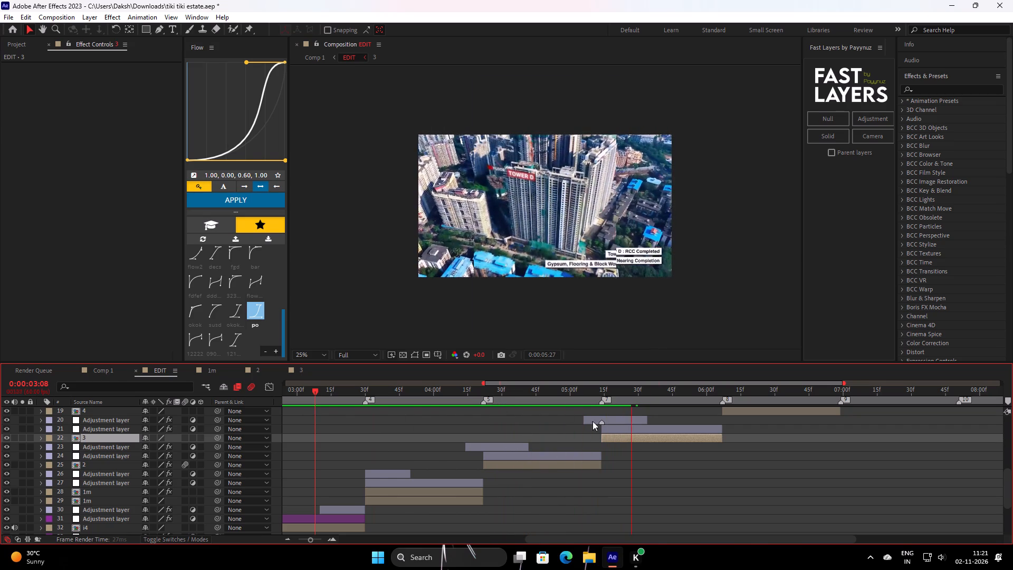
Replace clip 3's portrait-sized S_BlurMoCurves adjustment layer with a new full-width one carrying the same keyframed effect at clip 3's start.
left_click(627, 430)
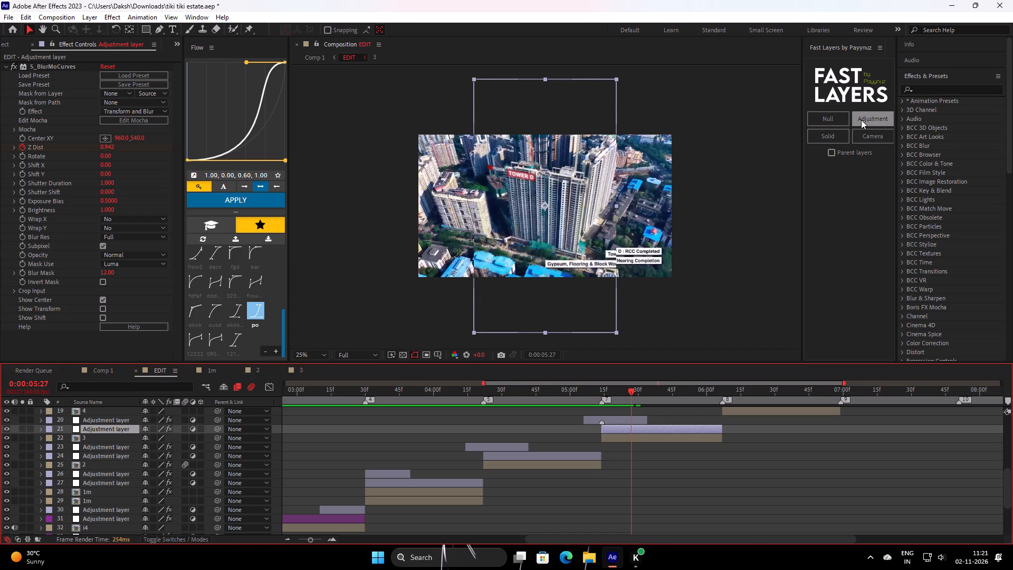
left_click(861, 120)
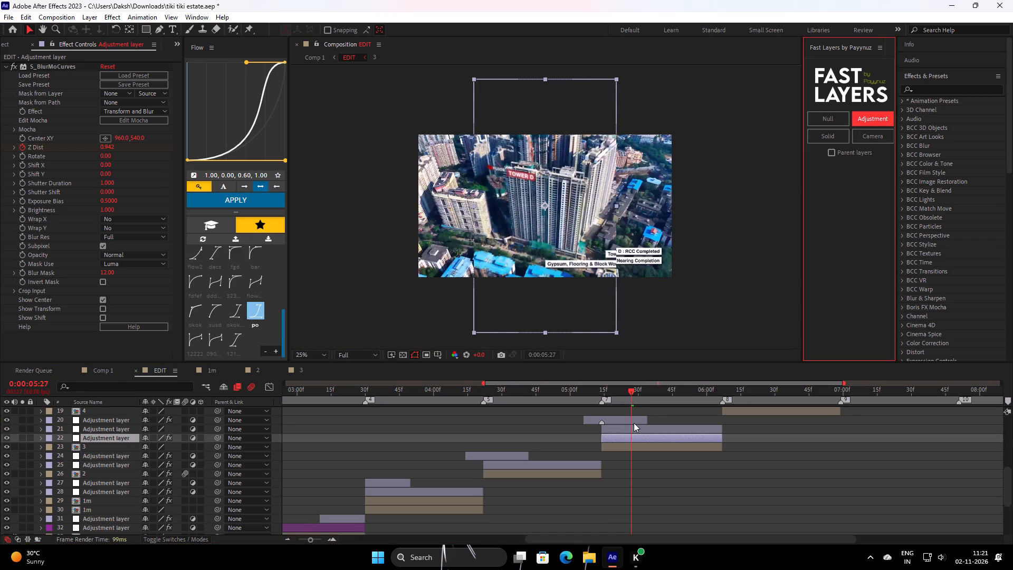
left_click(634, 424)
left_click(628, 435)
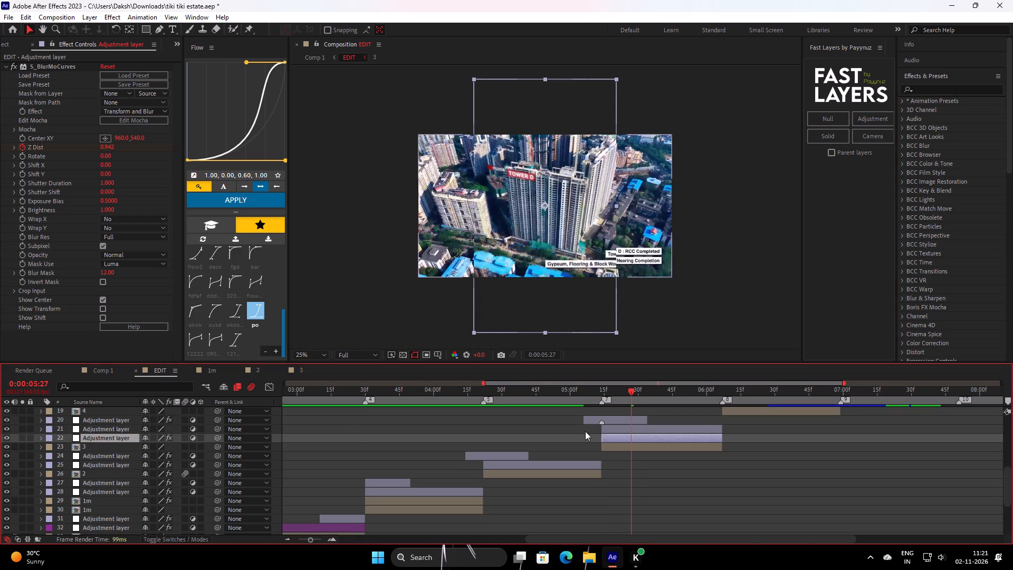
left_click(602, 417, "ctrl")
left_click(619, 419, "ctrl")
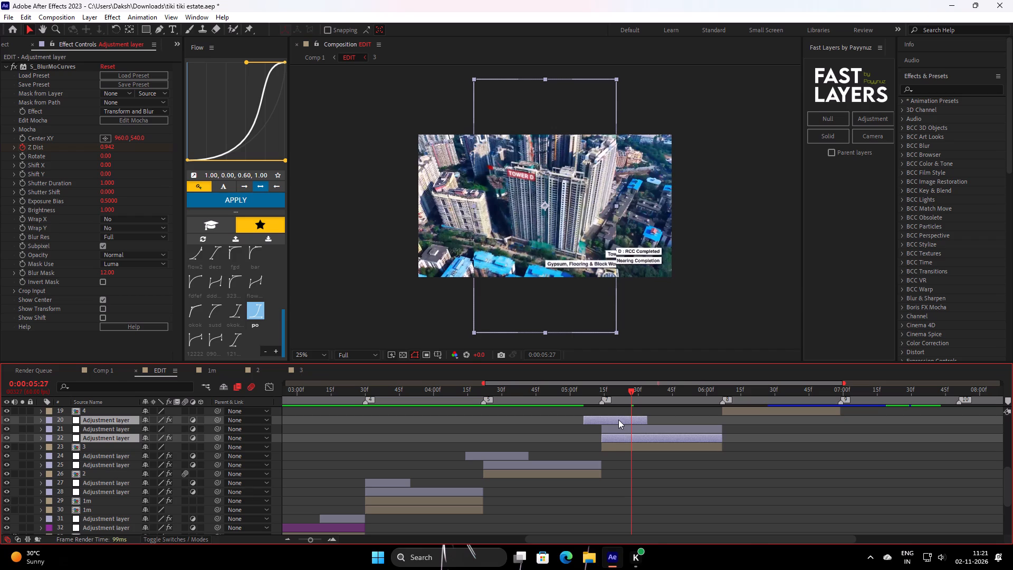
left_click(39, 421)
left_click_drag(630, 403, 604, 456)
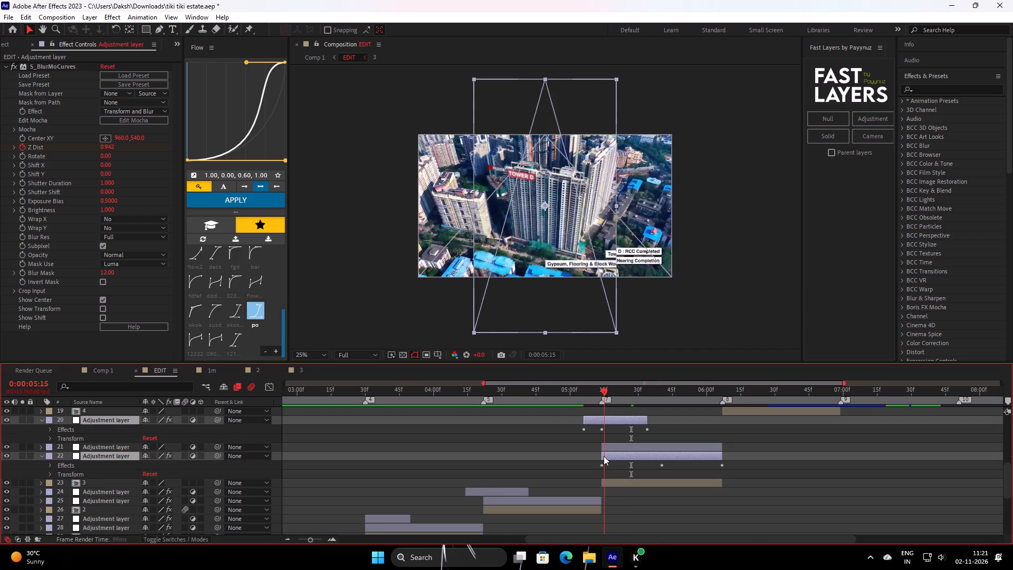
left_click_drag(604, 456, 603, 459)
left_click(616, 469)
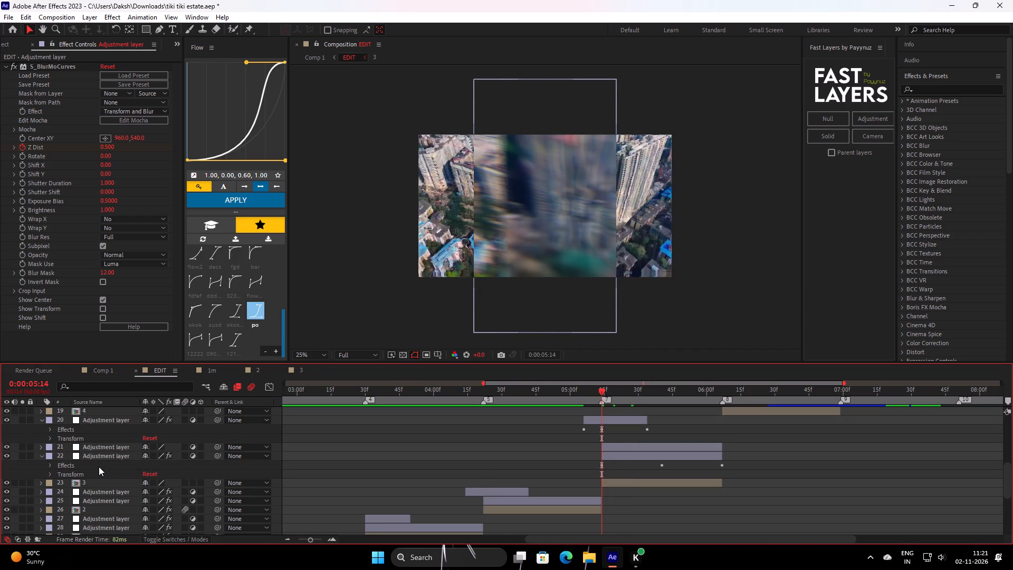
left_click(99, 467)
key("ctrl+c")
left_click(618, 447)
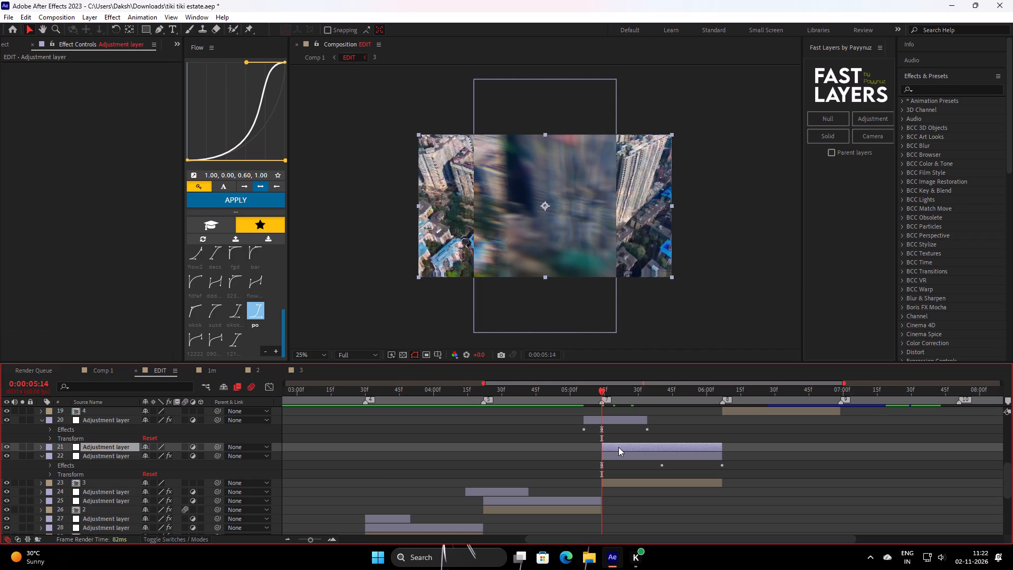
key("ctrl+v")
left_click(624, 452)
key("BackSpace")
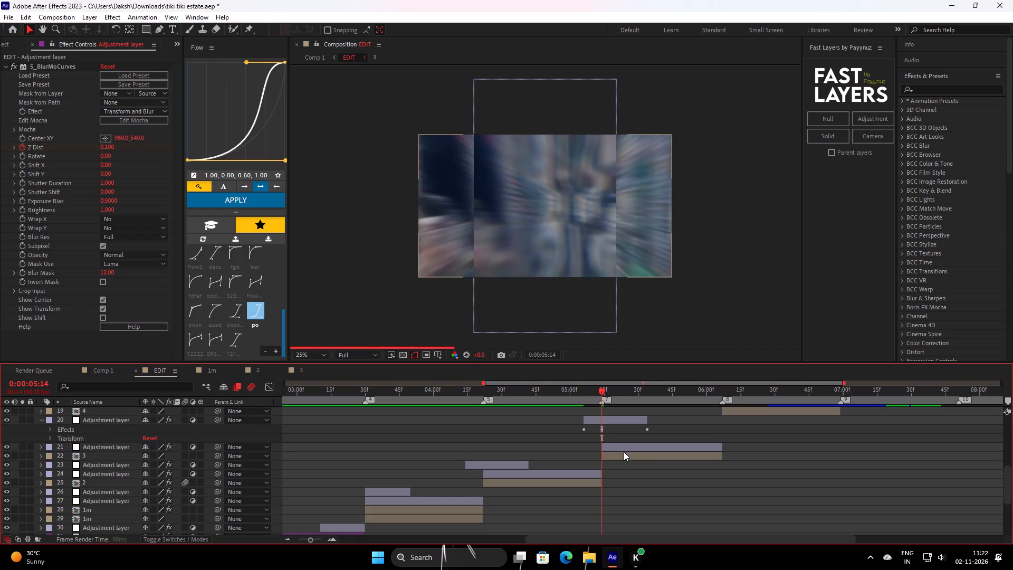
Replace the portrait-sized Motion Tile and Twitch adjustment layer at the clip 2–3 transition with a full-width one carrying the same keyframed effects.
left_click(625, 408)
left_click(621, 416)
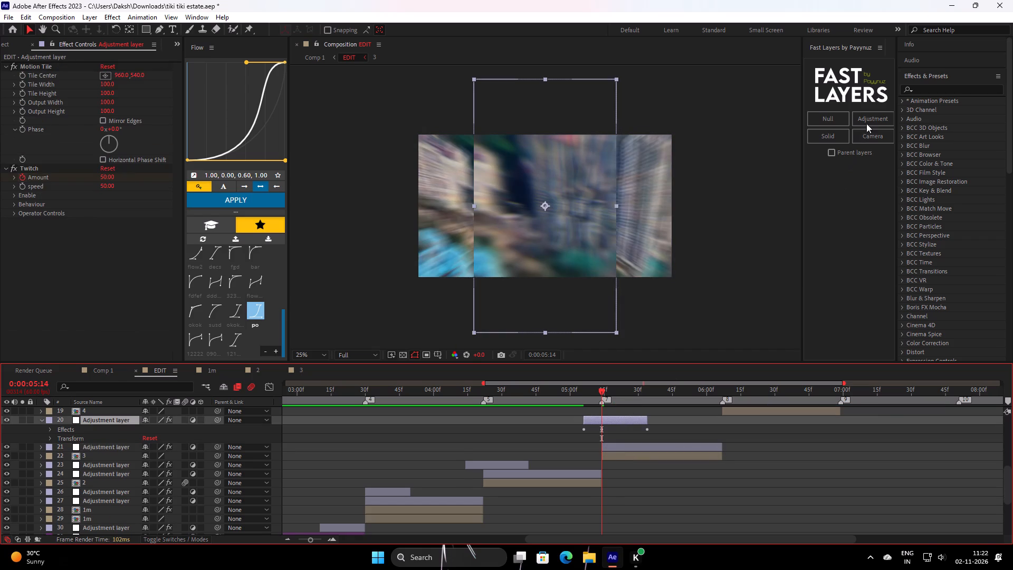
left_click(869, 118)
left_click(609, 419)
key("i")
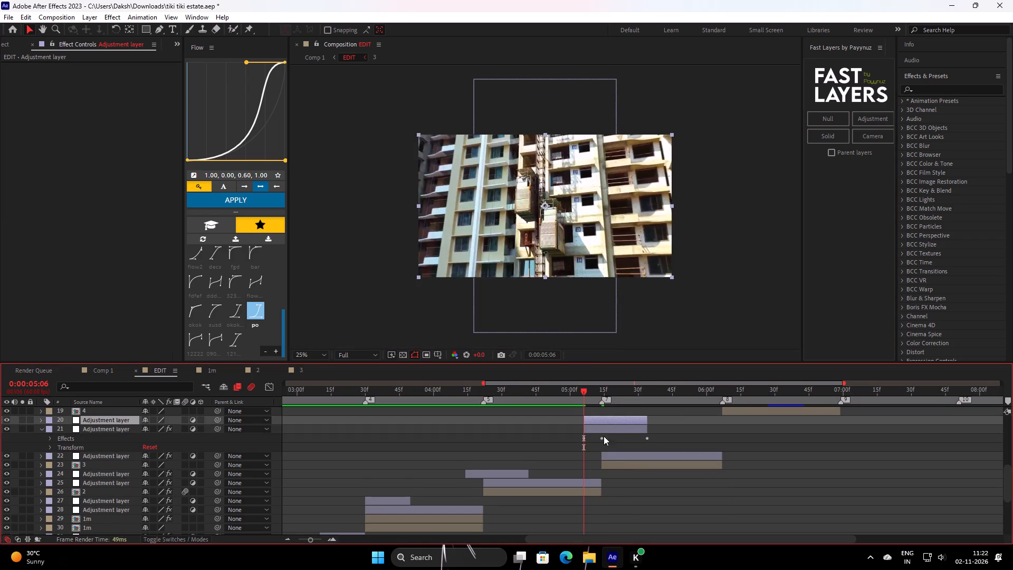
left_click(105, 444)
left_click(105, 438)
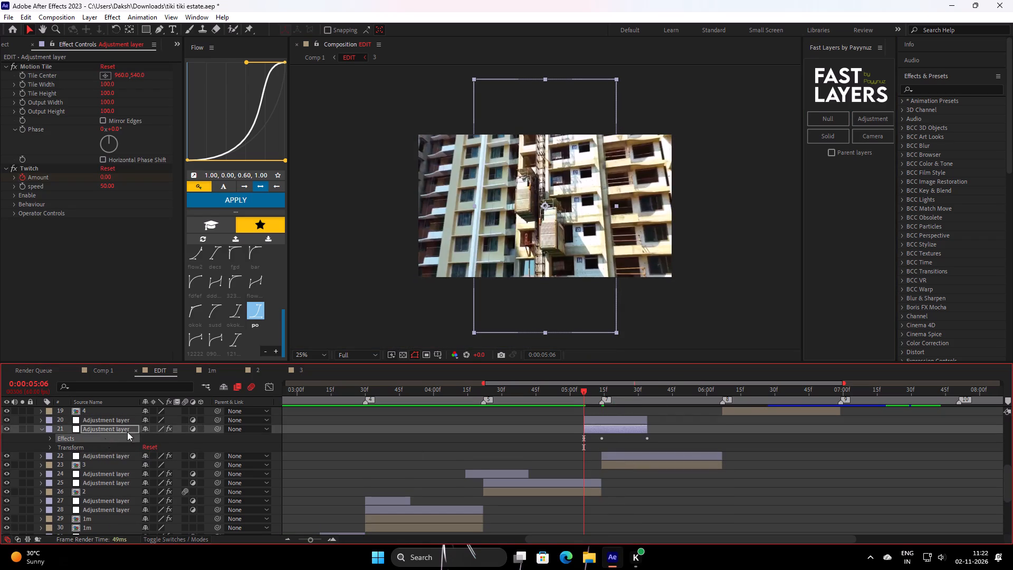
key("ctrl+c")
left_click(618, 422)
key("ctrl+v")
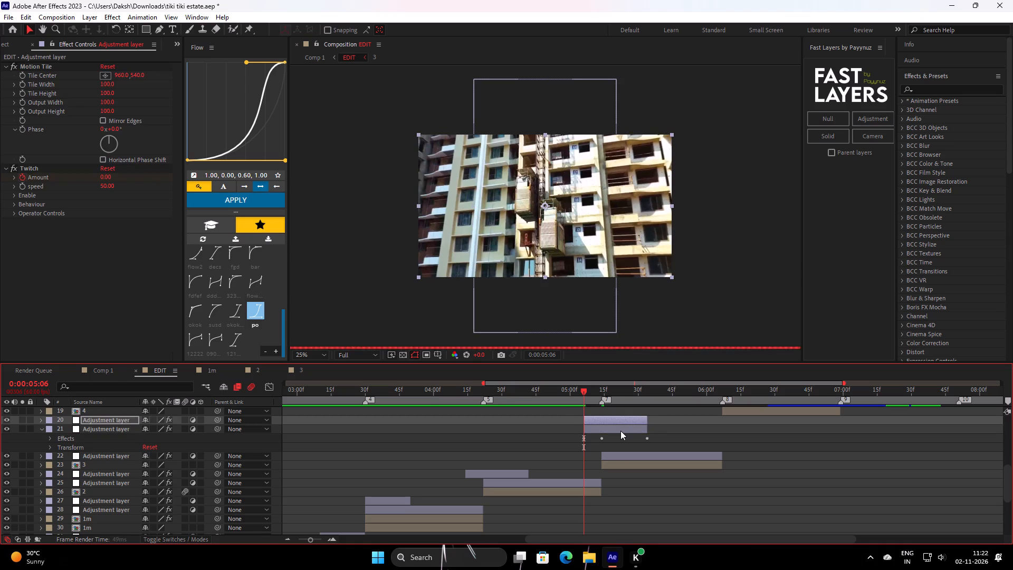
left_click(620, 431)
key("BackSpace")
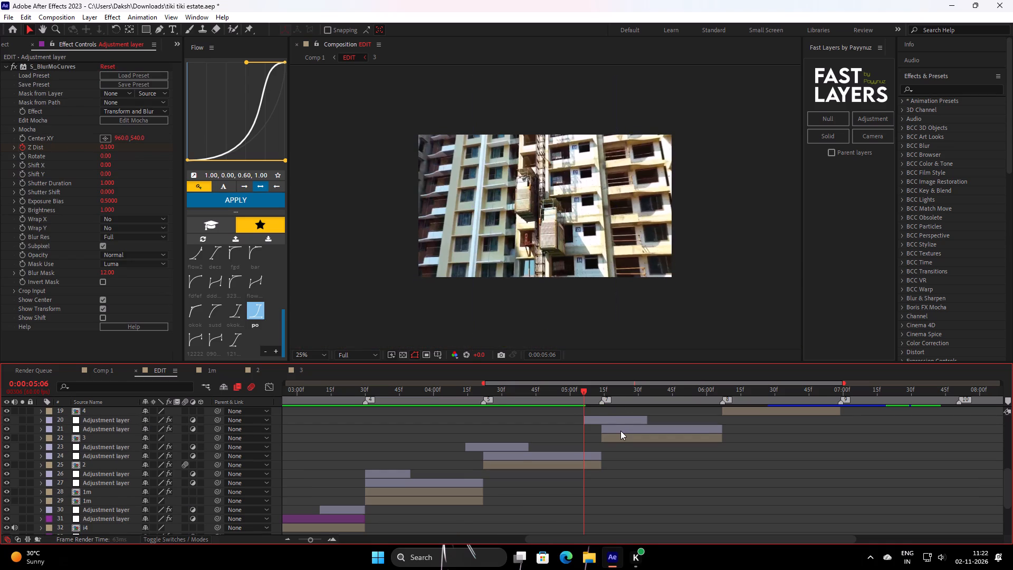
Play back the EDIT comp from the 1m clip, from about 1:40, and from the start to review the transitions into the later clips.
left_click_drag(576, 395, 415, 442)
key("space")
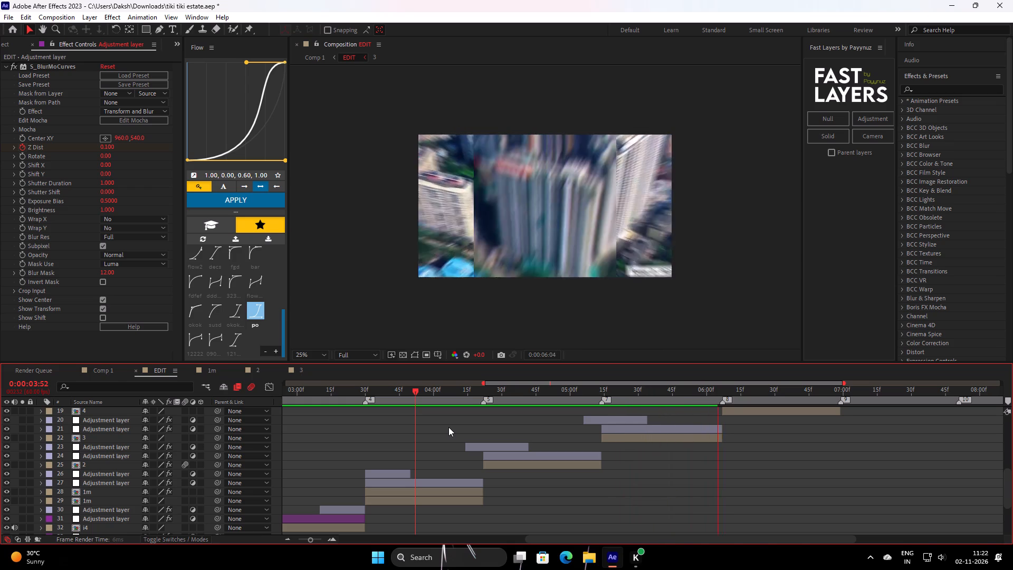
key("space")
left_click_drag(704, 392, 225, 474)
key("space")
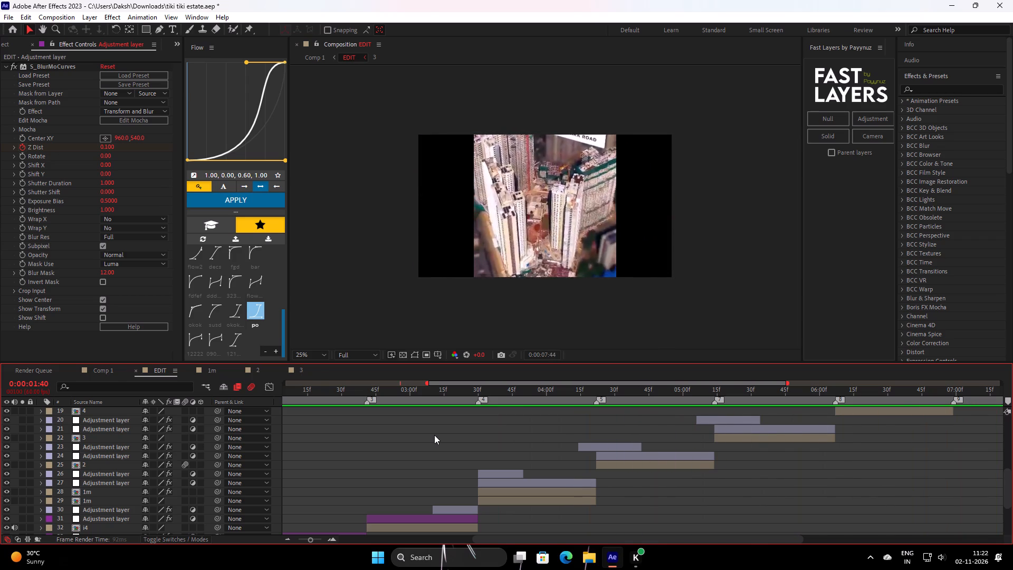
key("space")
left_click_drag(576, 394, 560, 400)
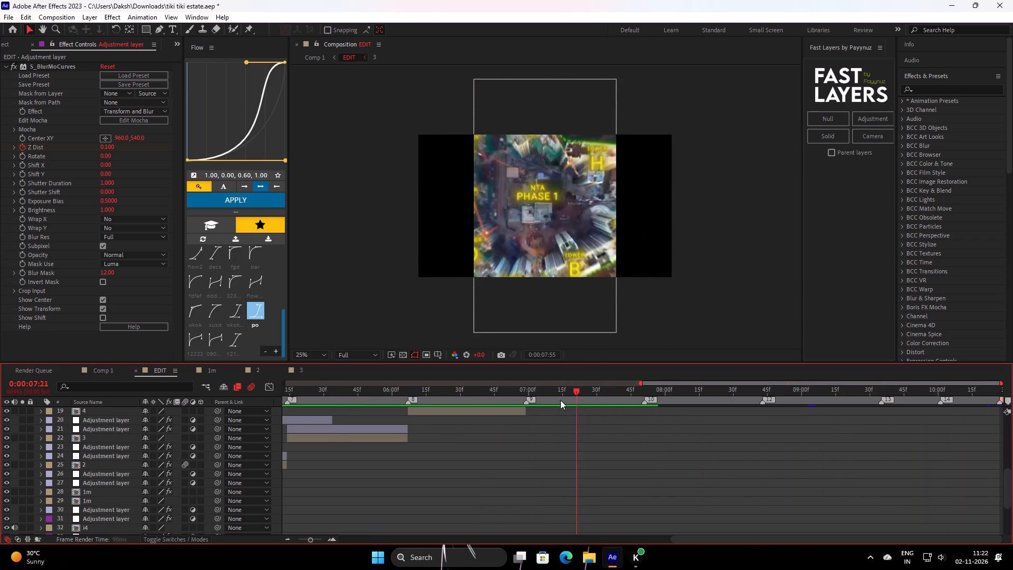
left_click_drag(560, 400, 0, 417)
key("space")
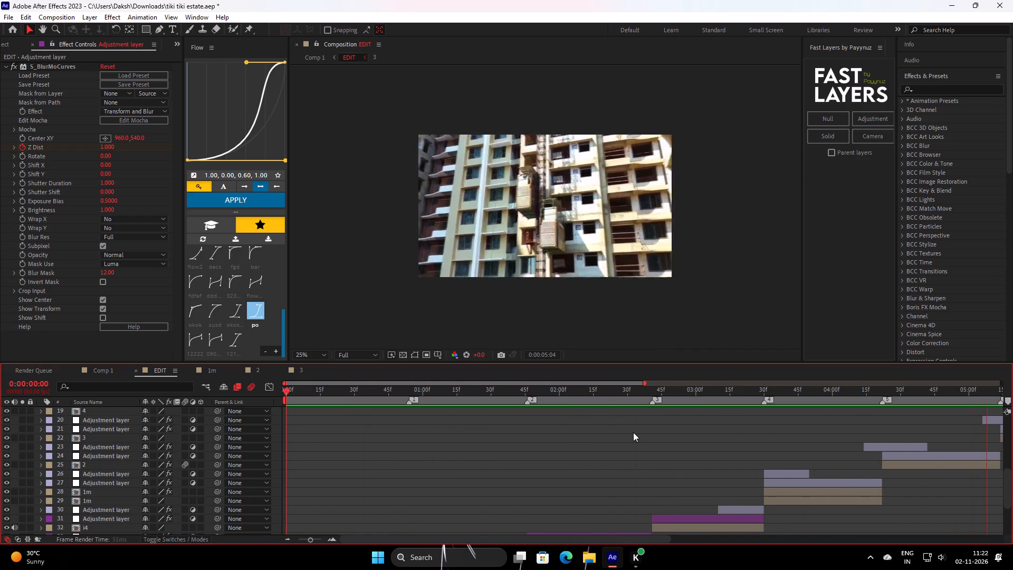
key("space")
Delete the three stacked 5 overlay layers that span the length of clip 4 in the EDIT comp.
scroll(637, 430, "up", 2)
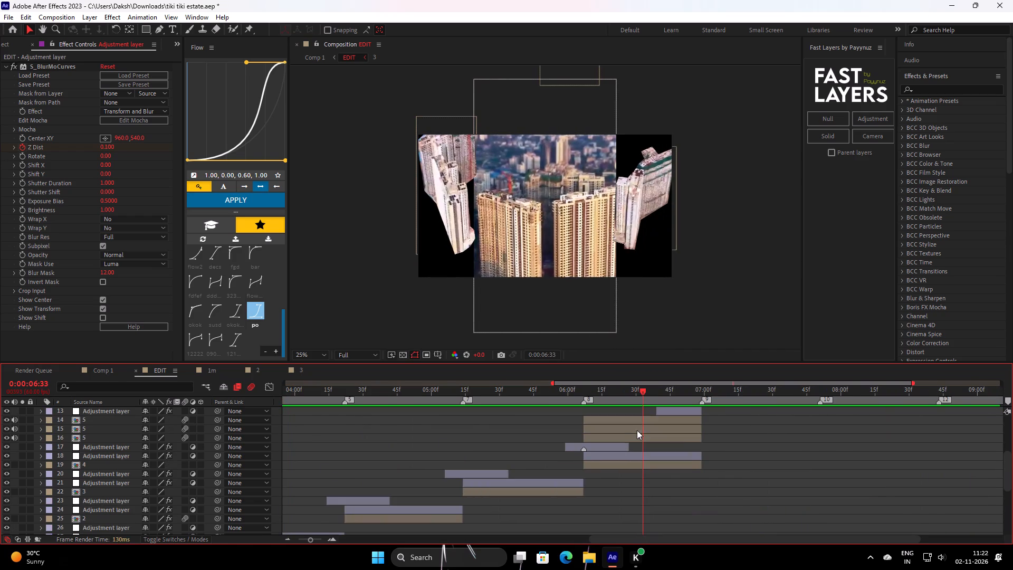
left_click_drag(627, 397, 560, 437)
left_click(613, 443)
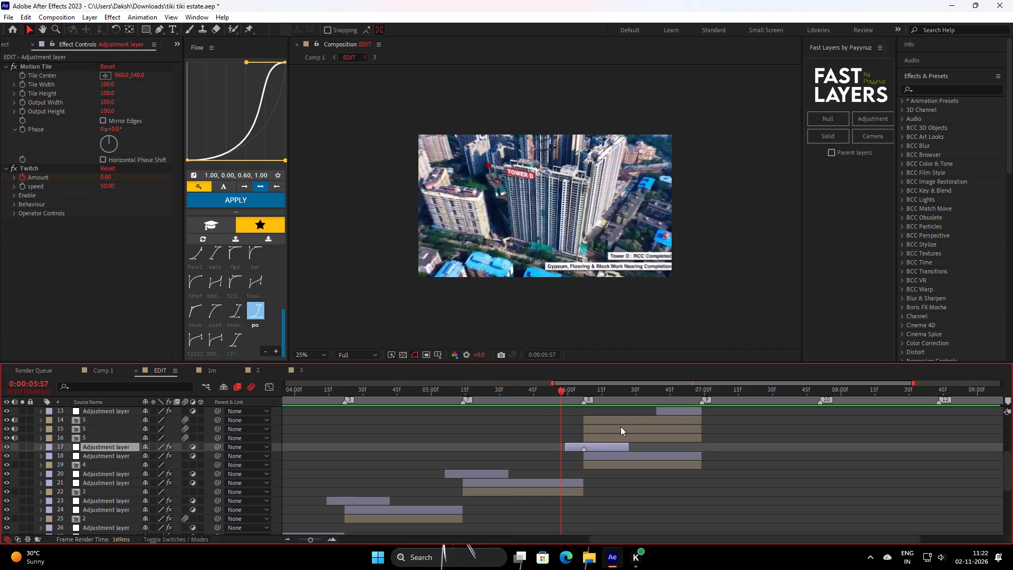
left_click(616, 438)
left_click(628, 421, "ctrl+shift")
key("BackSpace")
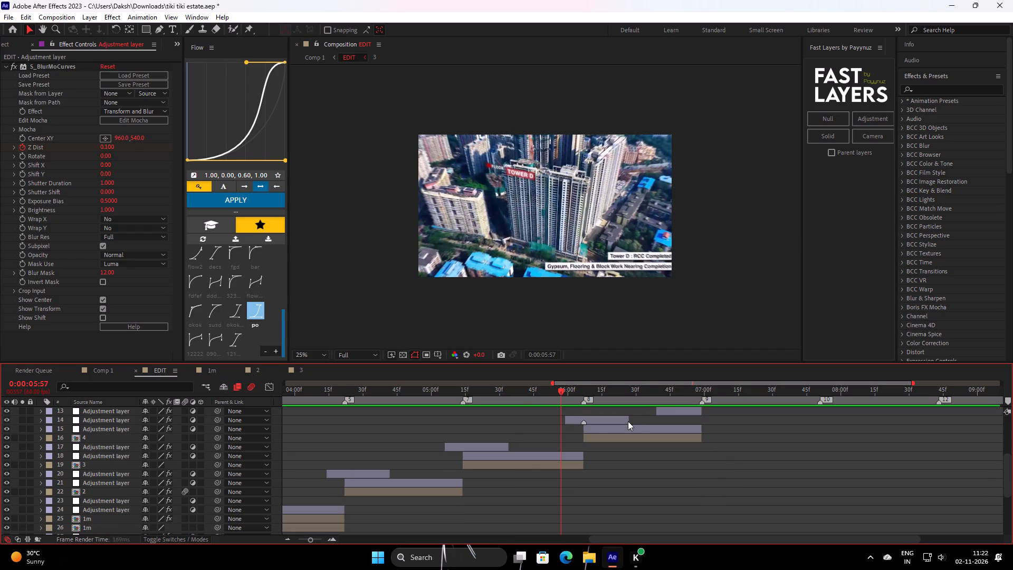
Scrub the EDIT comp from the end of clip 2 through clip 3 into clip 4.
left_click_drag(557, 391, 423, 430)
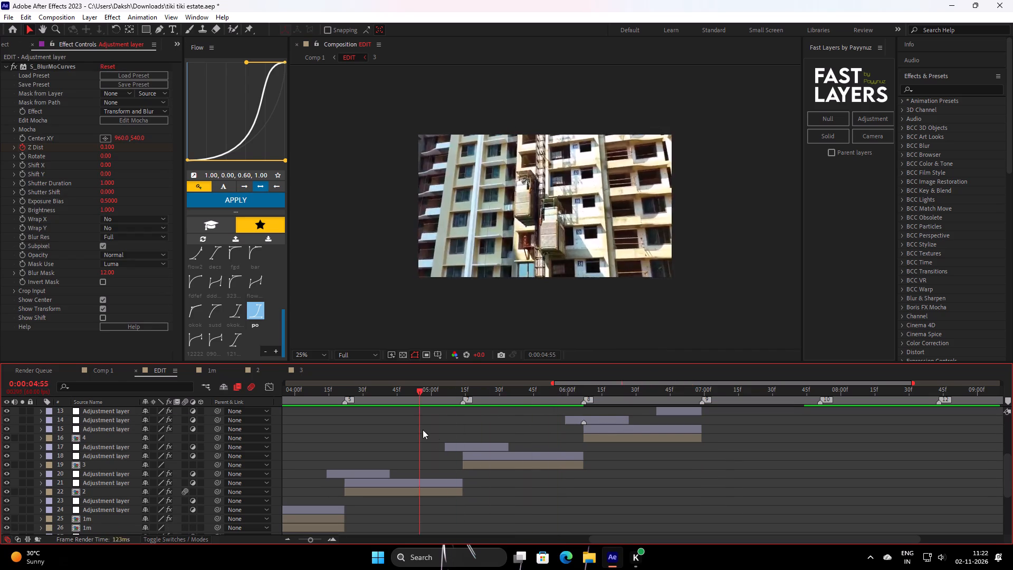
left_click_drag(423, 430, 601, 419)
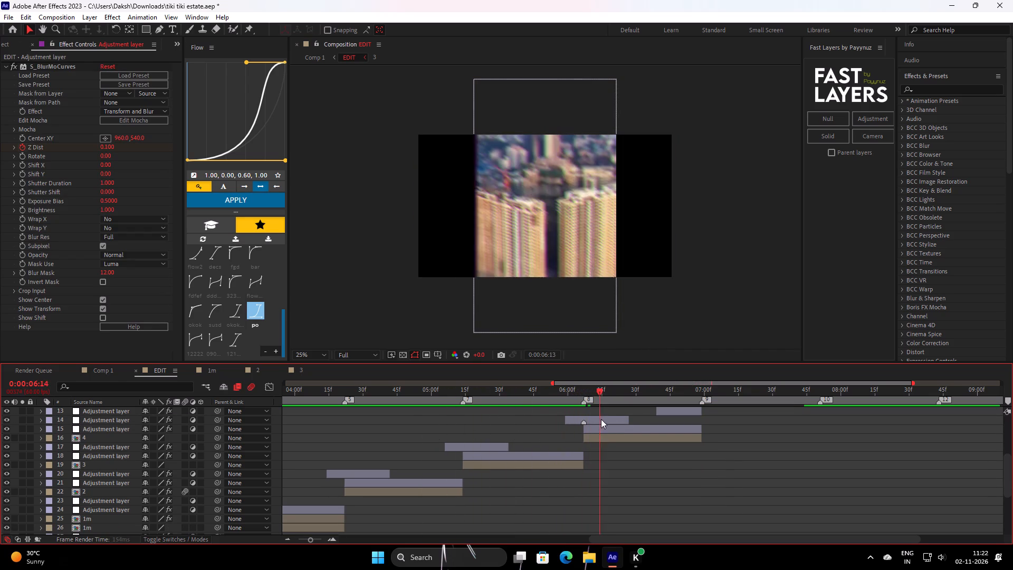
left_click_drag(601, 419, 616, 422)
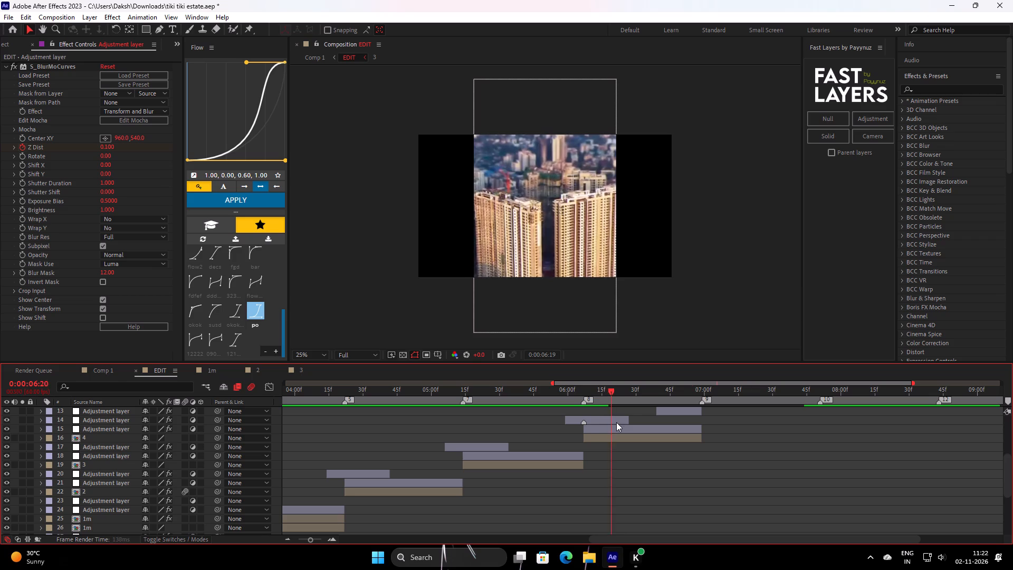
left_click_drag(616, 422, 613, 450)
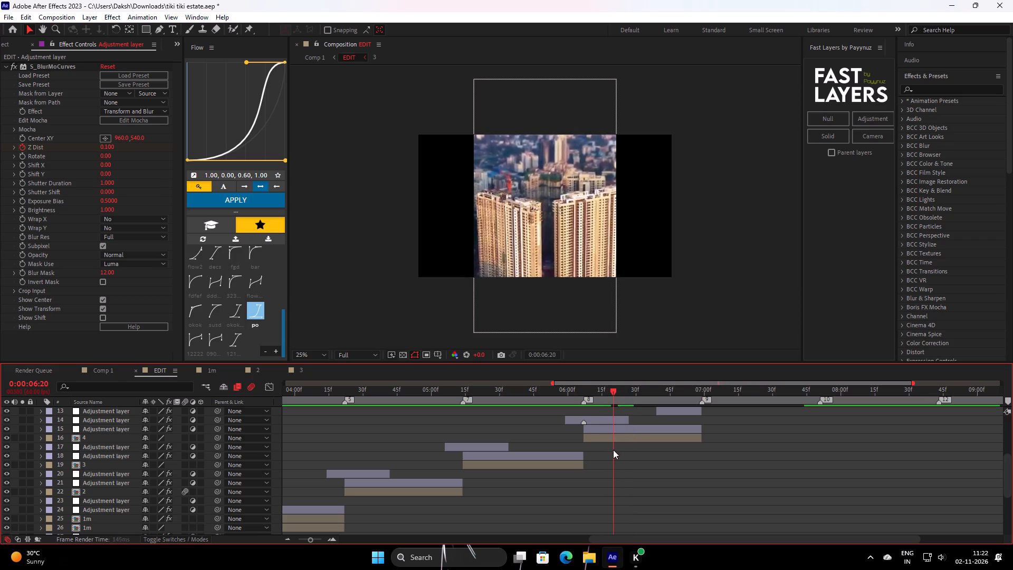
Play back the EDIT comp from about 2:48, from the start and from about 3:19 to review the transition into clip 2.
left_click_drag(613, 450, 238, 472)
key("space")
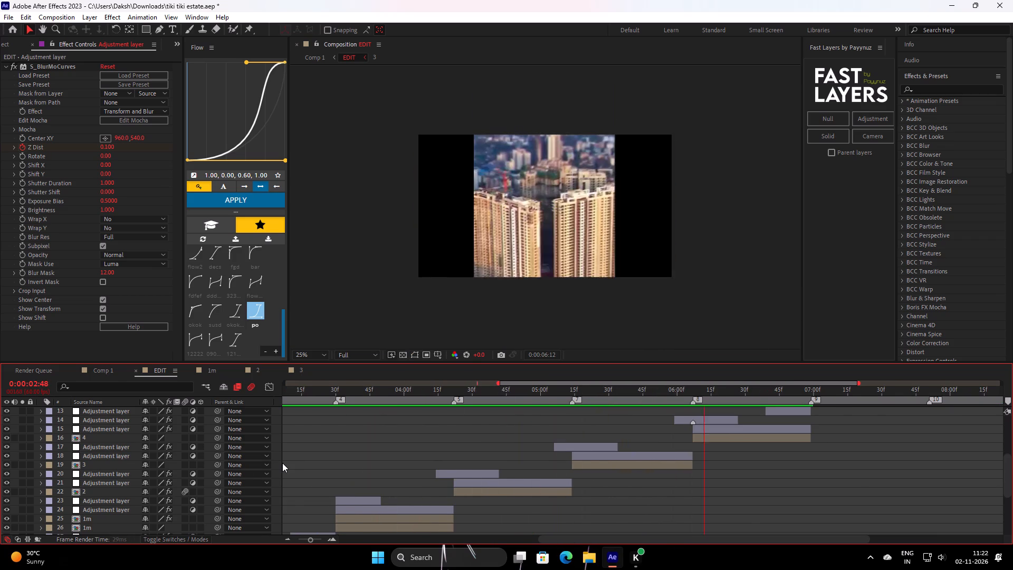
key("space")
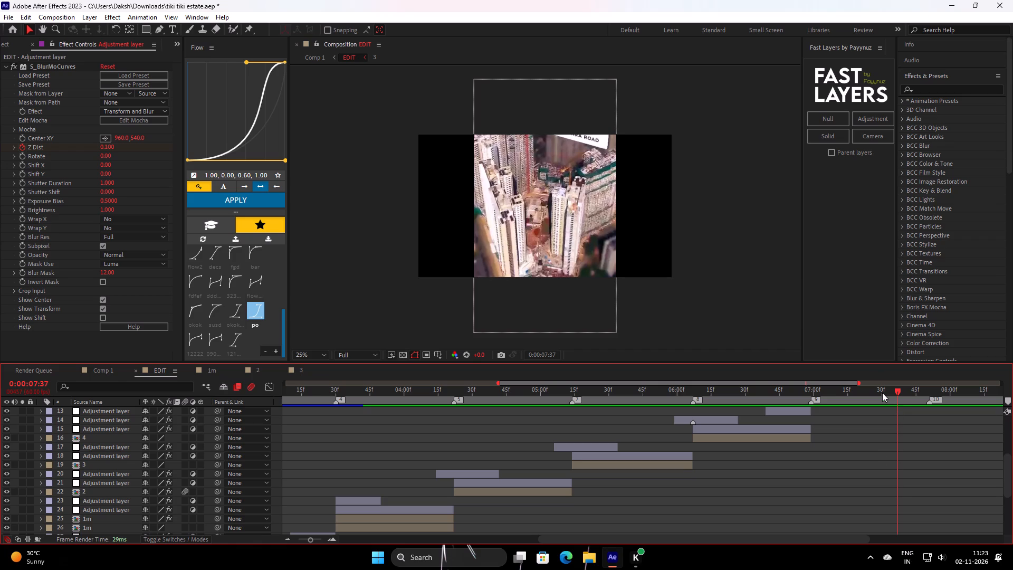
left_click_drag(887, 395, 439, 412)
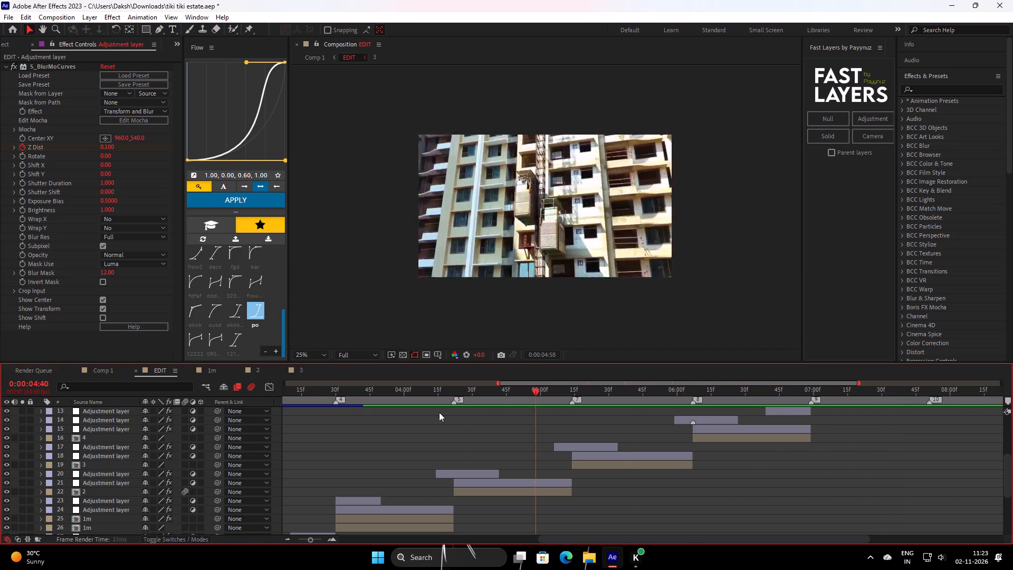
left_click_drag(439, 412, 198, 439)
key("space")
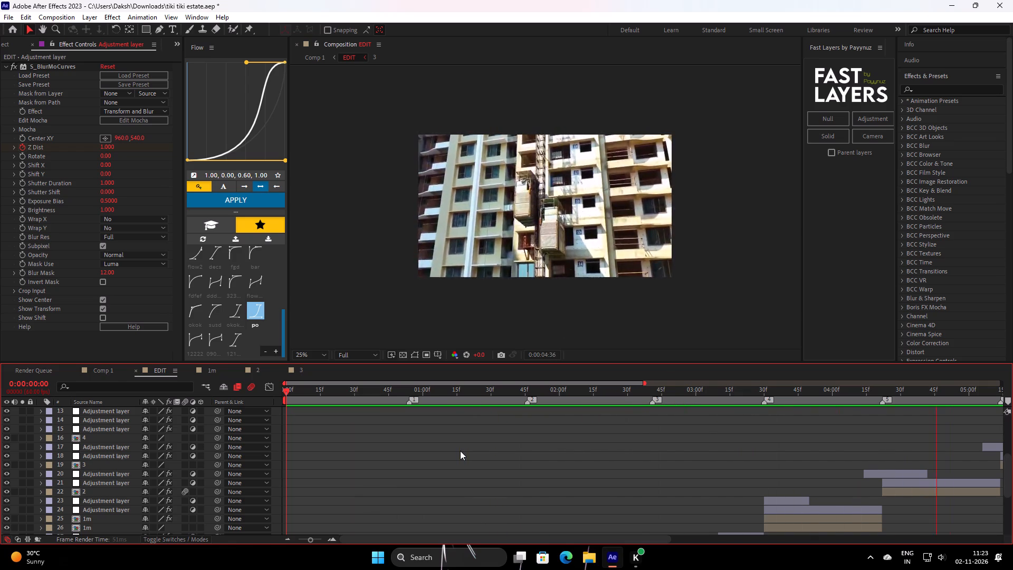
key("space")
left_click_drag(526, 394, 481, 410)
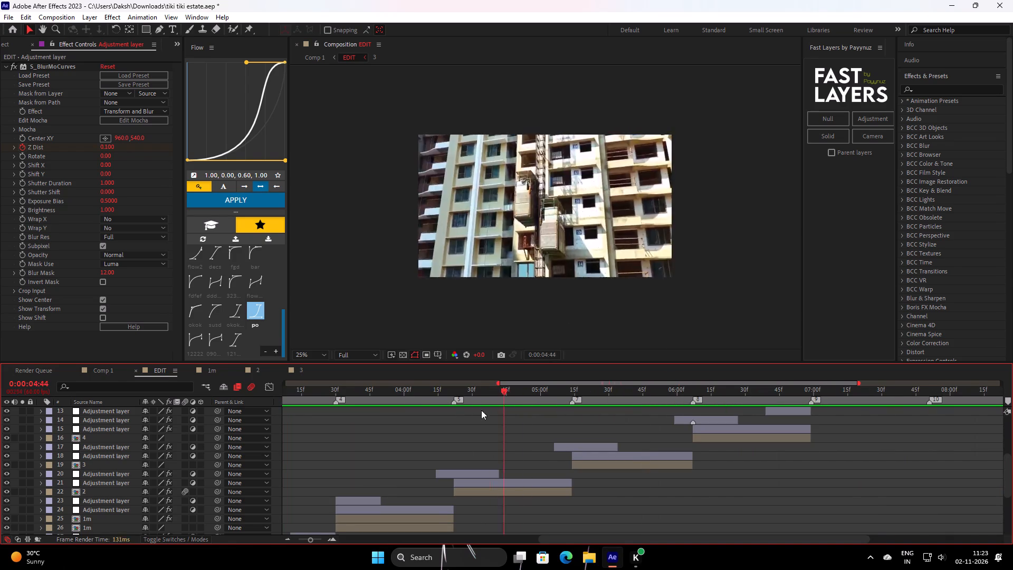
left_click_drag(481, 410, 311, 452)
key("space")
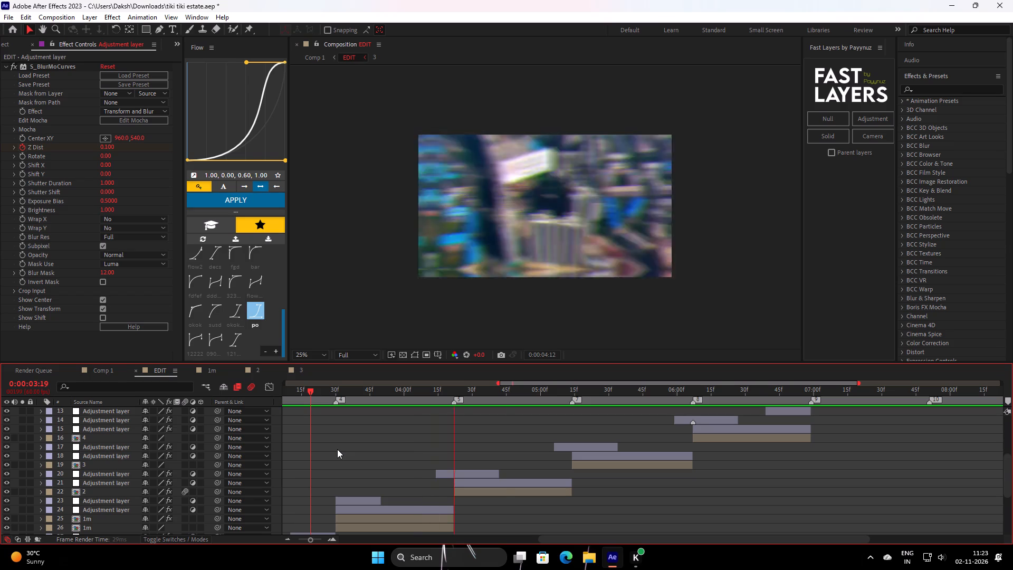
key("space")
Toggle Motion Tile off and on for the adjustment layer at the 1m–2 transition, comparing the frame at 4:25.
left_click_drag(475, 398, 465, 406)
left_click_drag(474, 401, 461, 415)
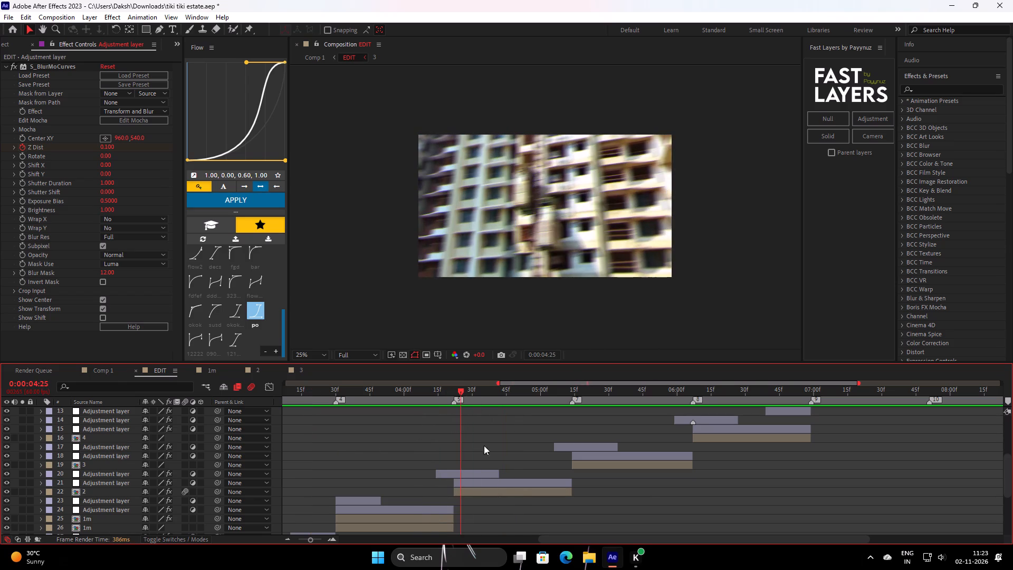
left_click(481, 471)
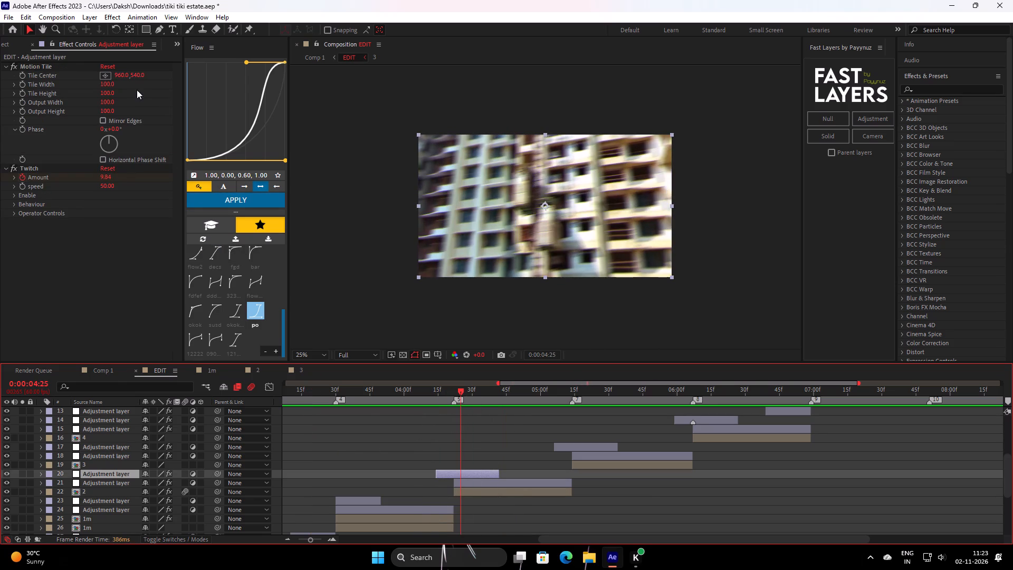
left_click(12, 65)
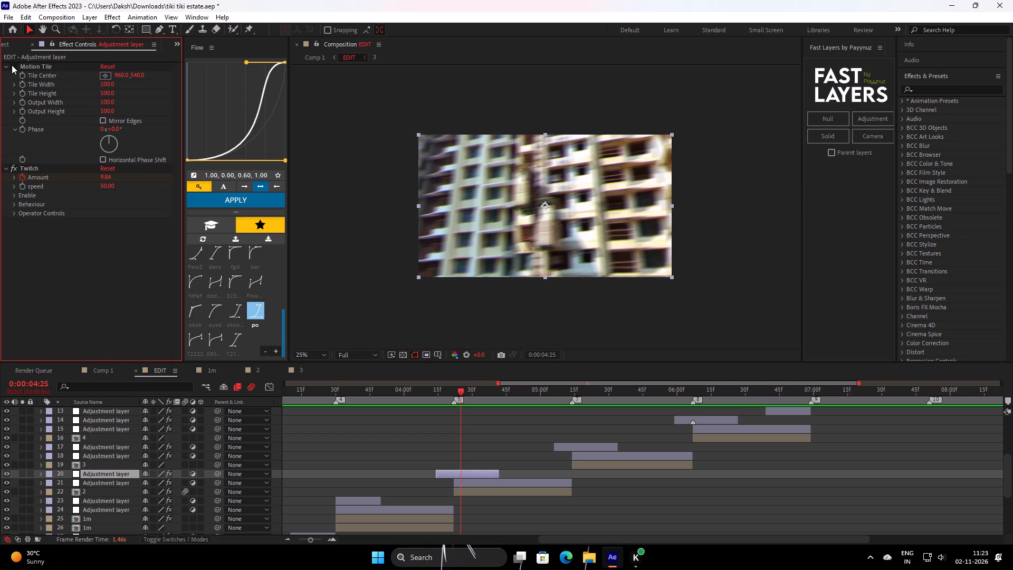
left_click(12, 65)
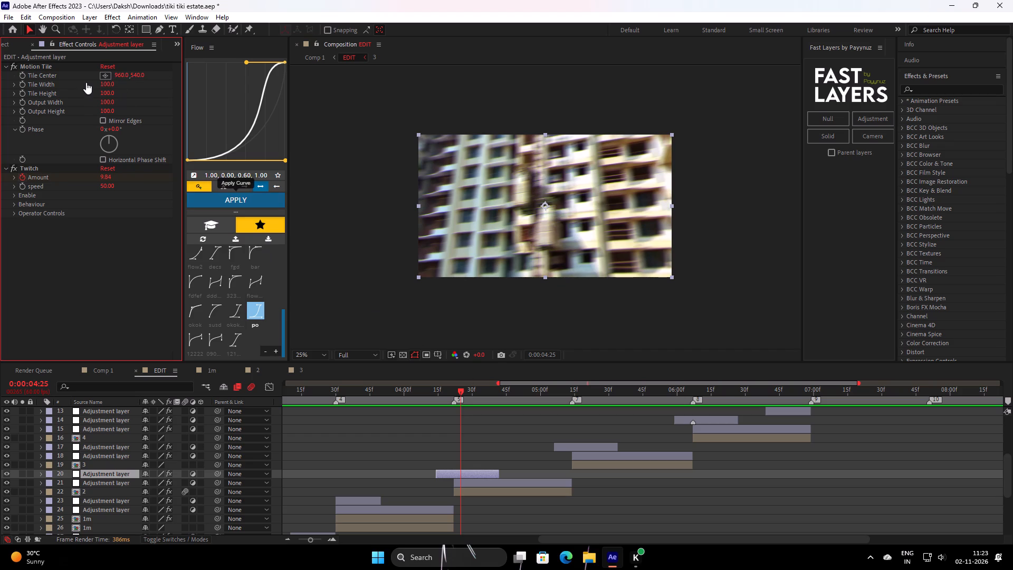
left_click(11, 66)
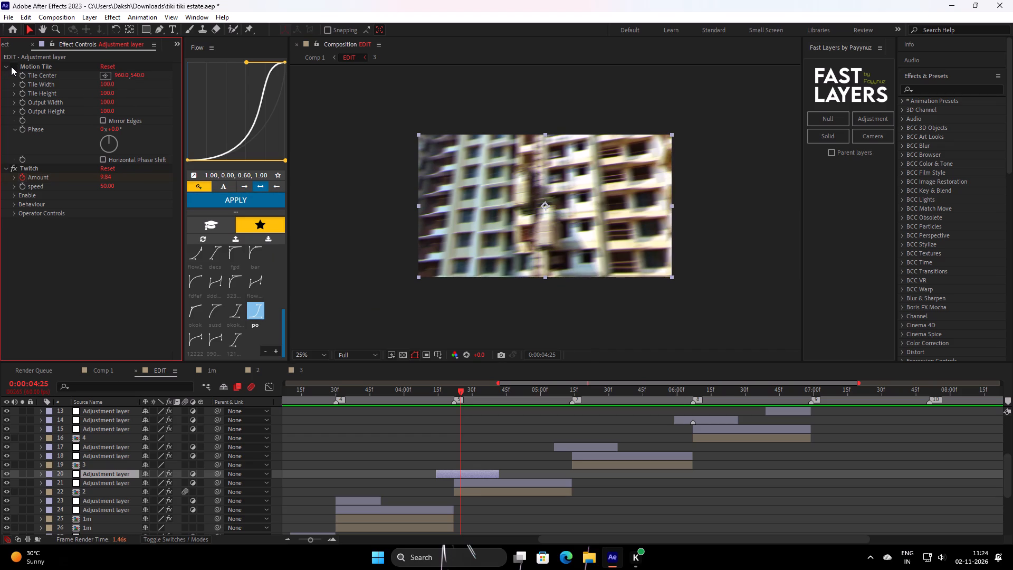
left_click(11, 66)
left_click(11, 66)
left_click(11, 66)
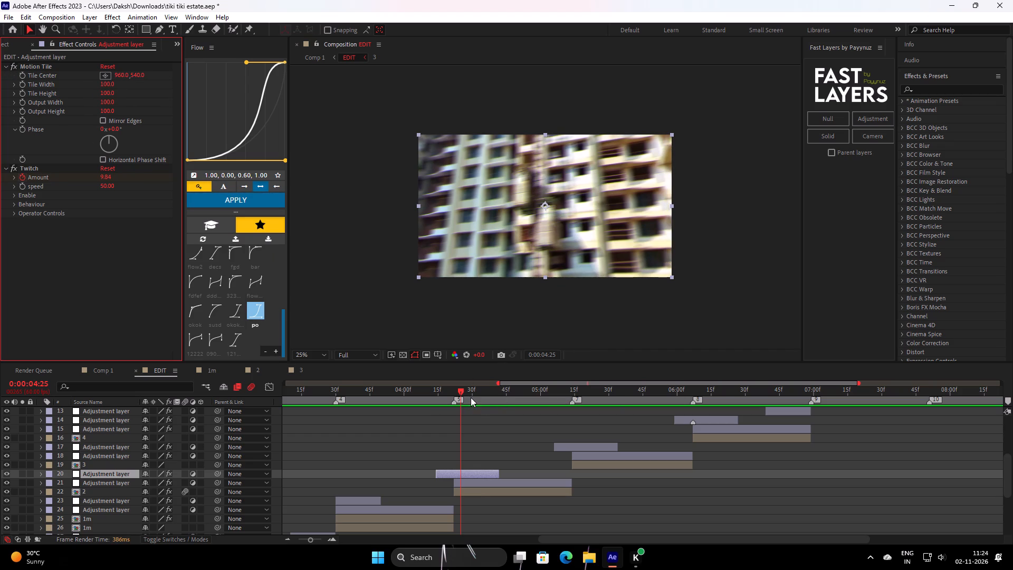
Play back the EDIT comp from about 2:39, from 5:05 and twice from the start to review the transitions.
left_click_drag(470, 396, 360, 409)
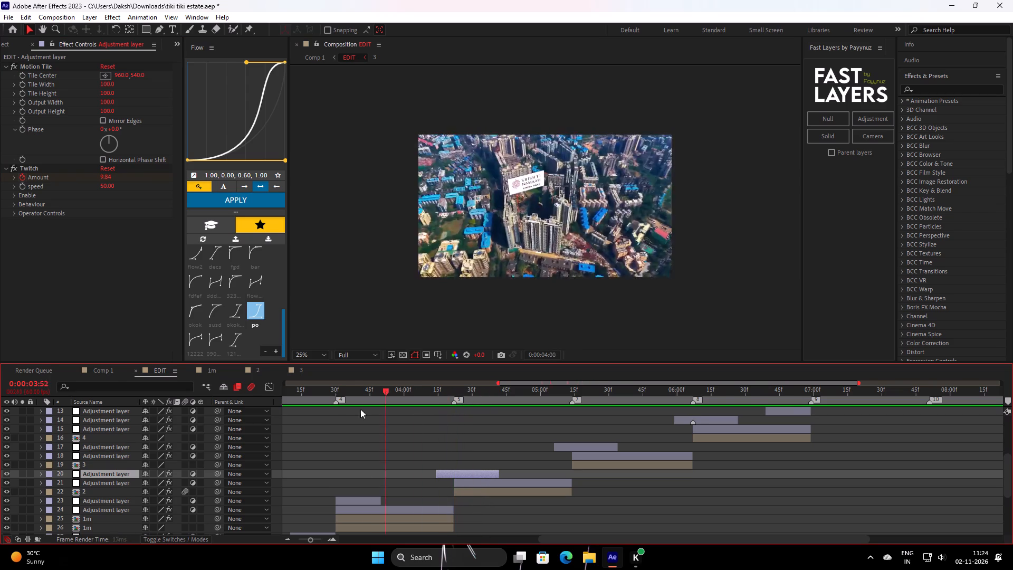
left_click_drag(360, 409, 280, 410)
key("space")
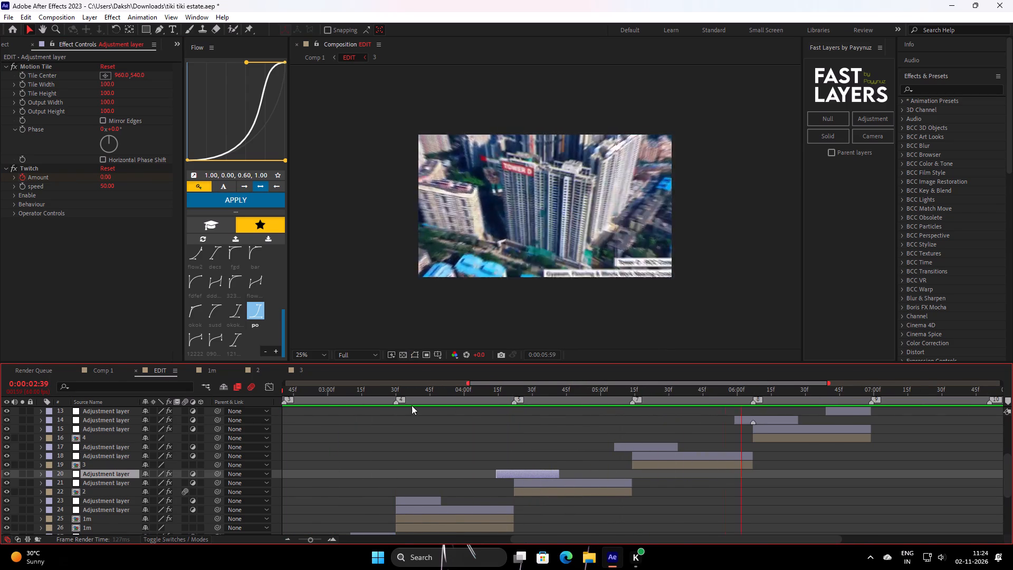
key("space")
left_click_drag(673, 395, 611, 453)
key("space")
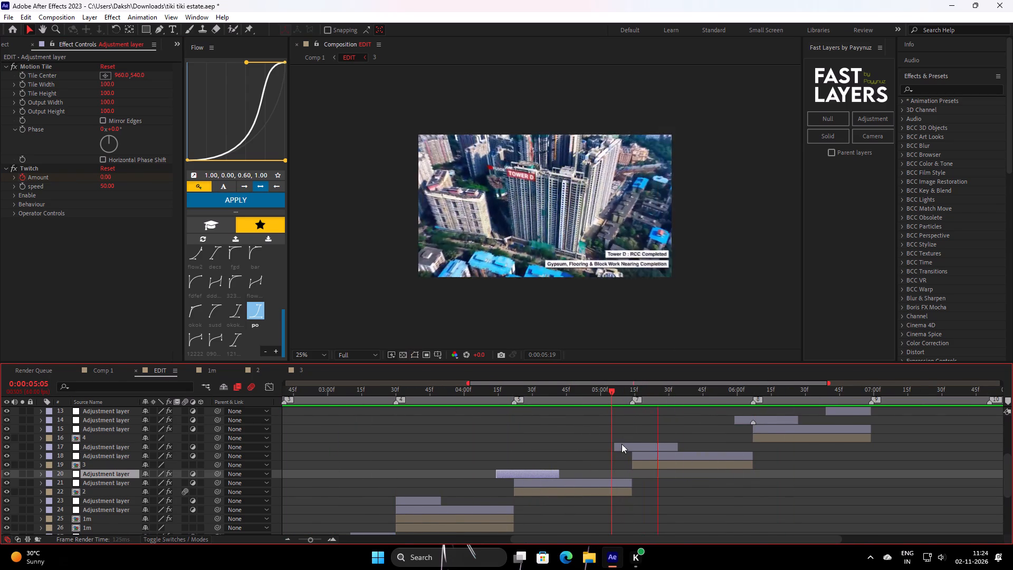
key("space")
left_click_drag(683, 399, 599, 425)
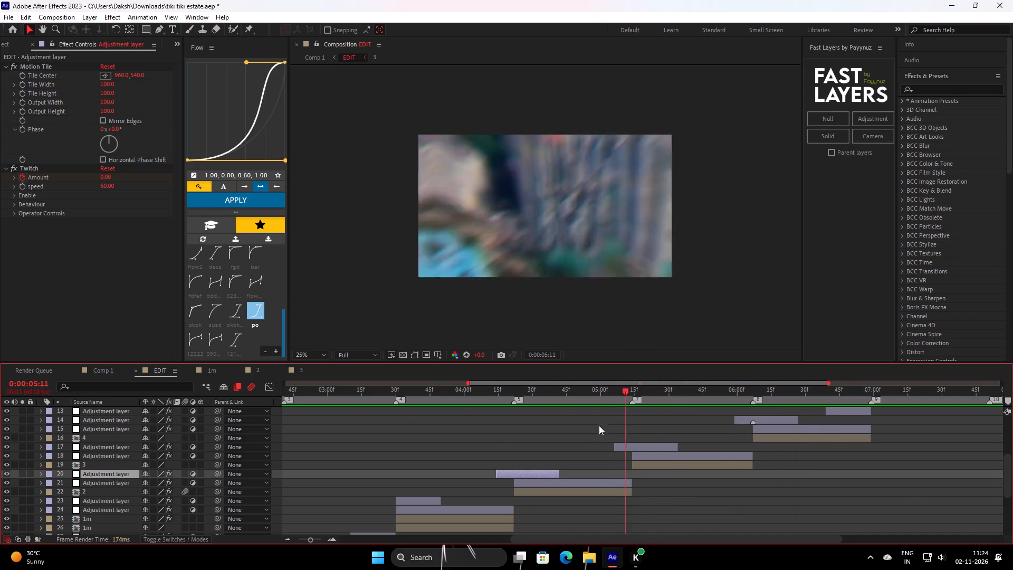
left_click_drag(599, 425, 63, 426)
key("space")
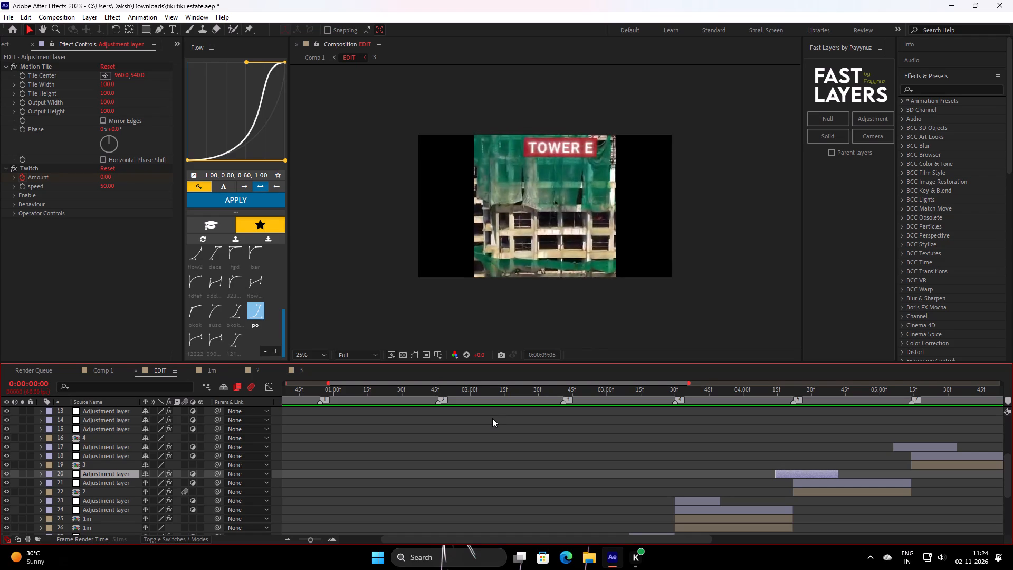
key("space")
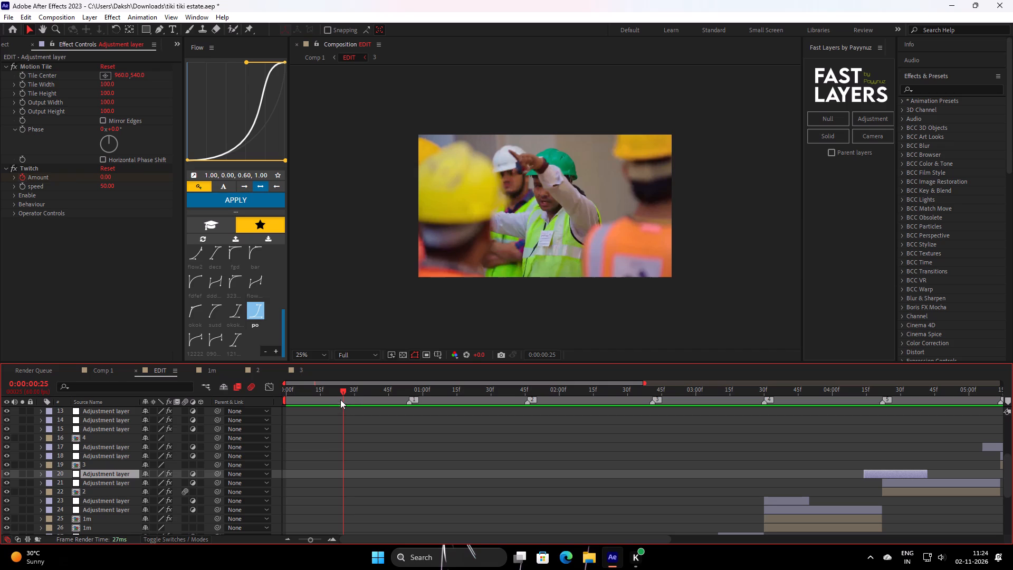
left_click_drag(340, 400, 438, 382)
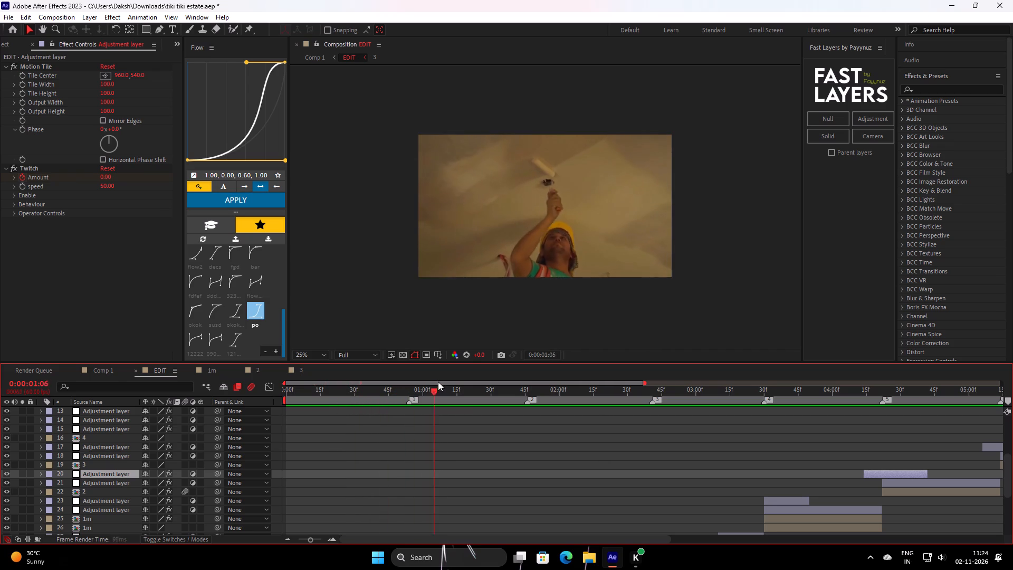
left_click_drag(438, 382, 116, 408)
key("space")
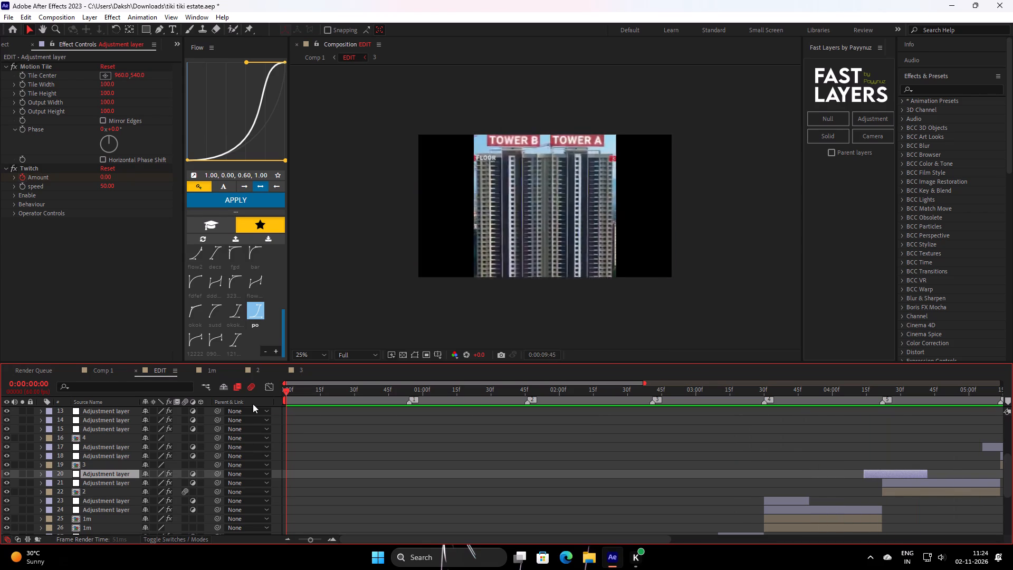
key("space")
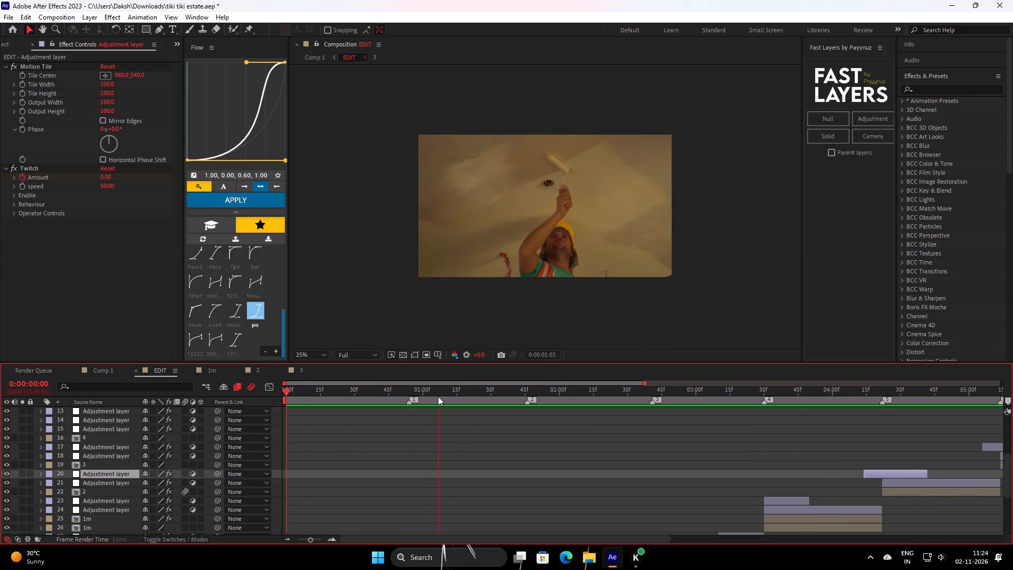
Scrub the EDIT comp out to about 9:00, back to clip 2, and forward into clip 4 to check the framing.
left_click_drag(439, 396, 1012, 455)
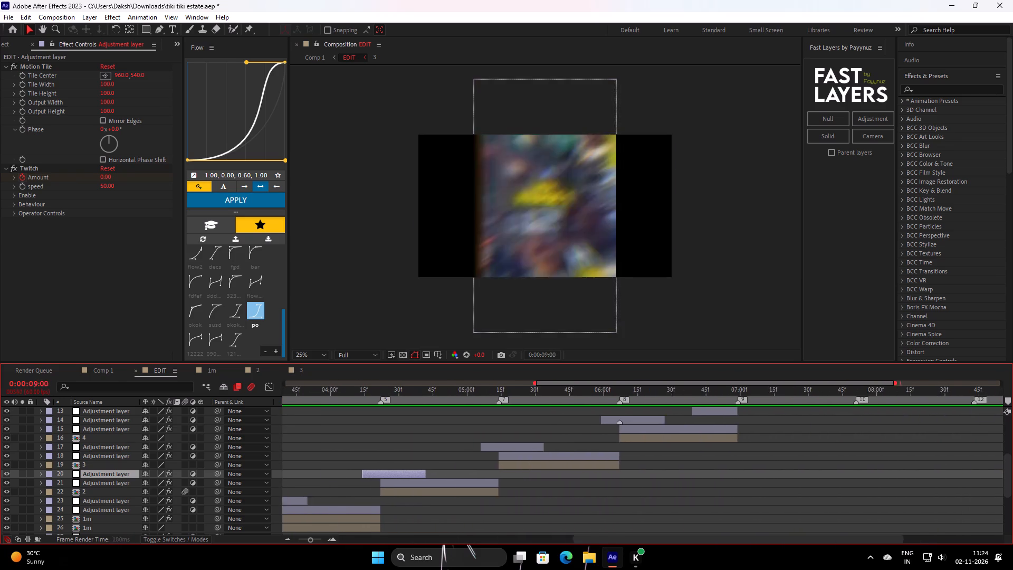
left_click_drag(1012, 455, 852, 456)
scroll(844, 457, "up", 7)
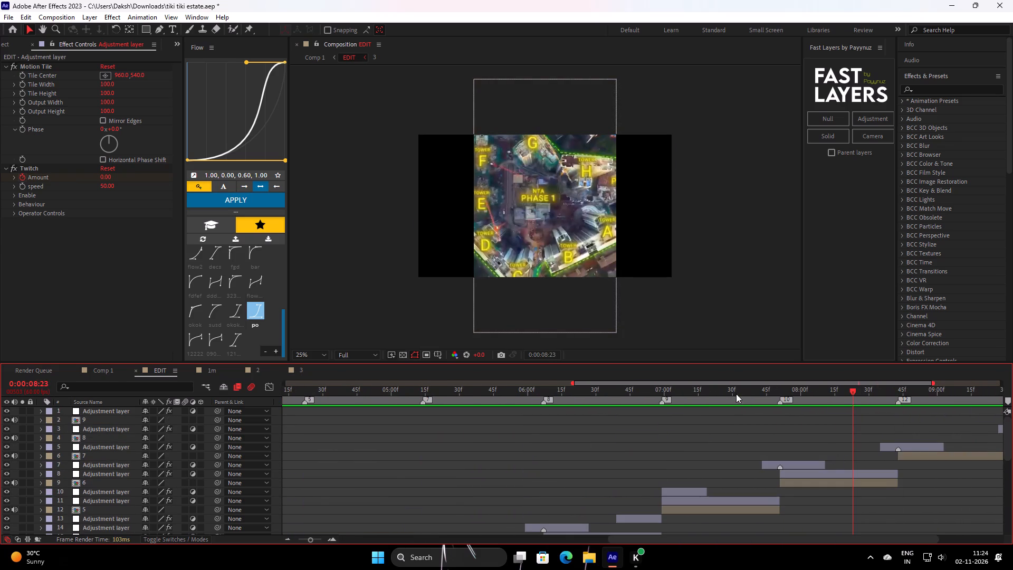
left_click_drag(740, 385, 661, 397)
left_click_drag(649, 395, 439, 443)
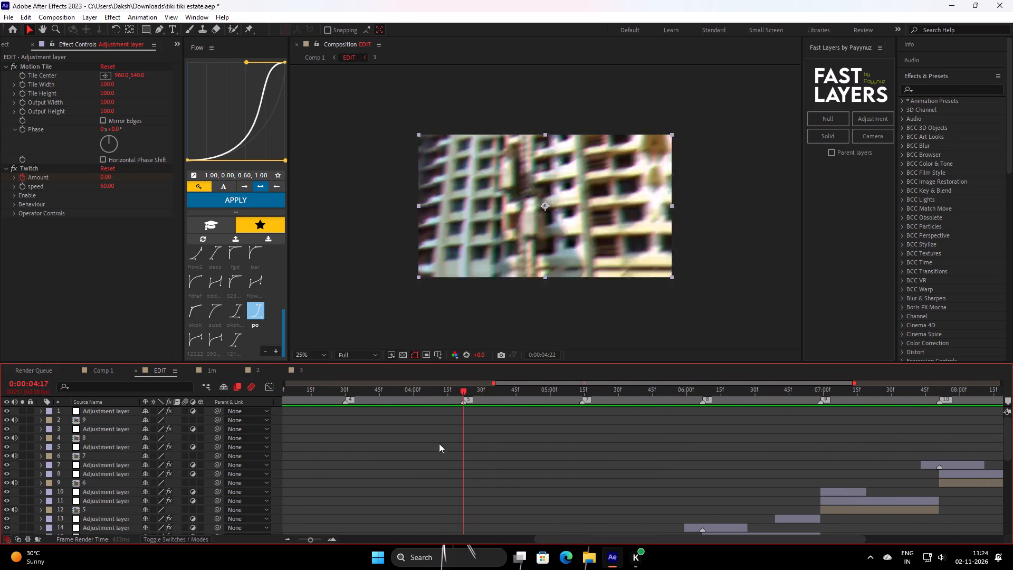
left_click_drag(439, 443, 679, 413)
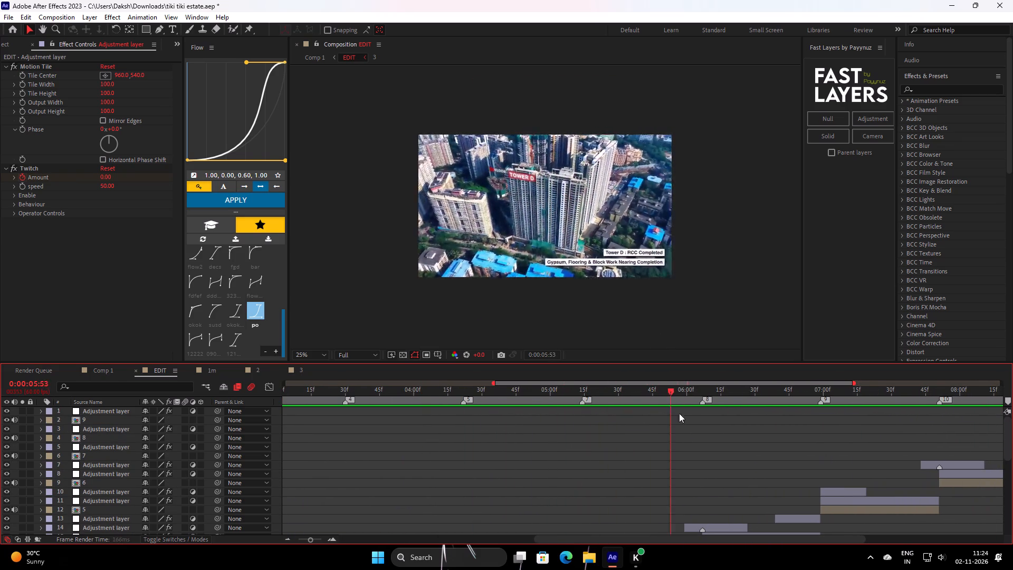
left_click_drag(679, 413, 736, 408)
Open nested comp 4 and set its size to 1920 px wide by 1080 px high.
scroll(737, 414, "down", 2)
double_click(745, 492)
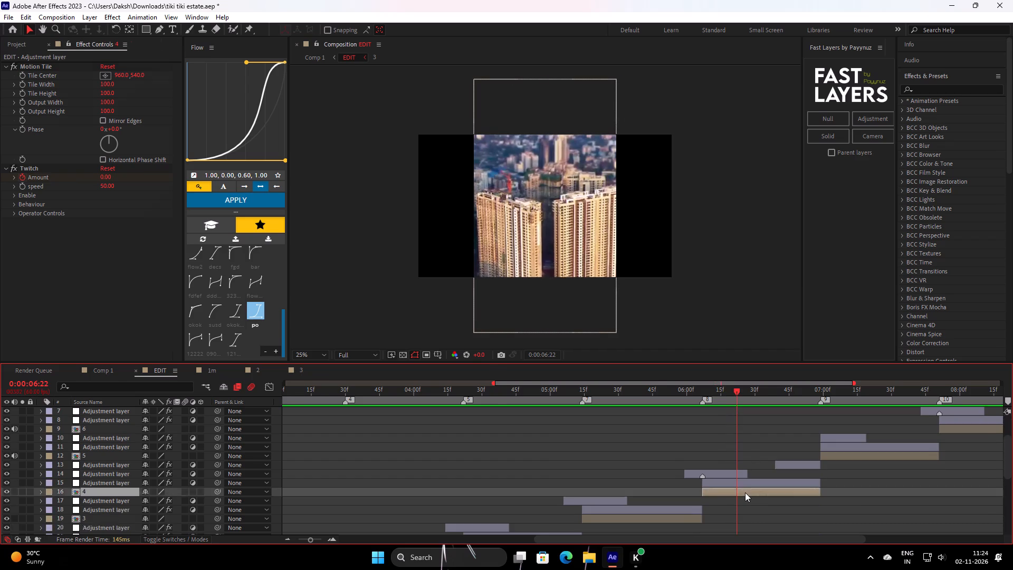
right_click(220, 457)
left_click(286, 343)
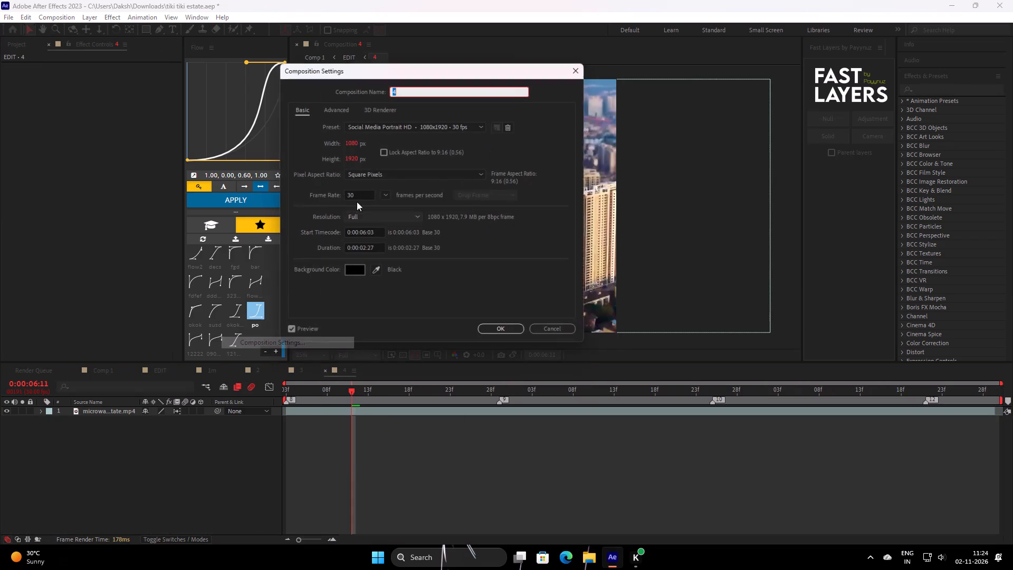
left_click(347, 139)
type("1920")
left_click(350, 156)
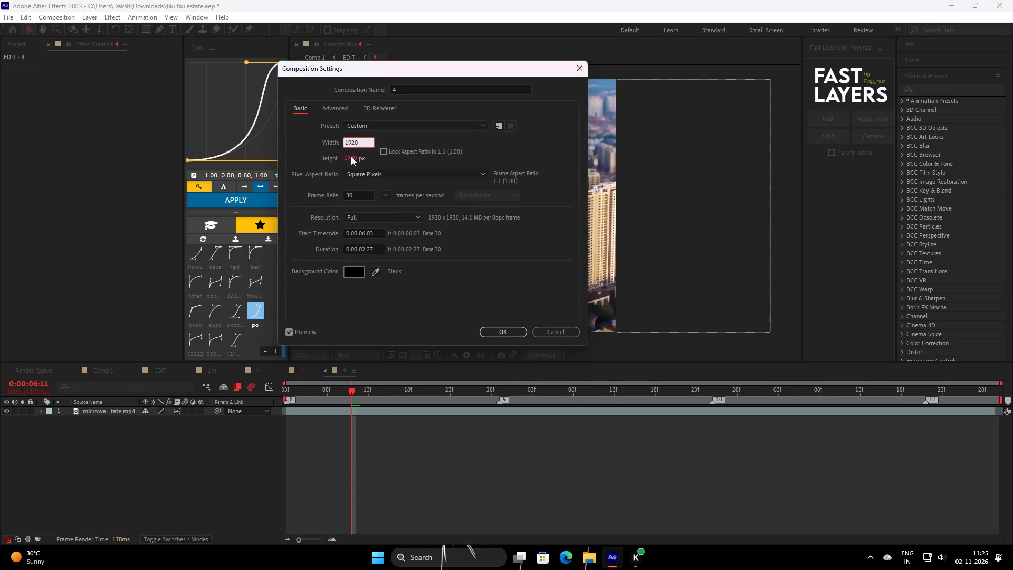
type("1080")
key("Return")
Fit the microwave estate.mp4 footage layer in comp 4 to the 1920x1080 frame.
right_click(311, 406)
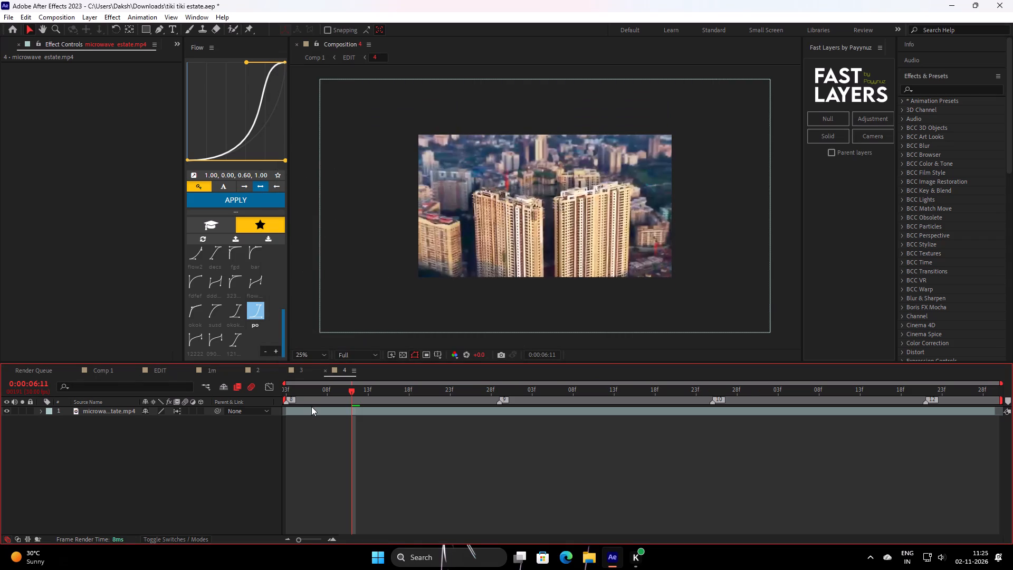
right_click(311, 407)
right_click(311, 409)
right_click(317, 413)
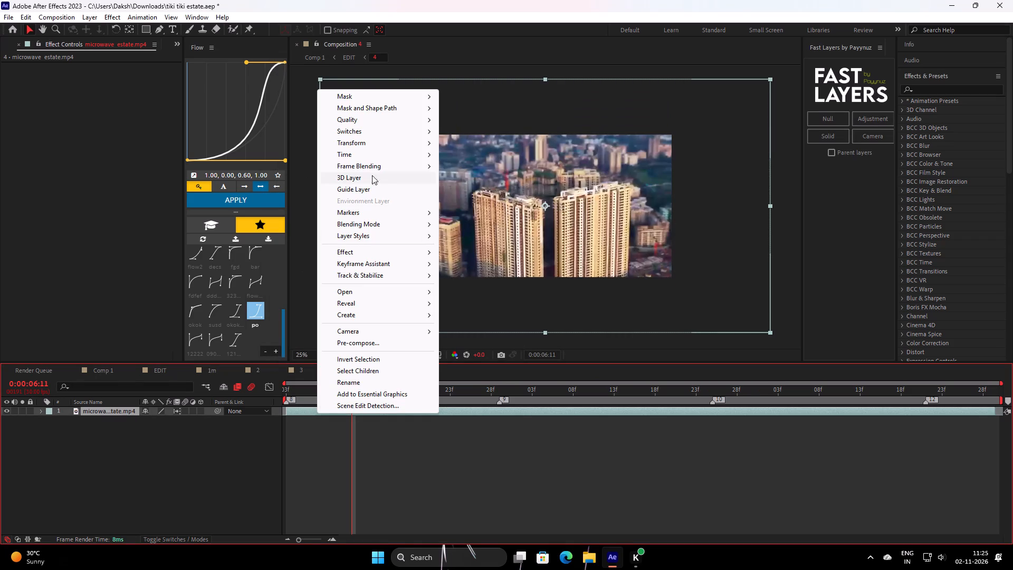
left_click(373, 143)
left_click(522, 305)
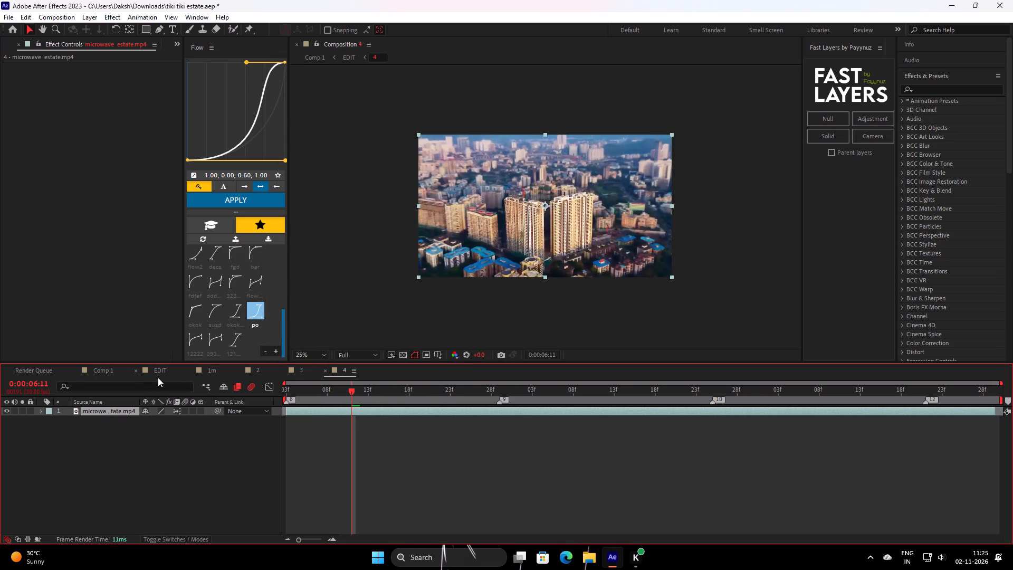
In the EDIT comp, add new full-frame adjustment layers above the two portrait ones over clip 4: the opening transition and the clip-length blur.
left_click(155, 372)
left_click_drag(735, 399, 732, 402)
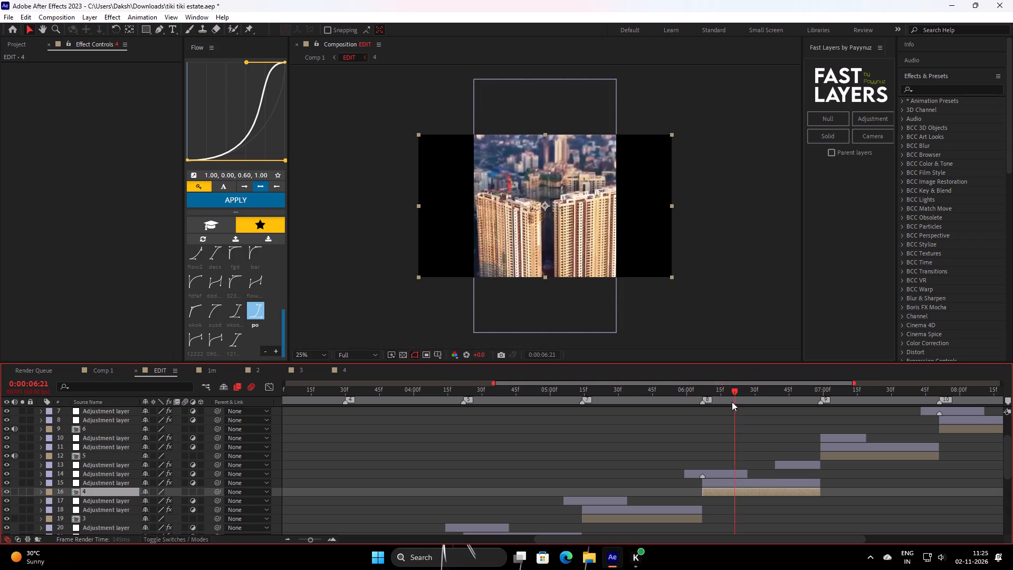
left_click_drag(732, 402, 721, 410)
left_click(747, 481)
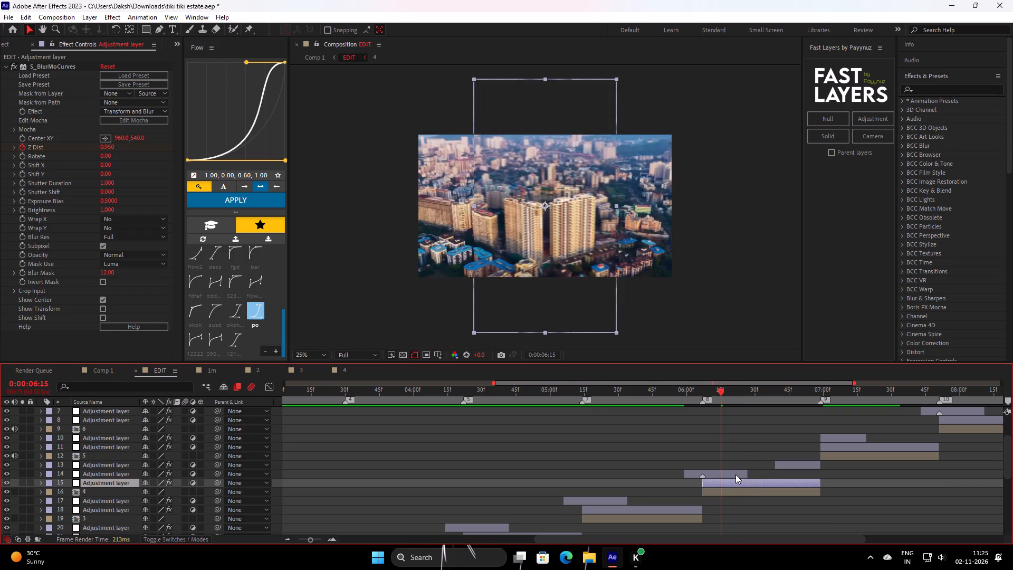
left_click(735, 474, "ctrl")
key("e")
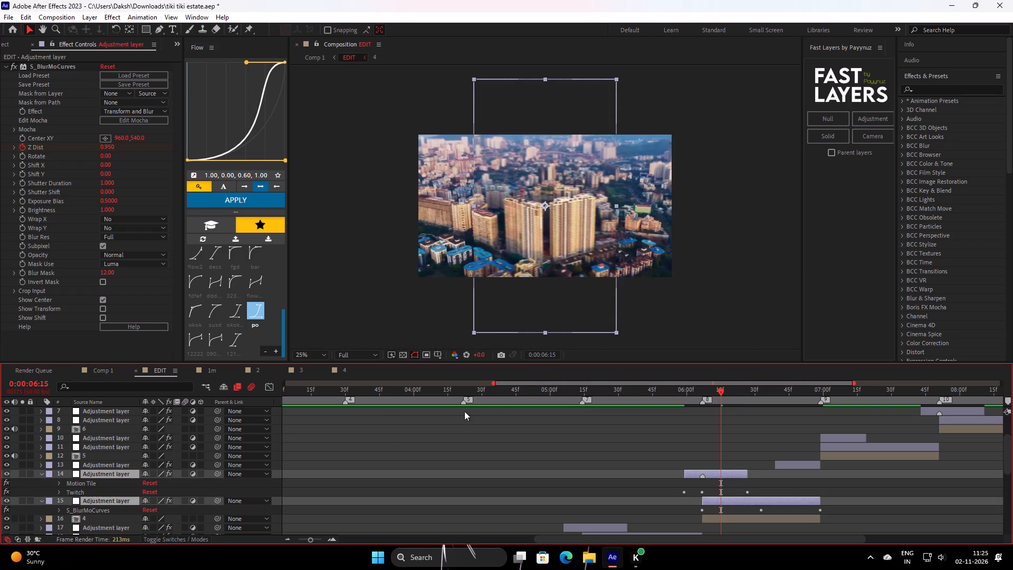
key("e")
left_click(40, 476)
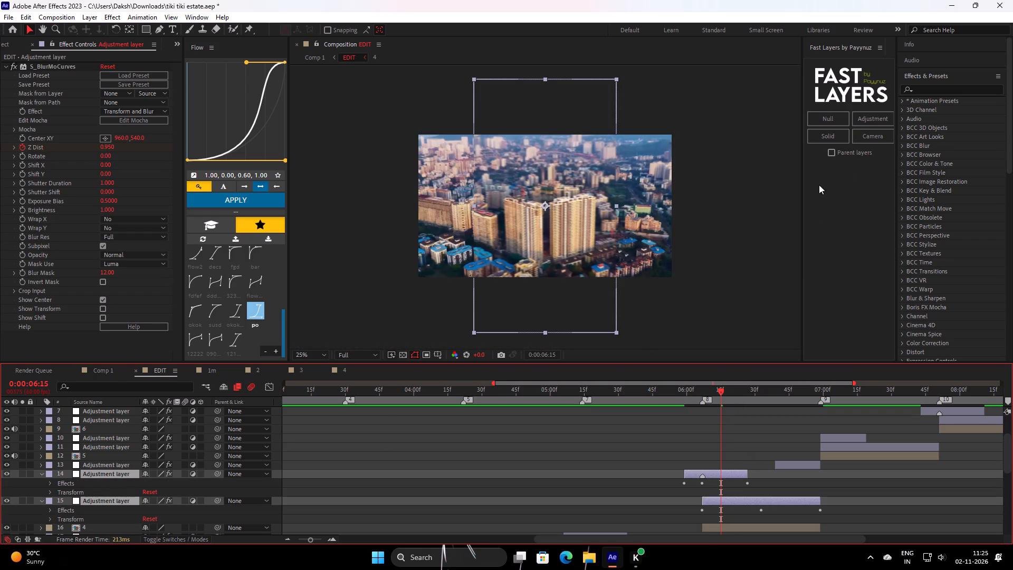
left_click(872, 119)
scroll(728, 483, "down", 1)
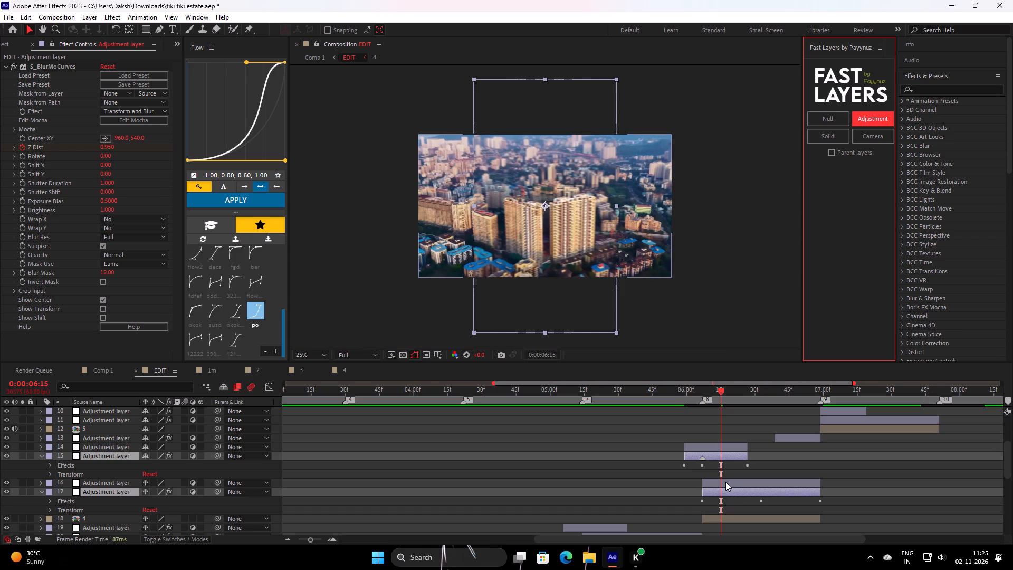
Copy the keyframed S_BlurMoCurves effect onto the new clip-length adjustment layer at its start, 6:07, and delete the portrait original.
key("i")
left_click(721, 482)
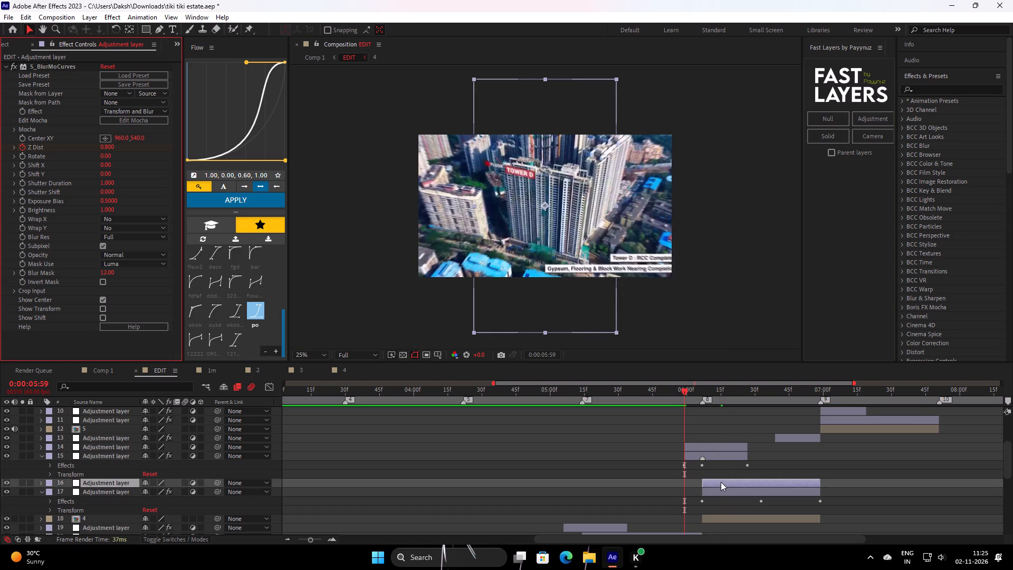
key("i")
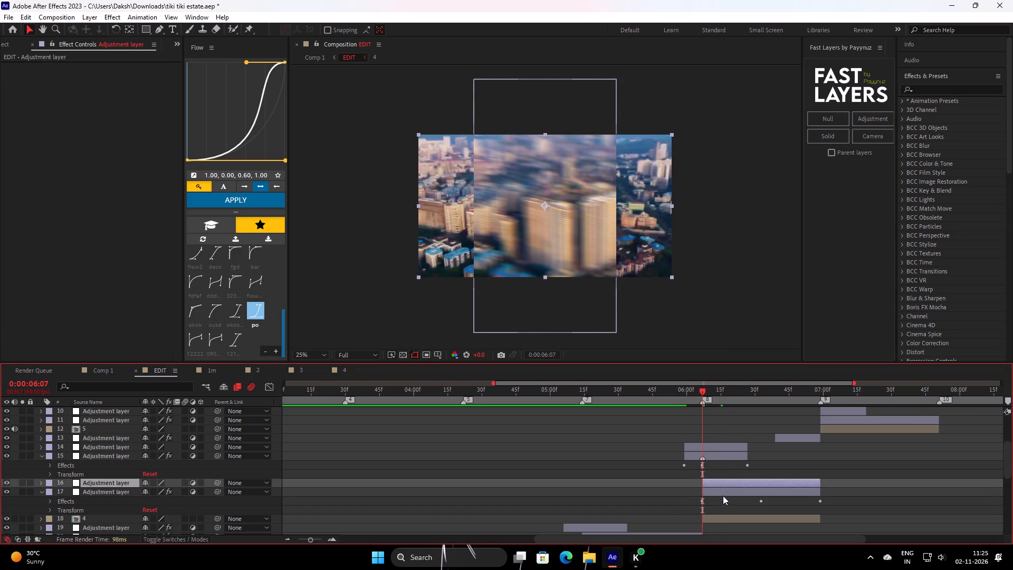
left_click(723, 491)
left_click(75, 503)
key("ctrl+c")
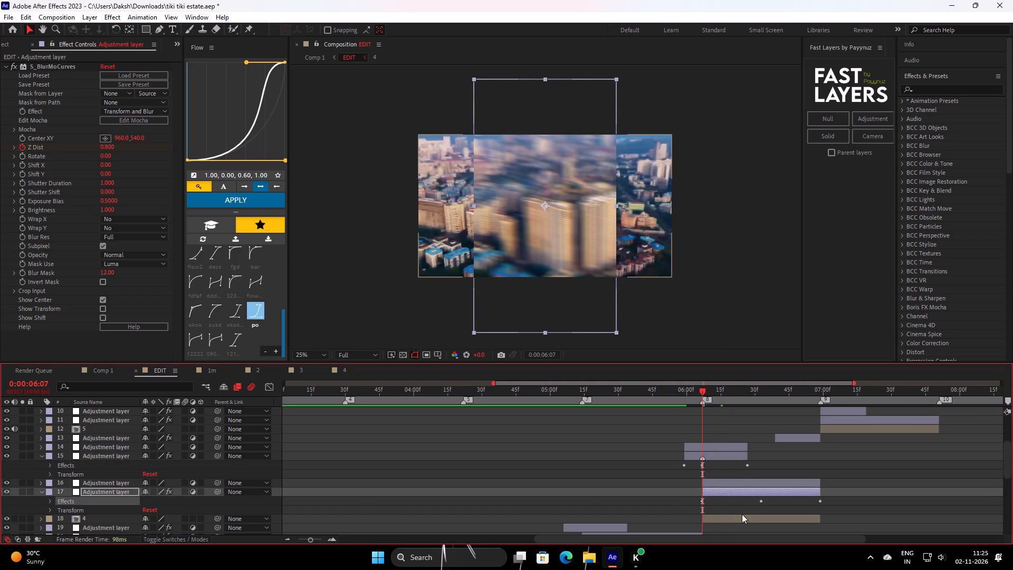
double_click(742, 478)
key("ctrl+v")
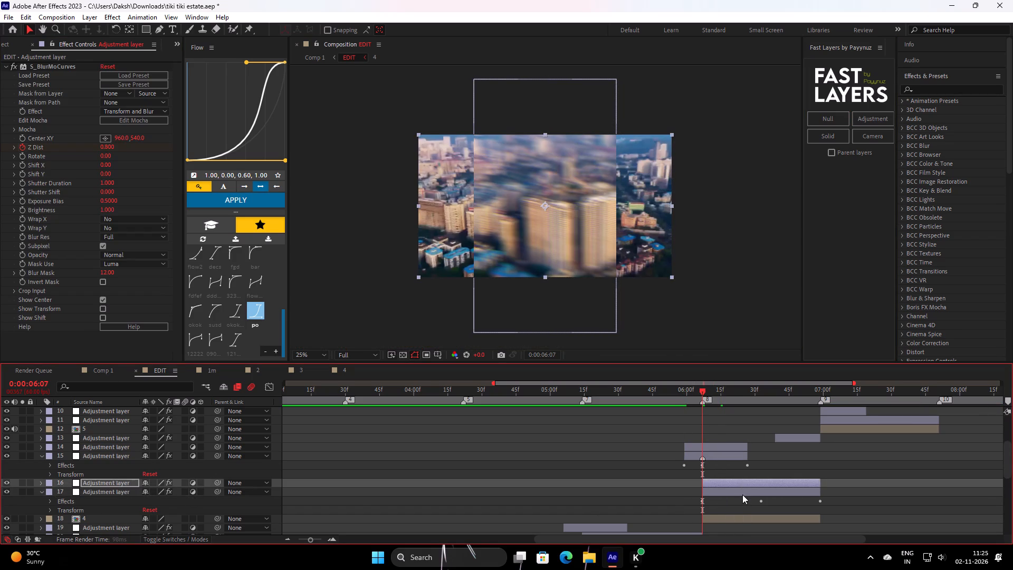
left_click(742, 495)
key("BackSpace")
Copy the Motion Tile and Twitch effects onto the new transition adjustment layer at its start, 5:59, and delete the portrait original.
left_click(721, 459)
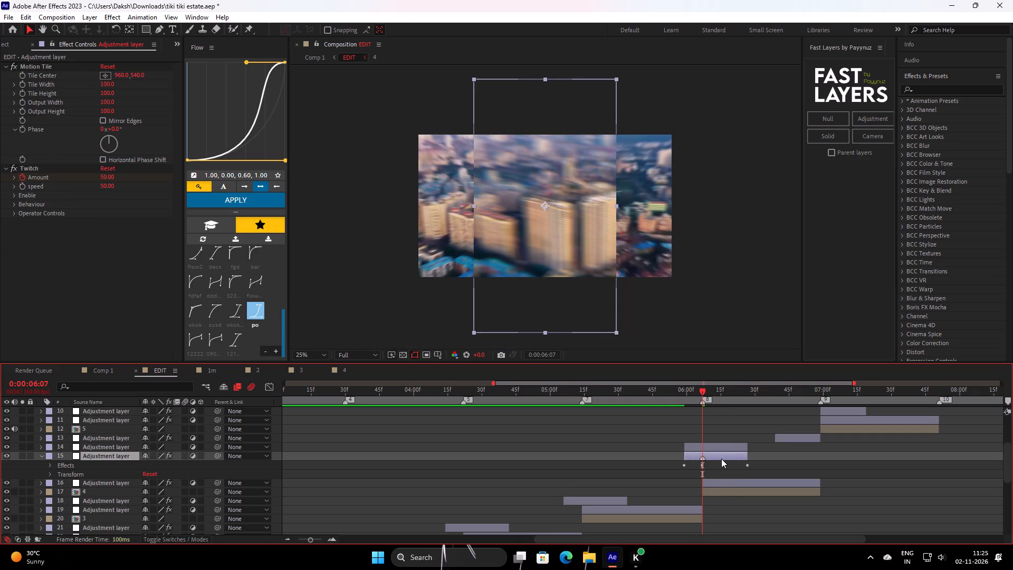
key("i")
left_click(87, 464)
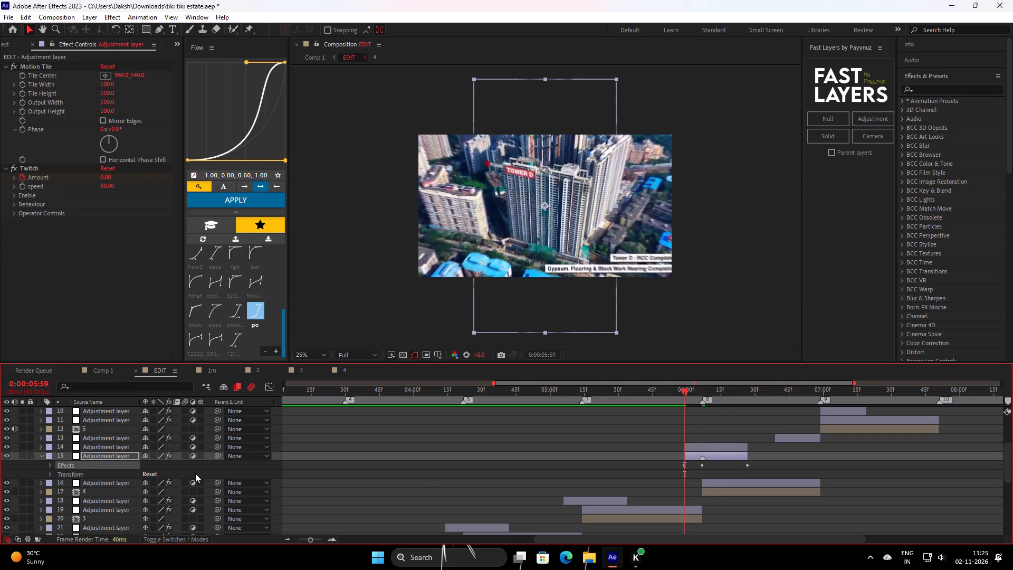
key("ctrl+c")
left_click(708, 447)
key("ctrl+v")
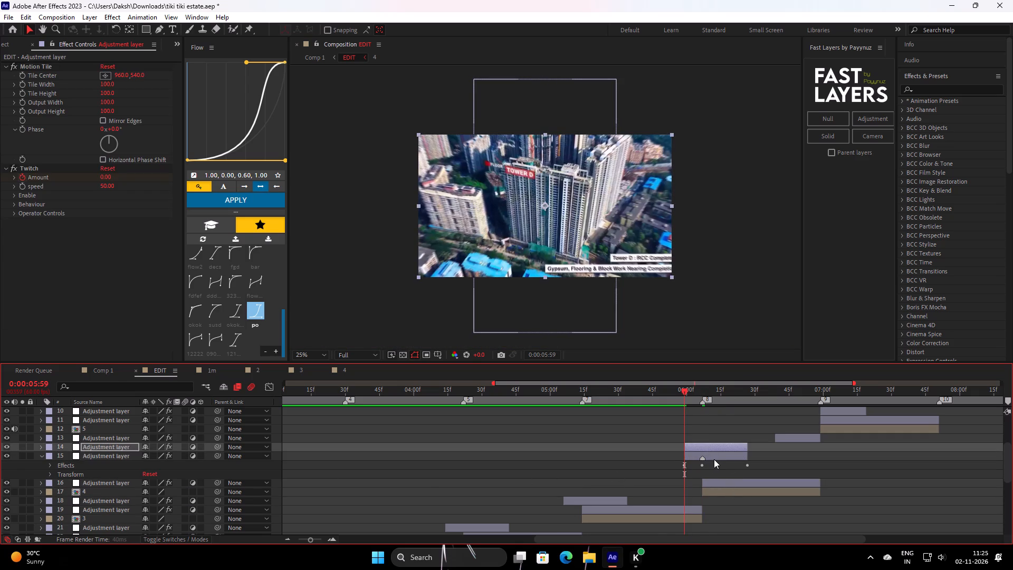
left_click(714, 458)
key("BackSpace")
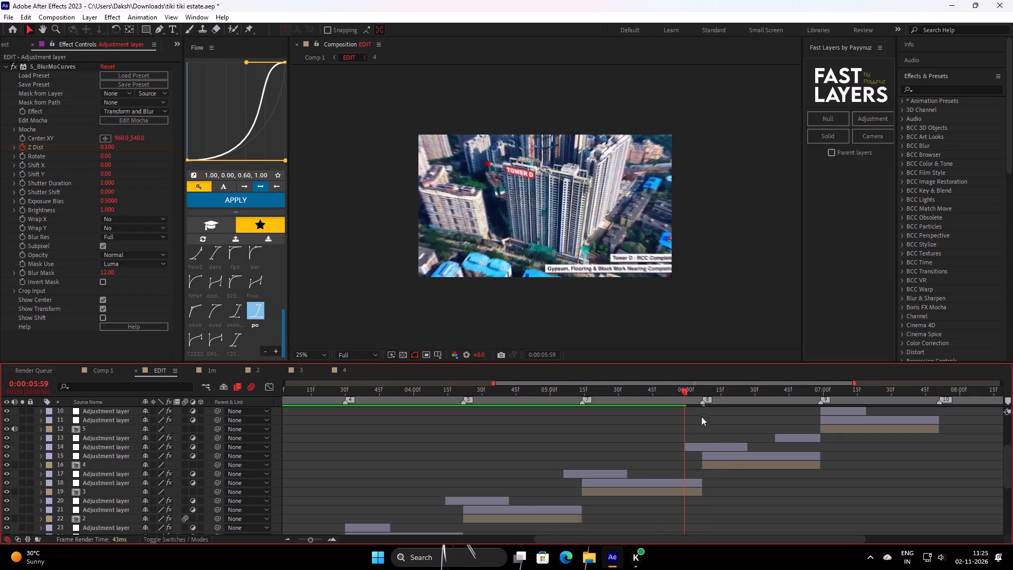
Play back the EDIT comp from about 4:15 and again from 3:27 to review the transitions through clip 4.
left_click_drag(709, 399, 448, 462)
key("space")
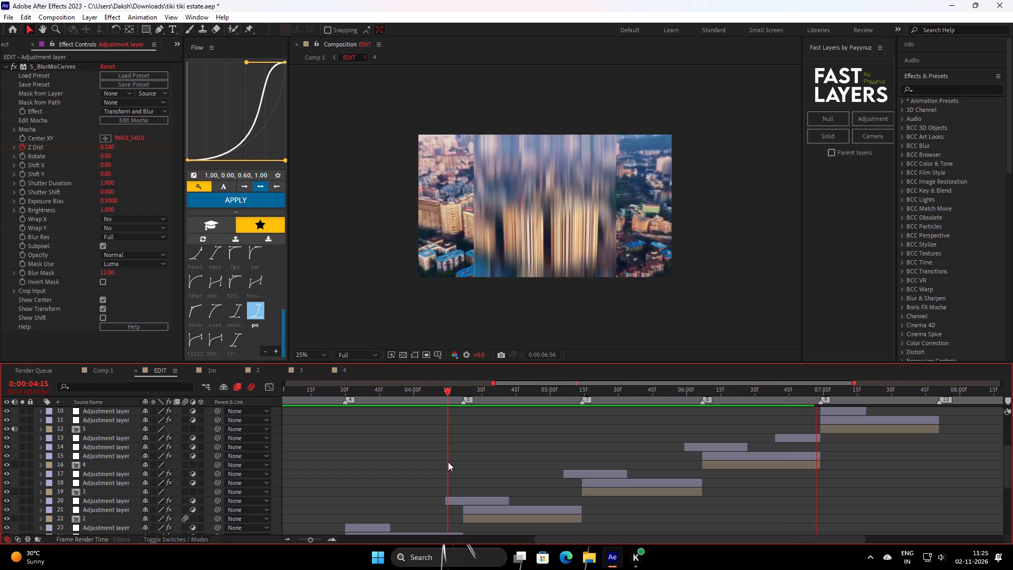
key("space")
left_click_drag(761, 395, 339, 482)
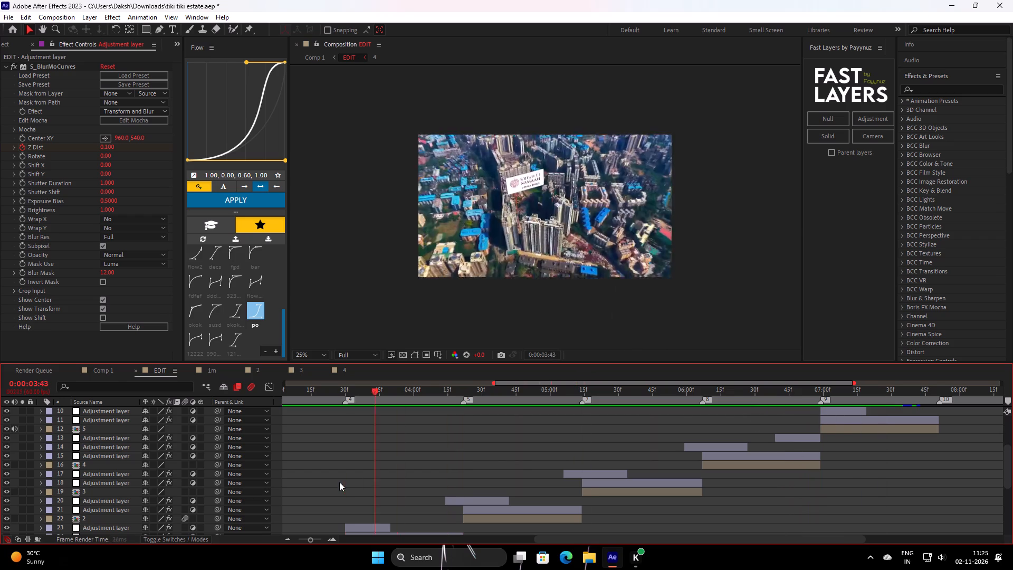
left_click_drag(339, 482, 339, 482)
key("space")
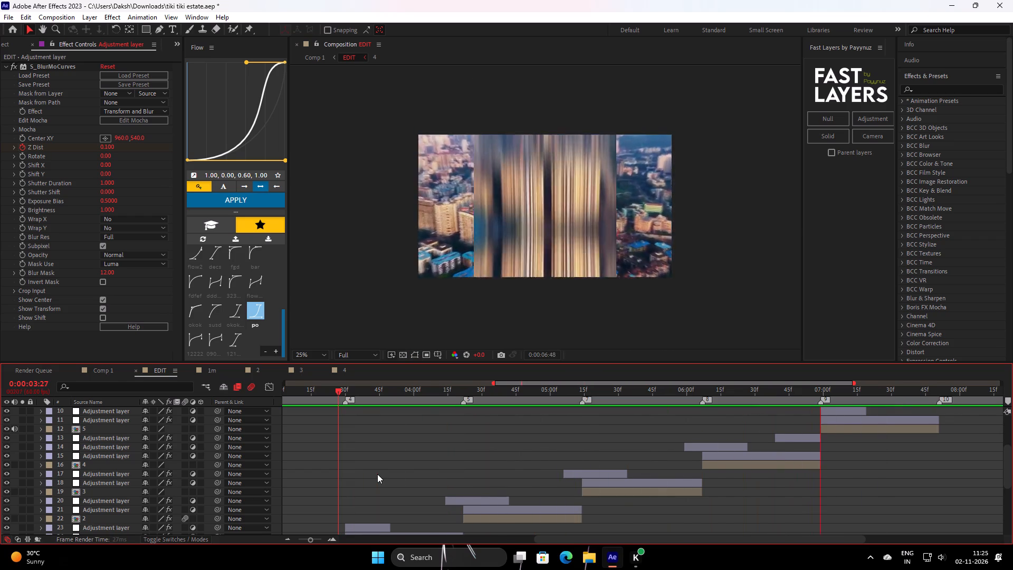
key("space")
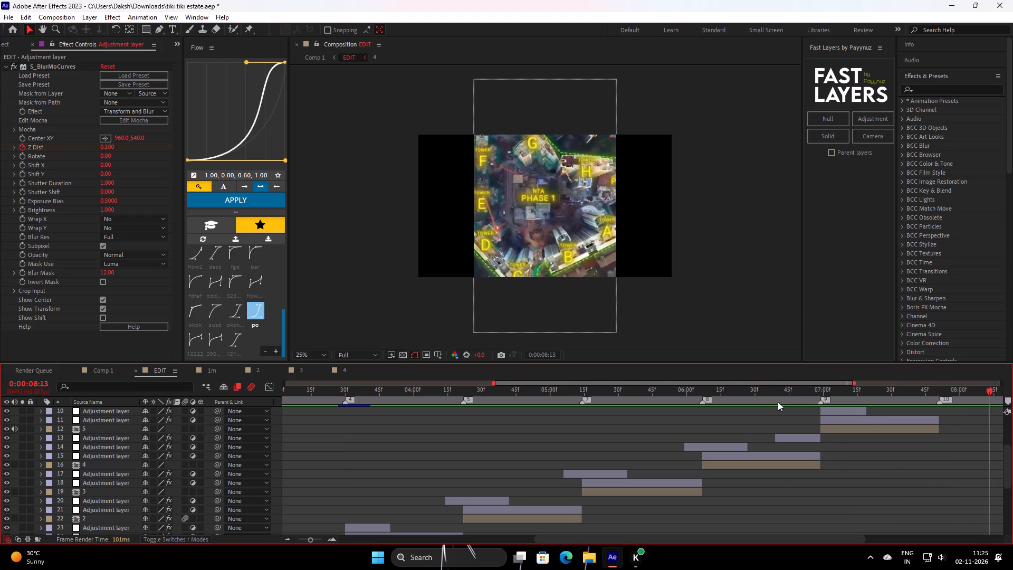
Replace the portrait adjustment layer at clip 4's end with a full-frame one carrying its S_BlurMoCurves and BCC Directional Blur effects from 6:39.
left_click_drag(782, 396, 795, 398)
left_click(803, 434)
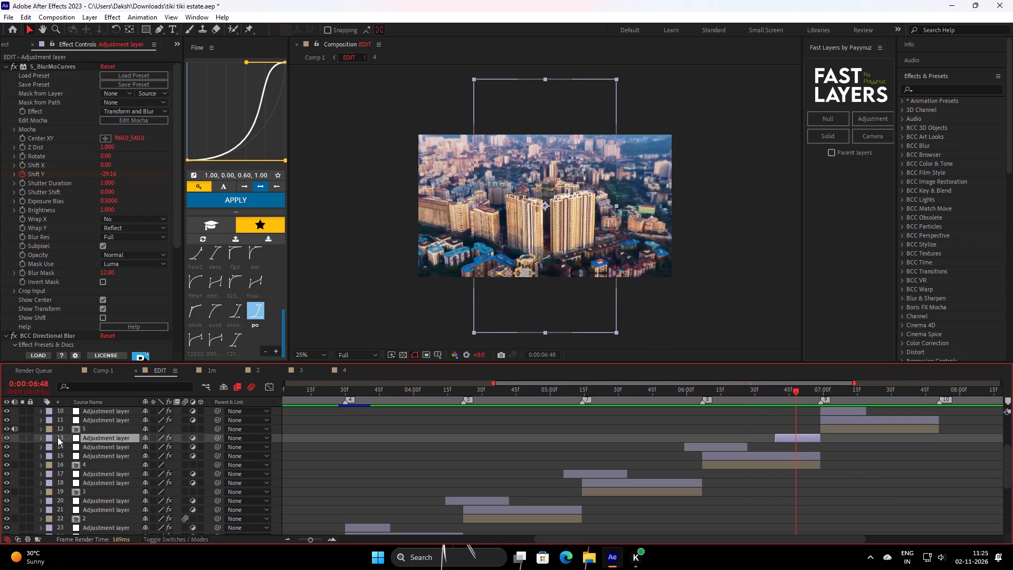
left_click(40, 437)
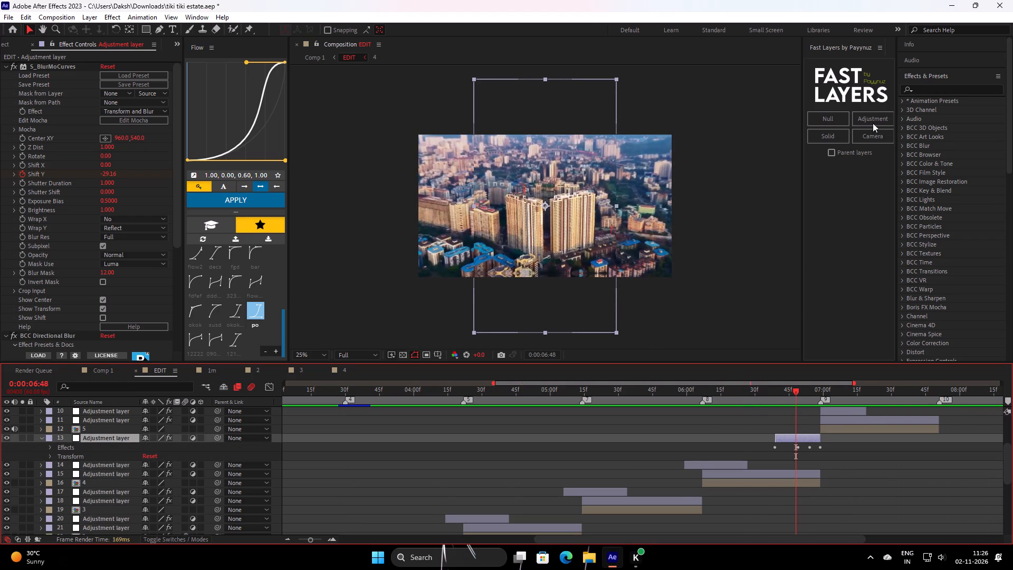
left_click(873, 123)
left_click(779, 441)
key("i")
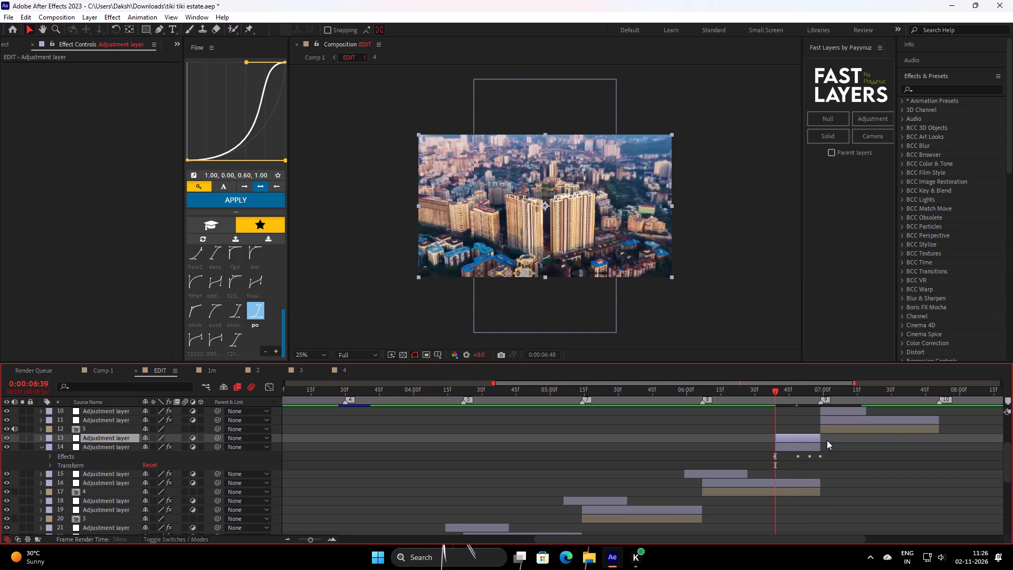
left_click(65, 458)
key("ctrl+c")
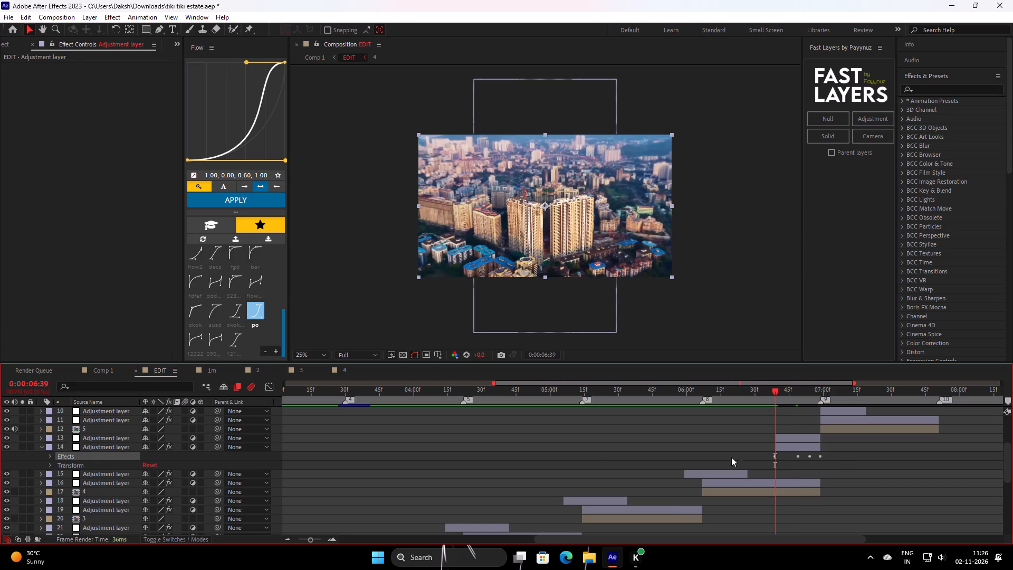
left_click(794, 438)
key("ctrl+v")
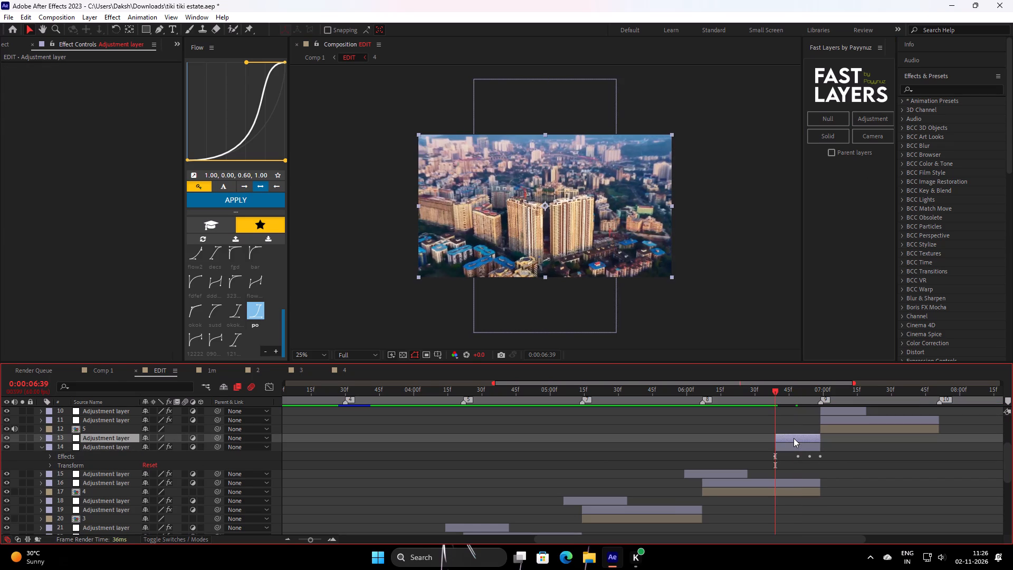
left_click(797, 448)
key("BackSpace")
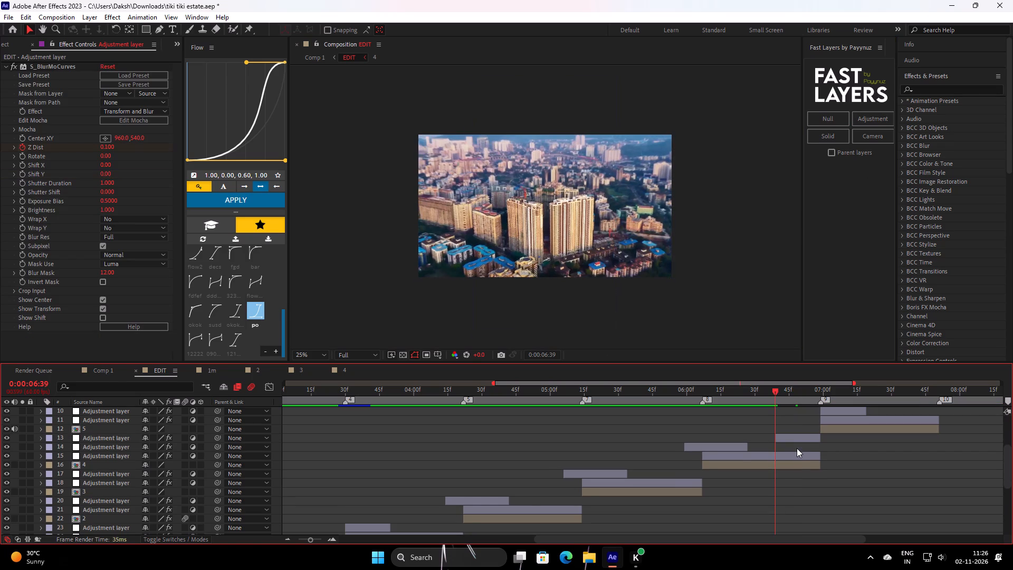
Play back the EDIT comp from 6:39 and again from 4:05 to review the transition out of clip 4.
key("space")
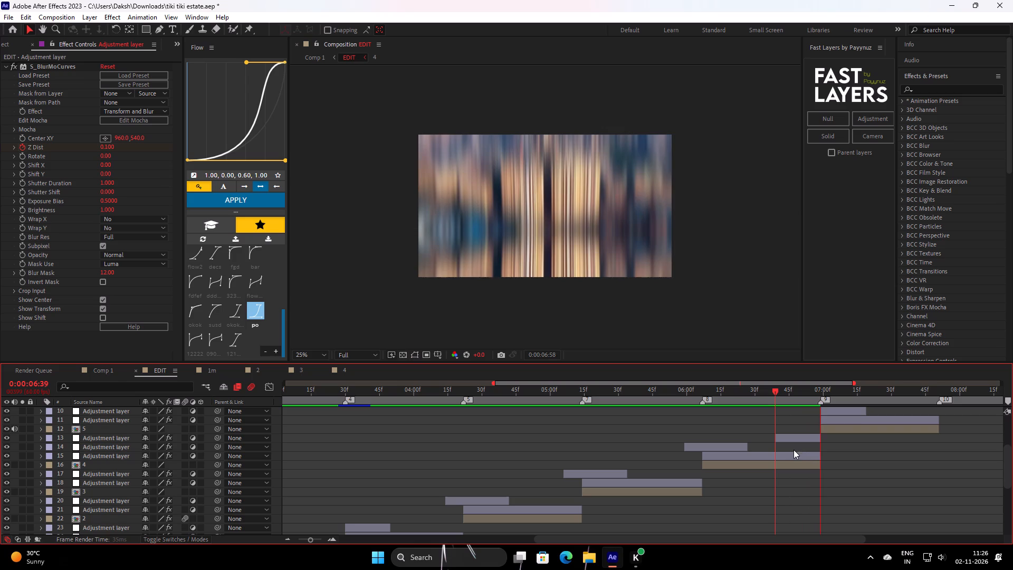
key("space")
left_click_drag(862, 394, 425, 432)
key("space")
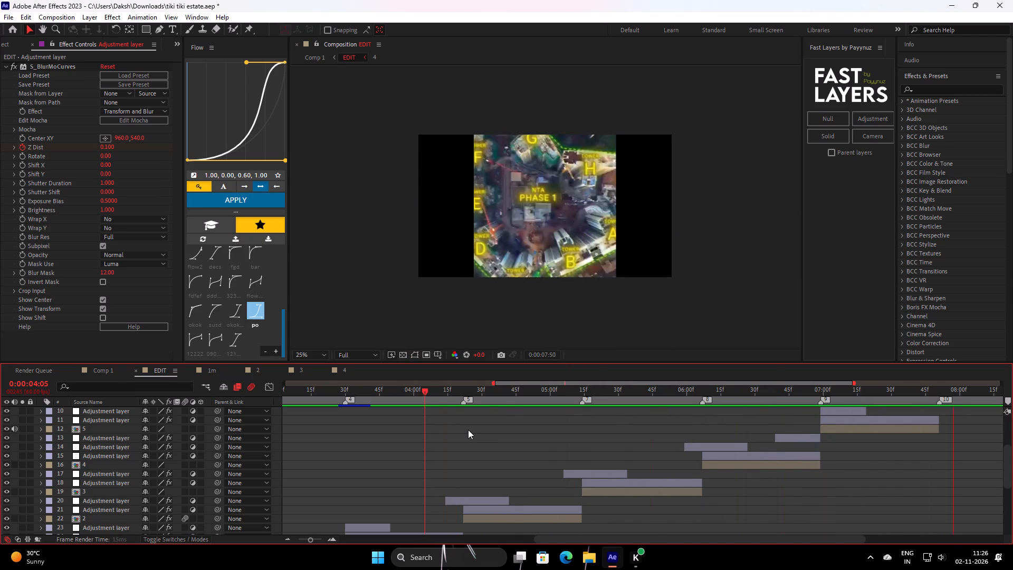
key("space")
scroll(606, 431, "up", 3)
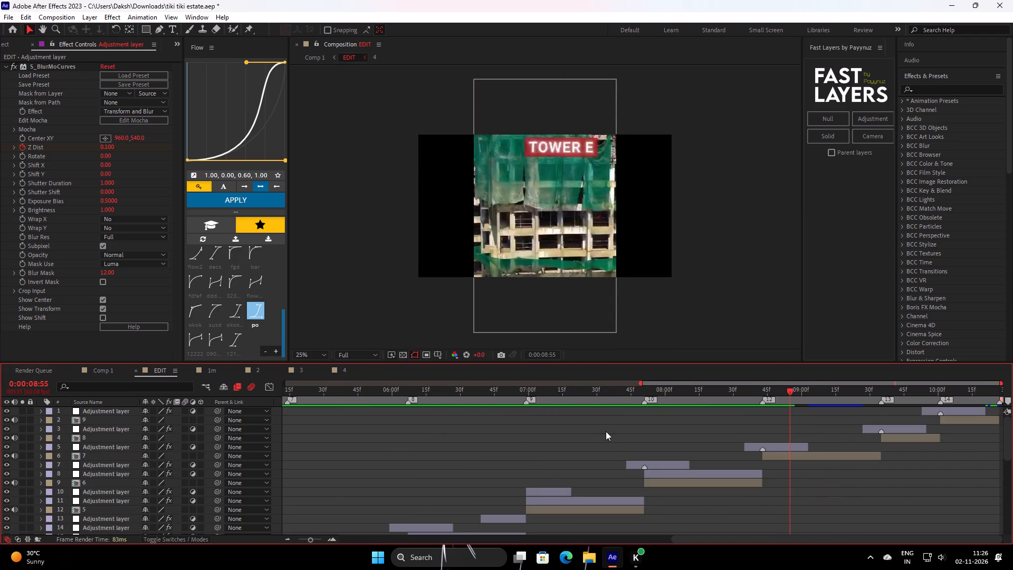
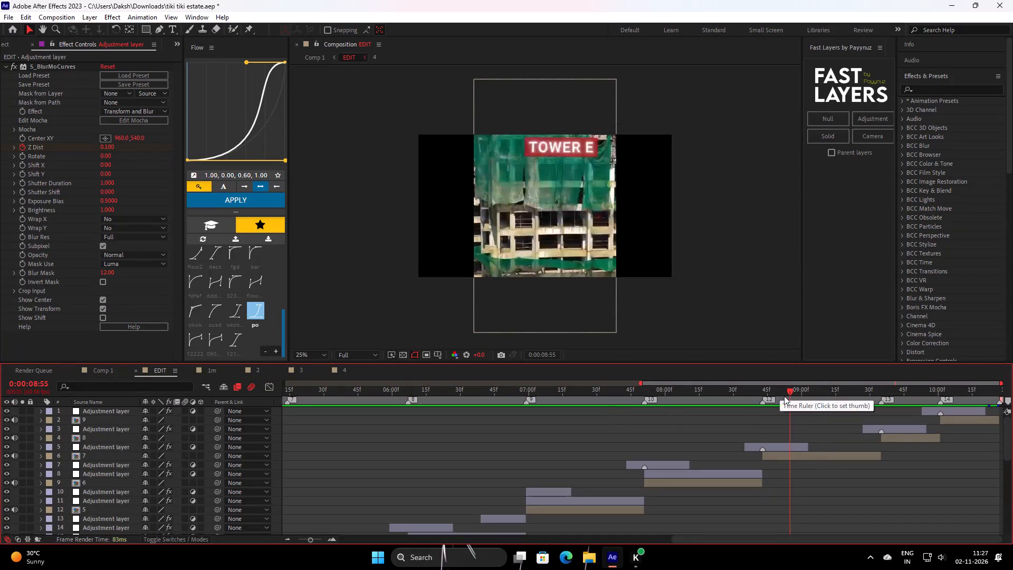
Open nested comp 5 from the EDIT timeline and resize it to 1920 px wide by 1080 px high.
left_click_drag(789, 399, 582, 471)
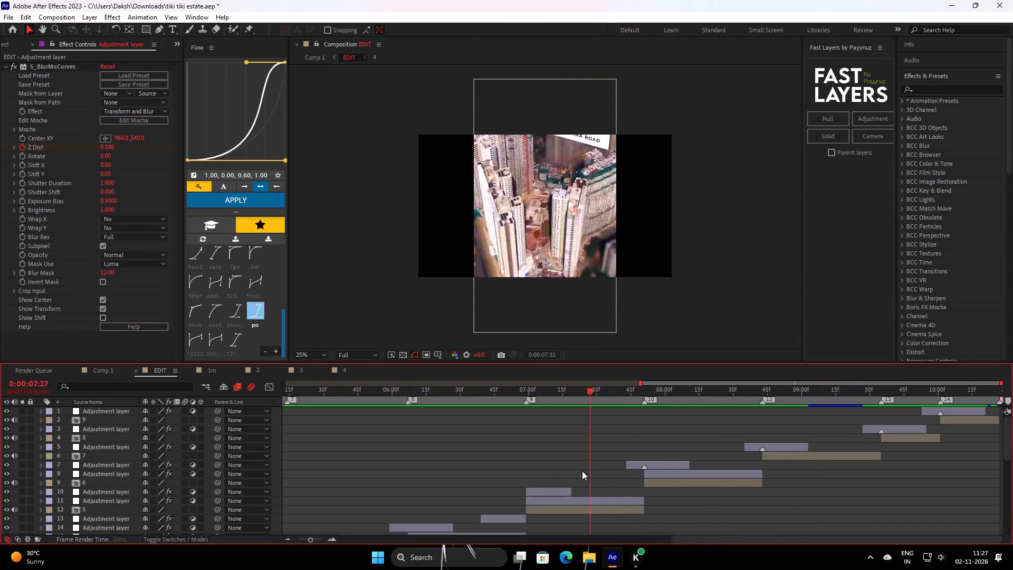
left_click_drag(582, 471, 563, 463)
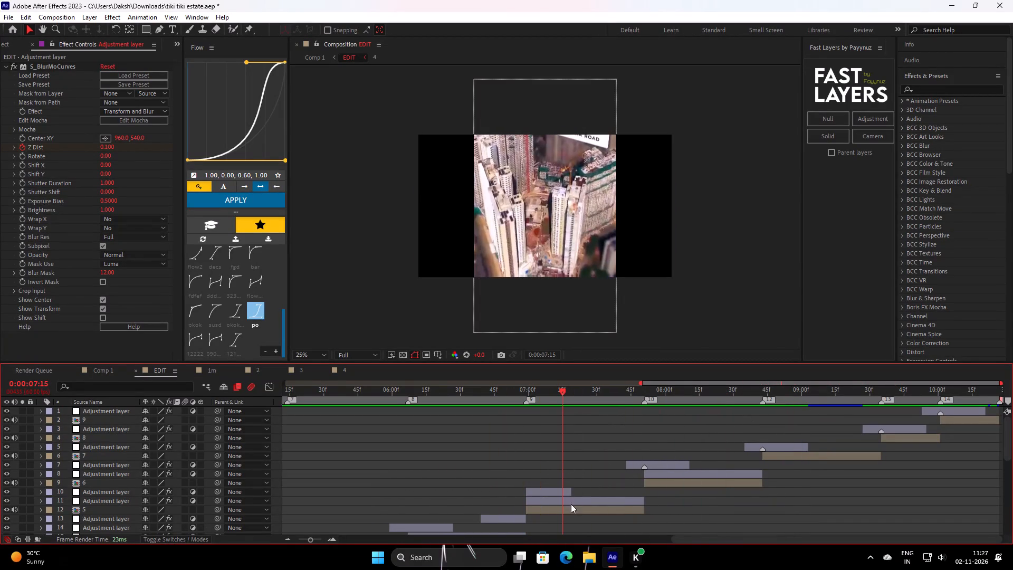
double_click(568, 510)
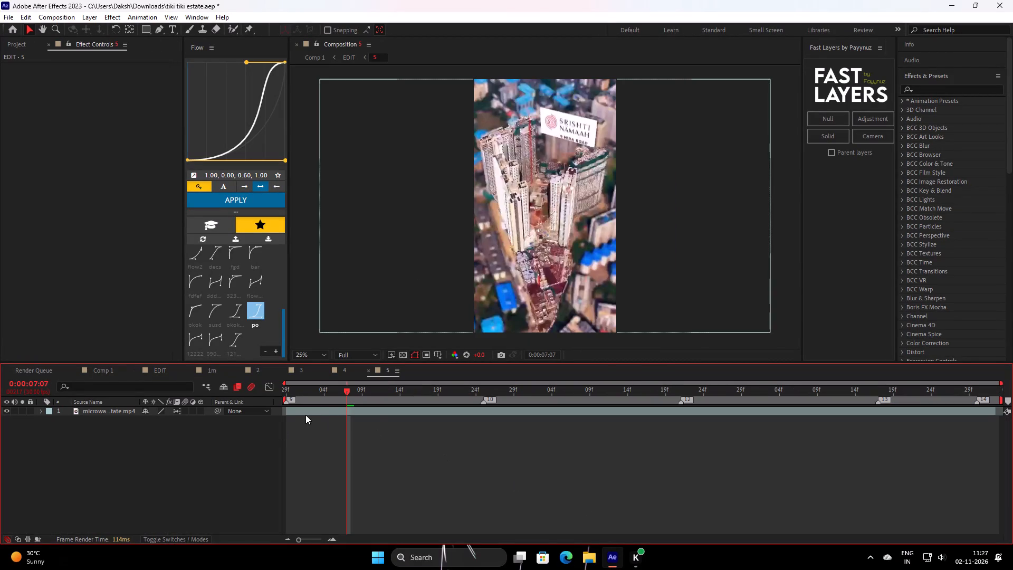
right_click(243, 445)
left_click(301, 331)
left_click(351, 147)
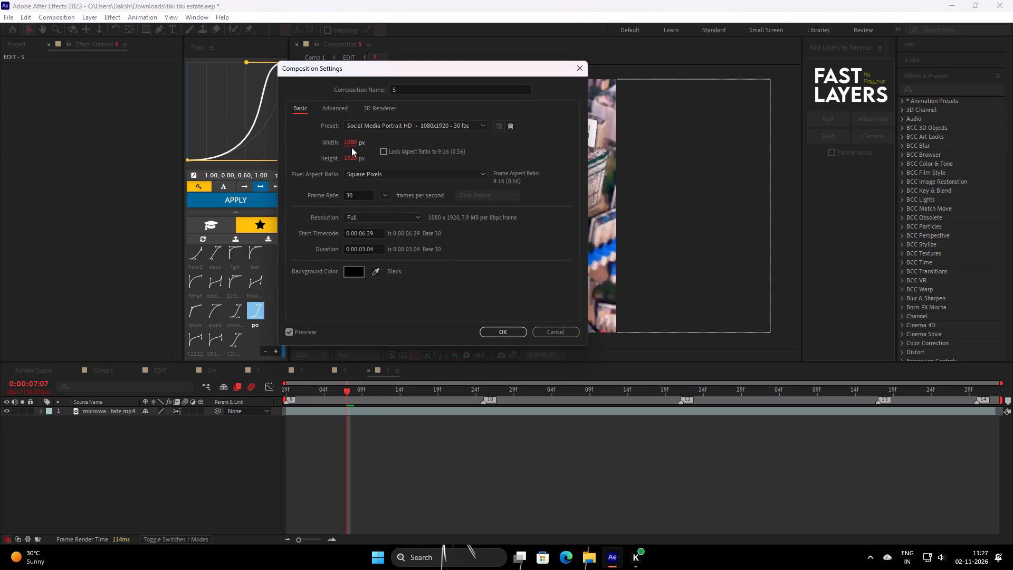
type("1920")
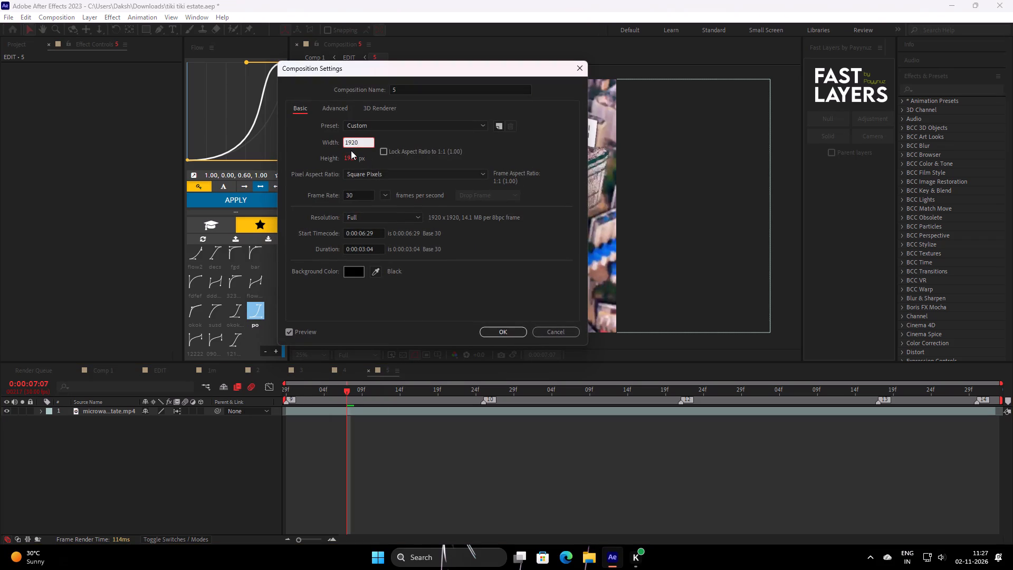
left_click(351, 150)
left_click(352, 159)
type("1080")
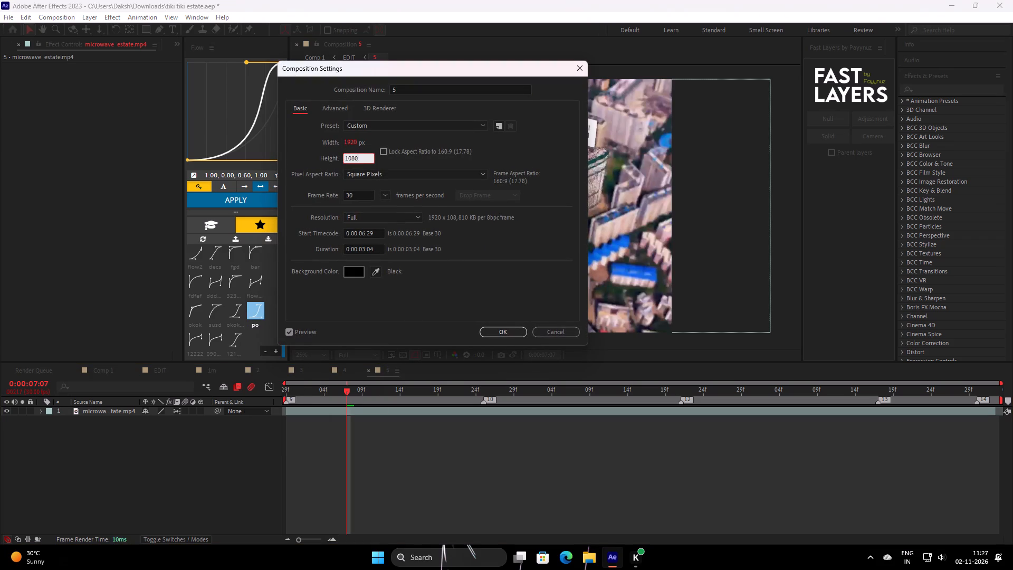
key("Return")
Fit the microwave estate footage to the resized frame of comp 5.
right_click(330, 415)
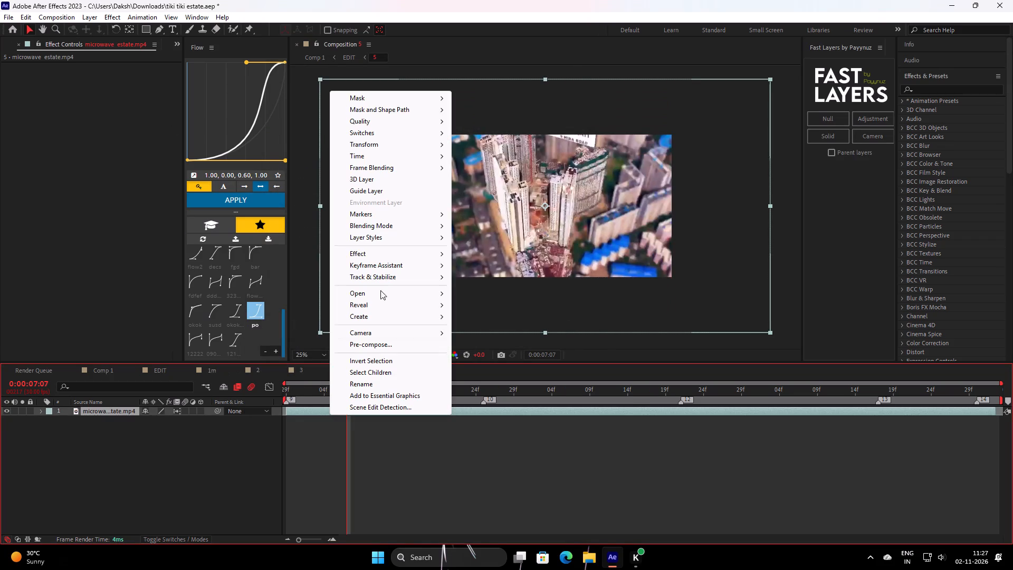
left_click(405, 150)
left_click(406, 145)
left_click(499, 309)
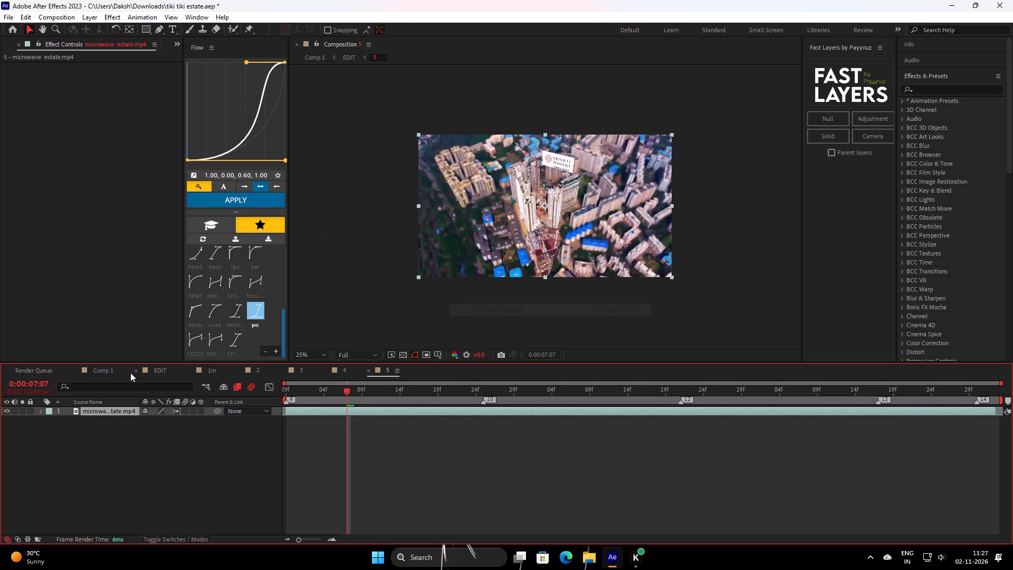
In the EDIT comp, add full-frame adjustment layers matching the two portrait adjustment layers above clip 5.
left_click(163, 370)
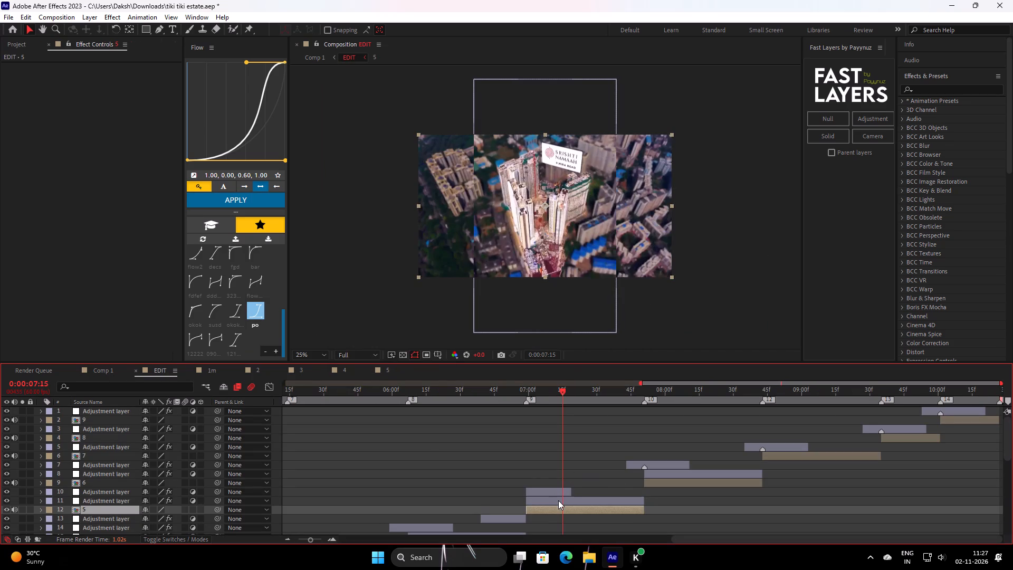
left_click(558, 500)
left_click(557, 489, "ctrl")
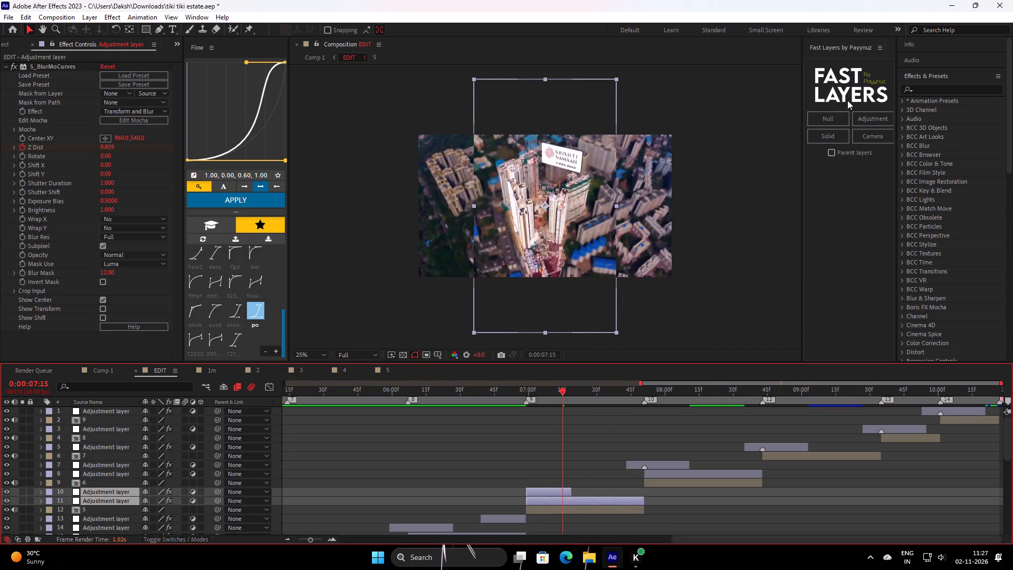
left_click(40, 490)
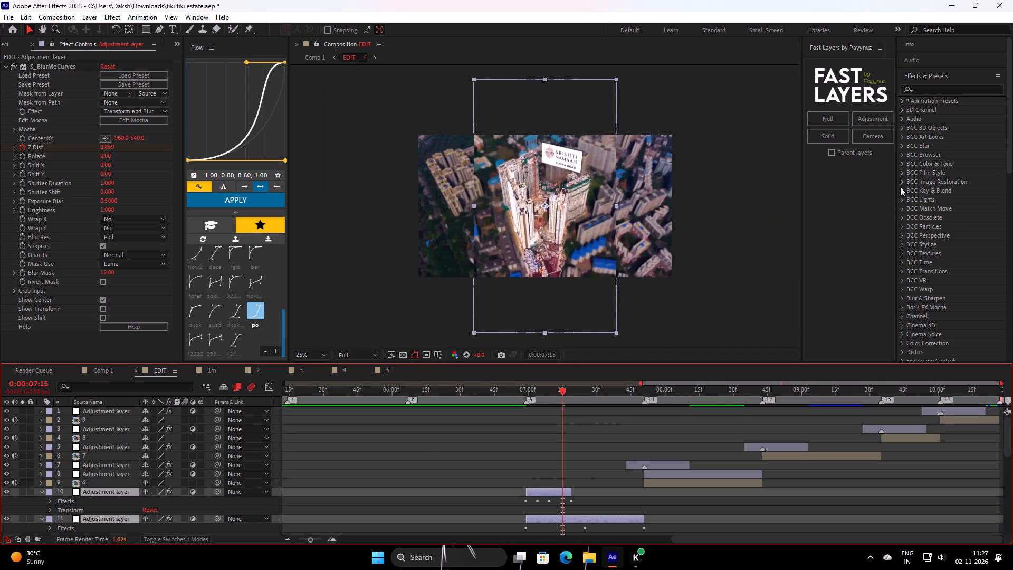
left_click(871, 117)
scroll(604, 491, "down", 2)
Copy the effects of the long portrait adjustment layer over clip 5 onto its full-frame counterpart at 6:59.
left_click(562, 474)
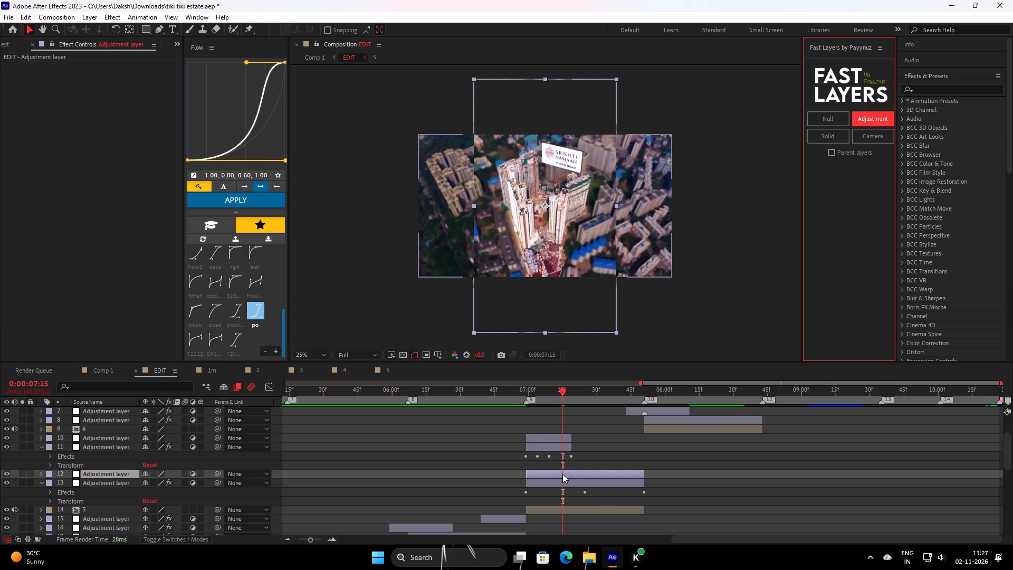
key("i")
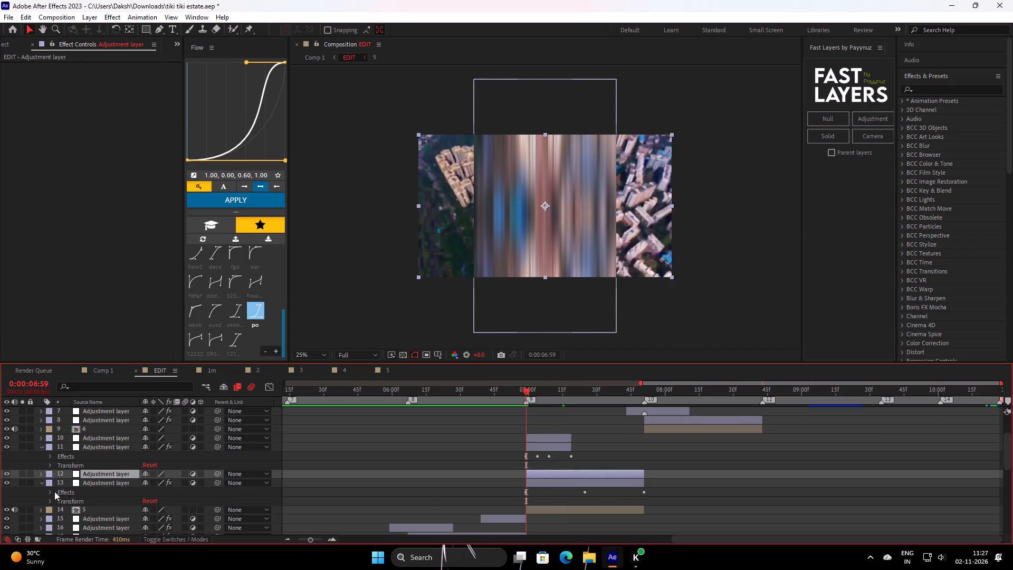
left_click(62, 491)
key("ctrl+c")
left_click(564, 470)
key("ctrl+v")
Copy the S_BlurMoCurves and BCC Directional Blur effects from clip 5's short portrait adjustment layer onto its full-frame counterpart at 6:59.
left_click(100, 460)
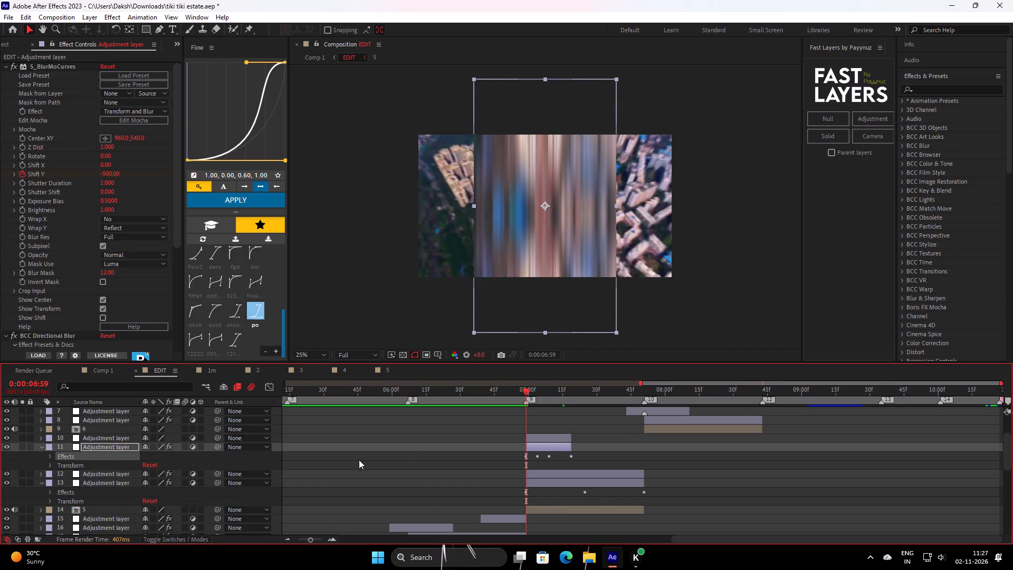
key("ctrl+c")
left_click(542, 435)
key("ctrl+v")
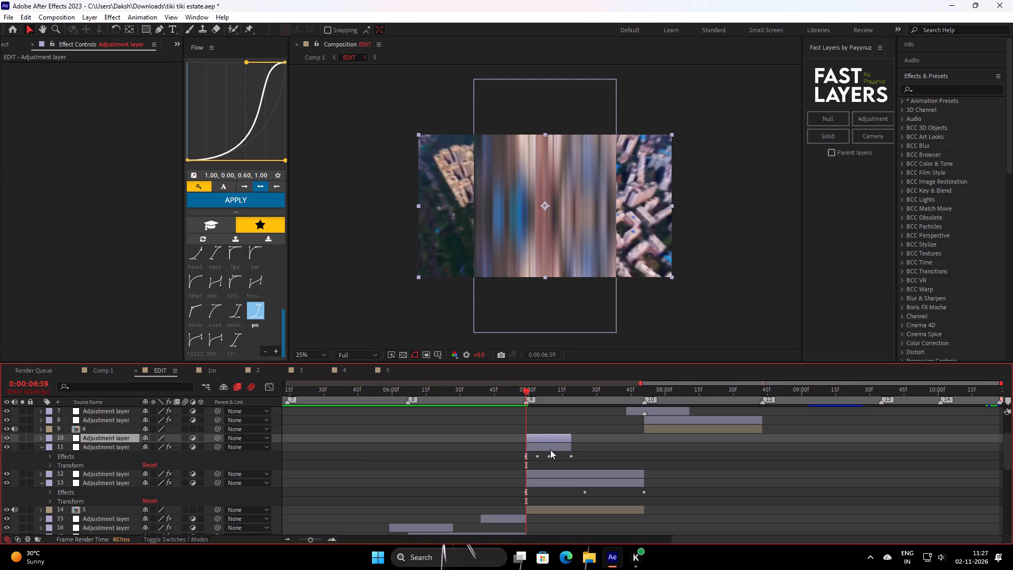
Delete the two portrait adjustment layers above clip 5.
left_click(550, 449)
left_click(556, 484, "ctrl")
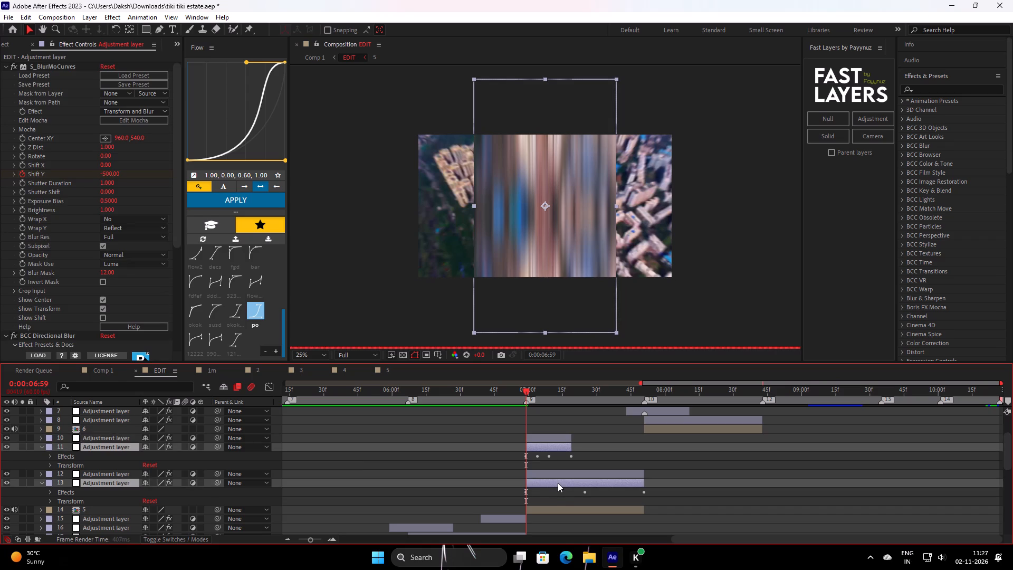
key("BackSpace")
Play back the EDIT comp from 6:59, again from 5:39 and from 2:31 to review the transitions through clip 5.
key("space")
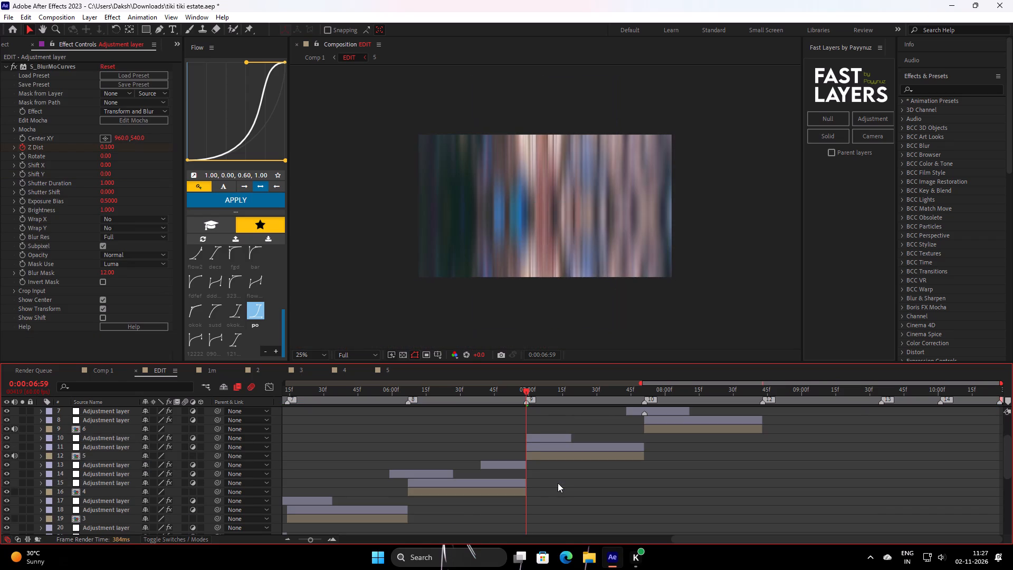
key("space")
left_click_drag(538, 397, 343, 467)
key("space")
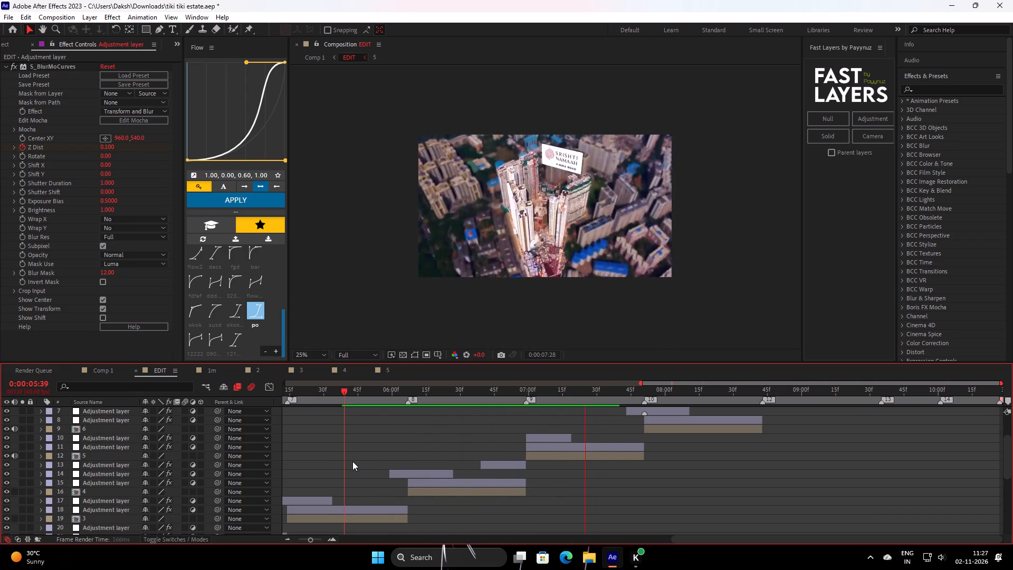
key("space")
left_click_drag(565, 399, 498, 430)
key("space")
key("space")
left_click(549, 444)
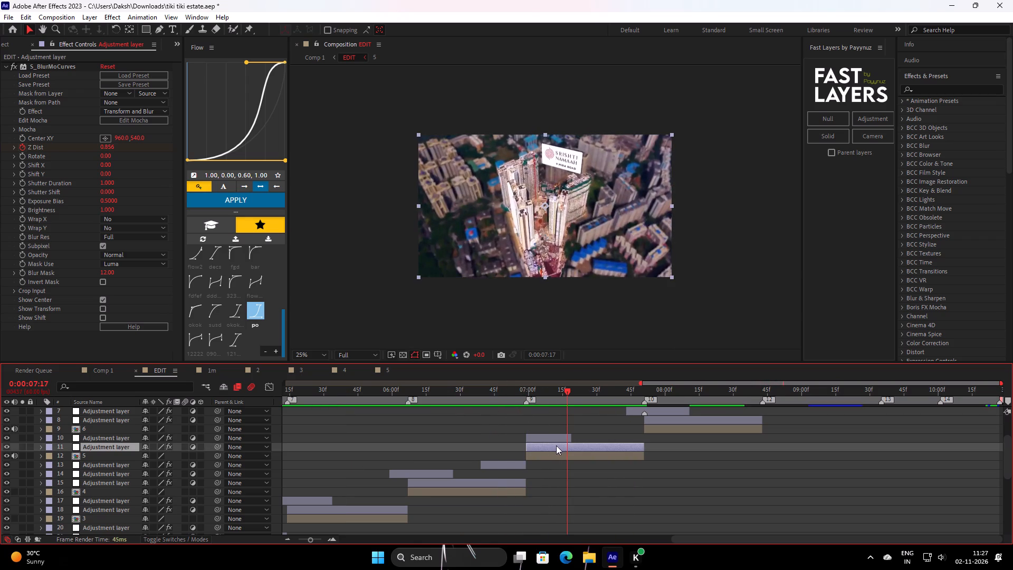
left_click_drag(561, 395, 423, 444)
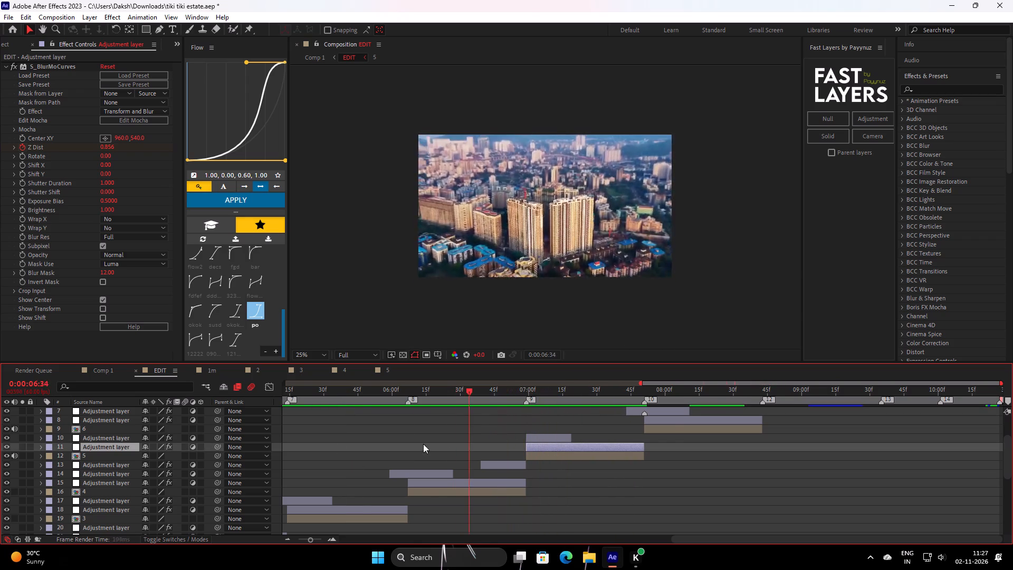
left_click_drag(423, 444, 182, 446)
key("space")
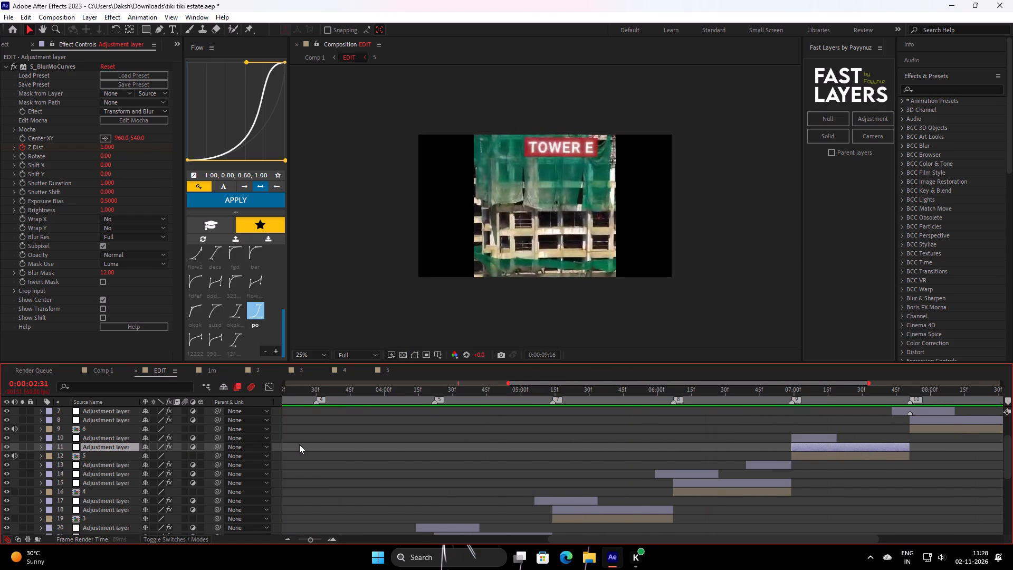
key("space")
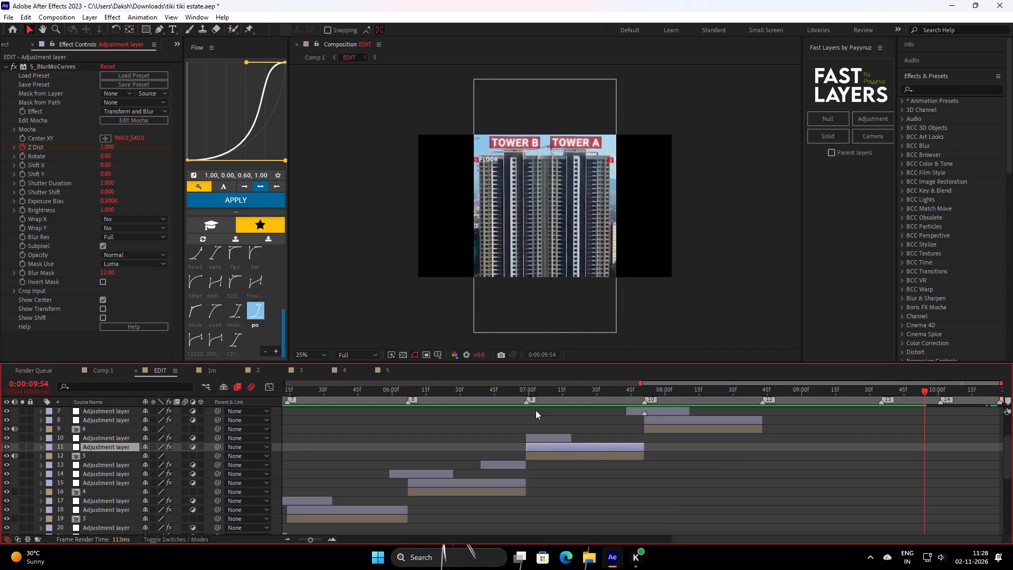
Add full-frame adjustment layers matching the transition layer and the long portrait adjustment layer above clip 6.
left_click_drag(575, 398, 646, 400)
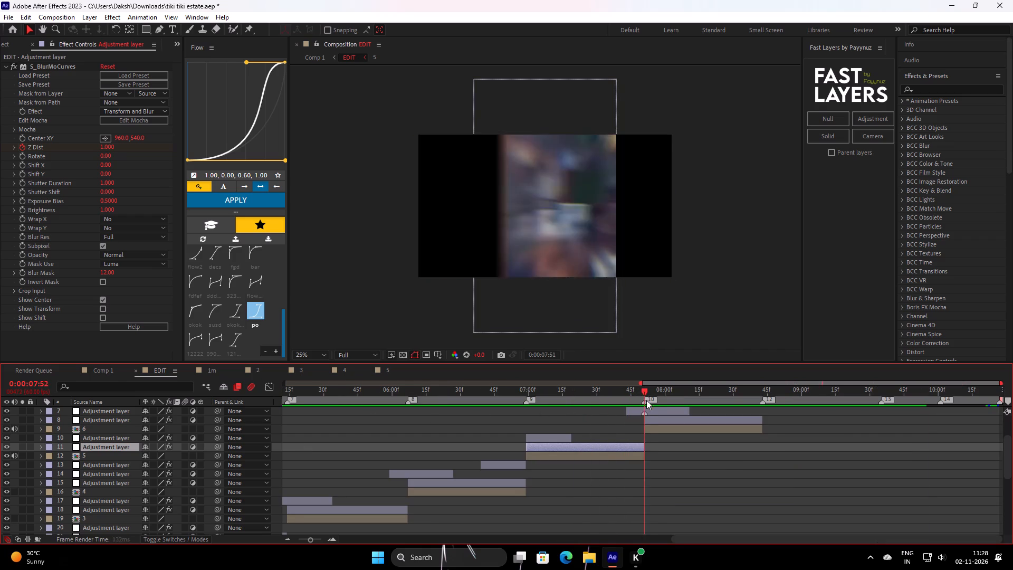
left_click_drag(646, 400, 658, 397)
scroll(677, 450, "up", 1)
left_click(673, 446)
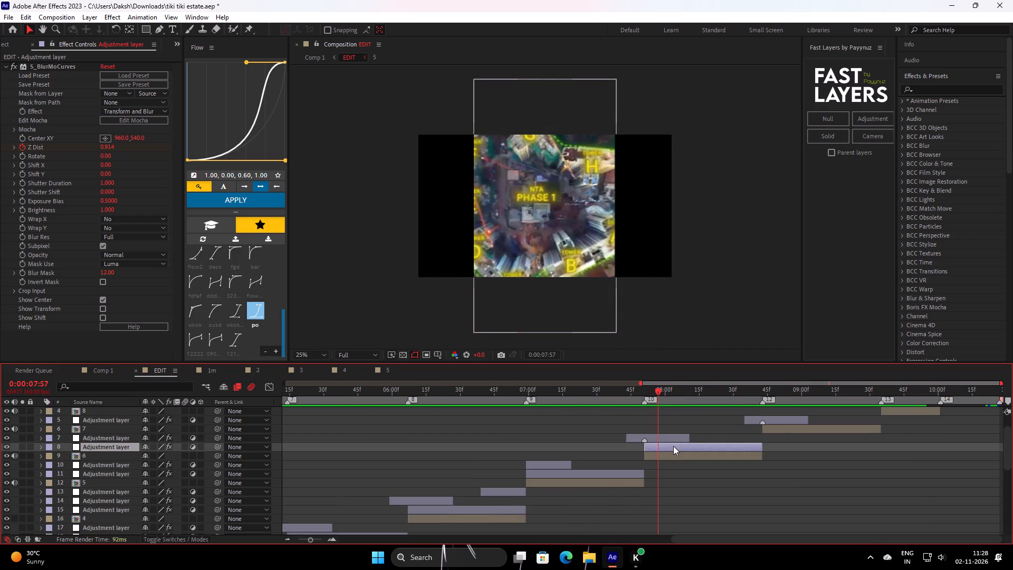
left_click(673, 438, "ctrl")
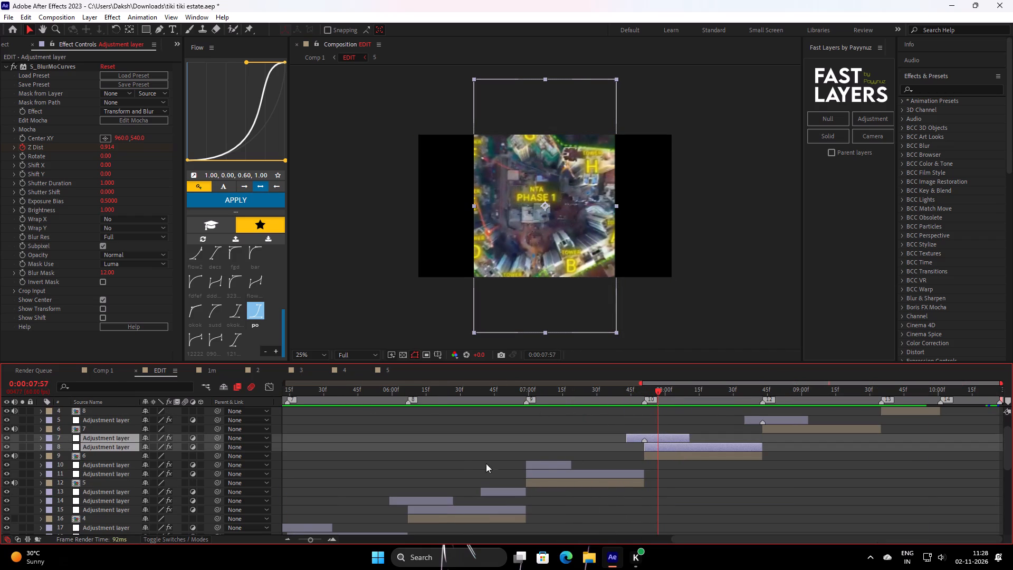
left_click(40, 438)
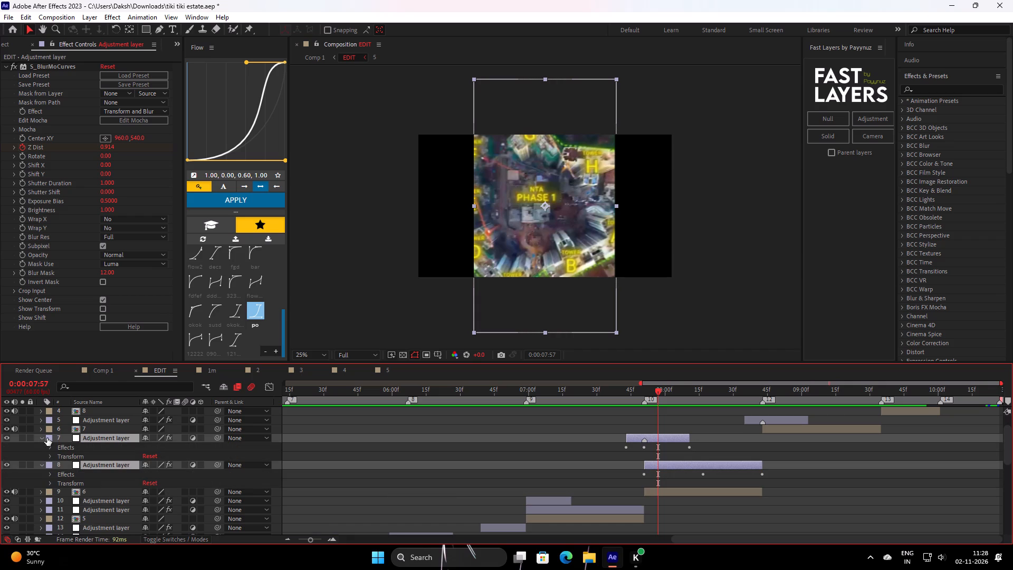
left_click(873, 122)
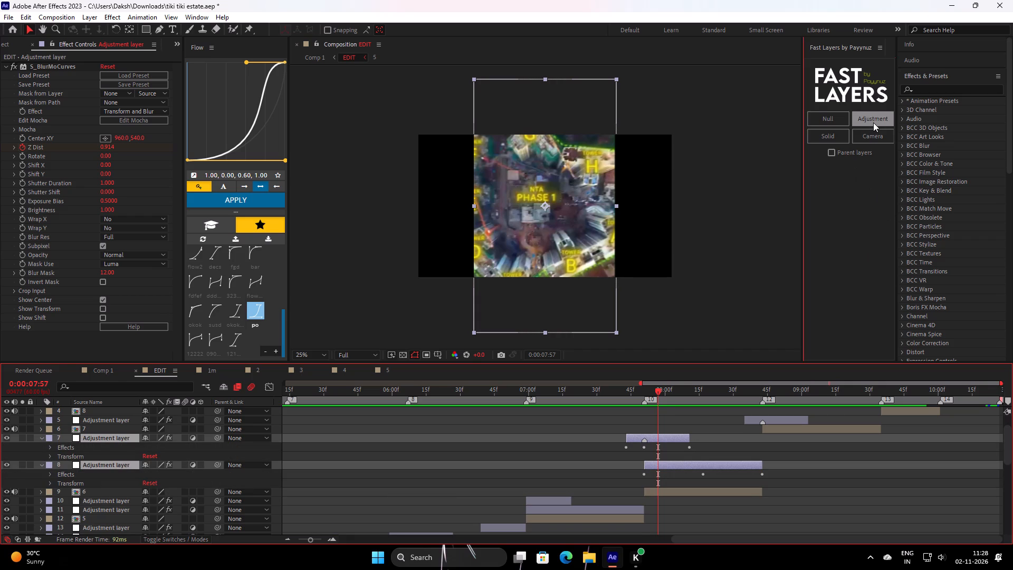
Copy the Motion Tile and Twitch effects from clip 6's portrait transition layer onto the new full-frame transition layer at 7:43.
key("i")
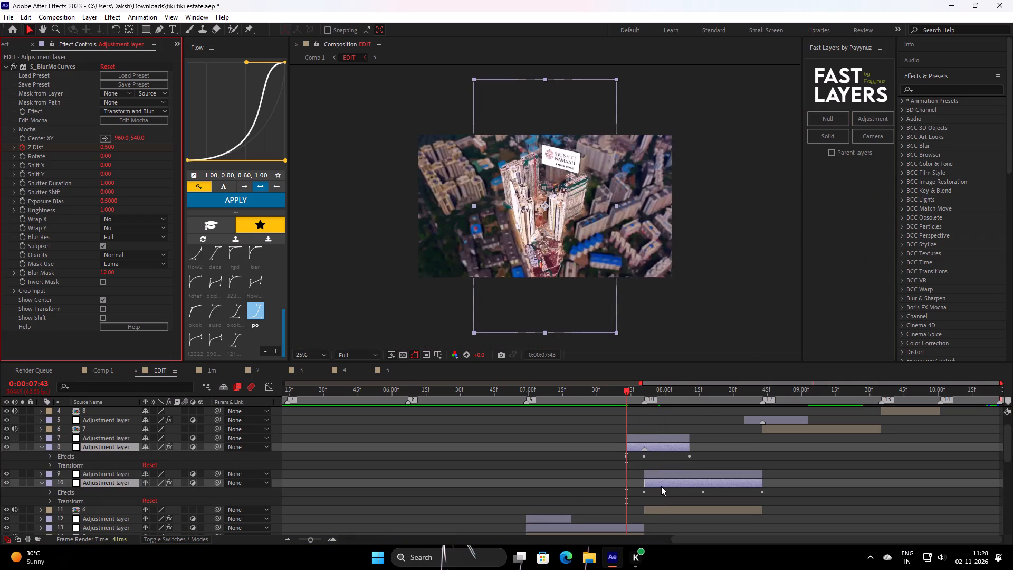
left_click(581, 464)
left_click(82, 455)
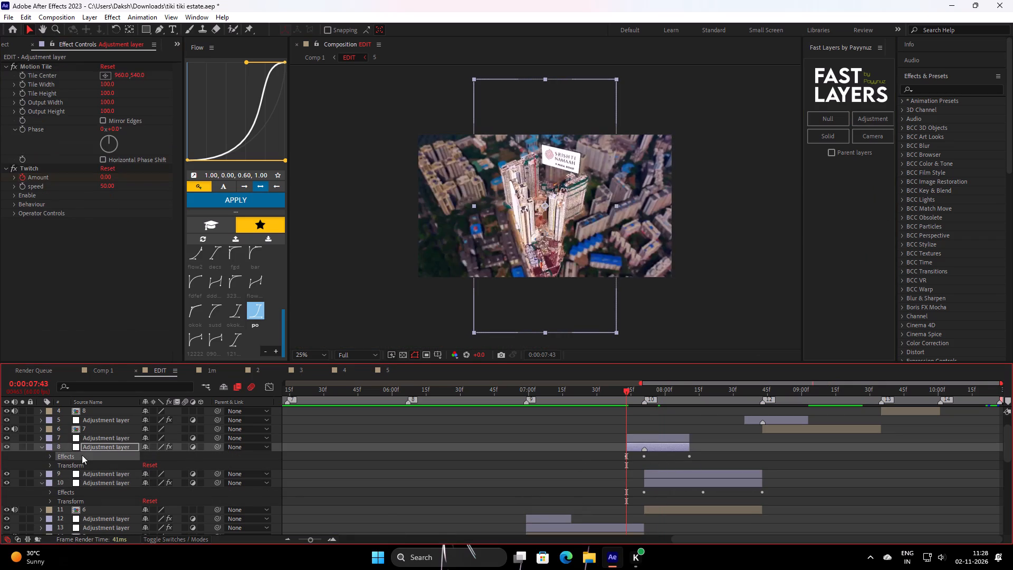
key("ctrl+c")
left_click(670, 441)
key("ctrl+v")
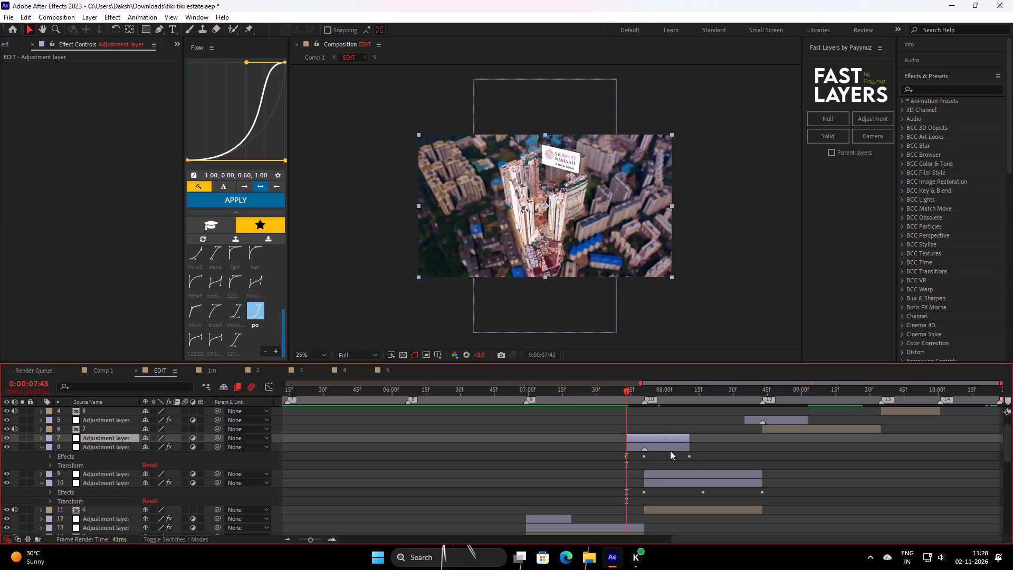
Copy the S_BlurMoCurves effect from clip 6's long portrait adjustment layer onto its full-frame counterpart at 7:51.
left_click(660, 486)
key("i")
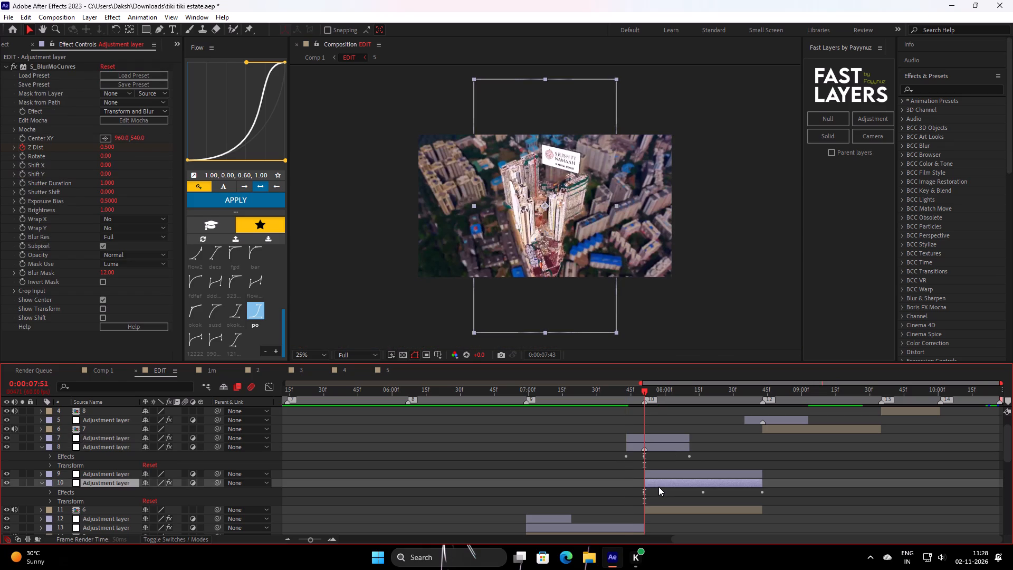
left_click(113, 494)
key("ctrl+c")
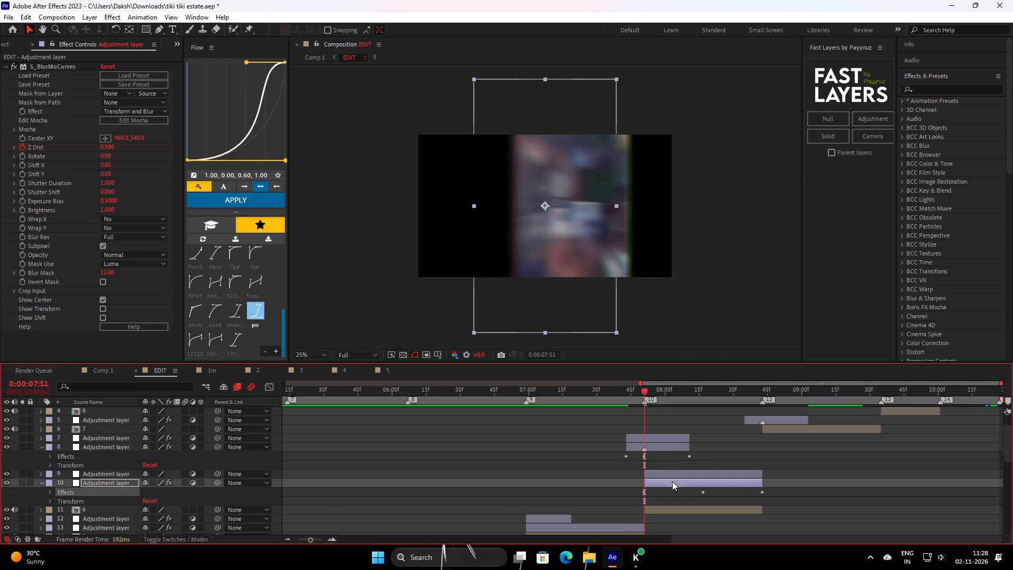
left_click(681, 474)
key("ctrl+v")
Delete the portrait transition layer and the long portrait adjustment layer above clip 6.
left_click(673, 483)
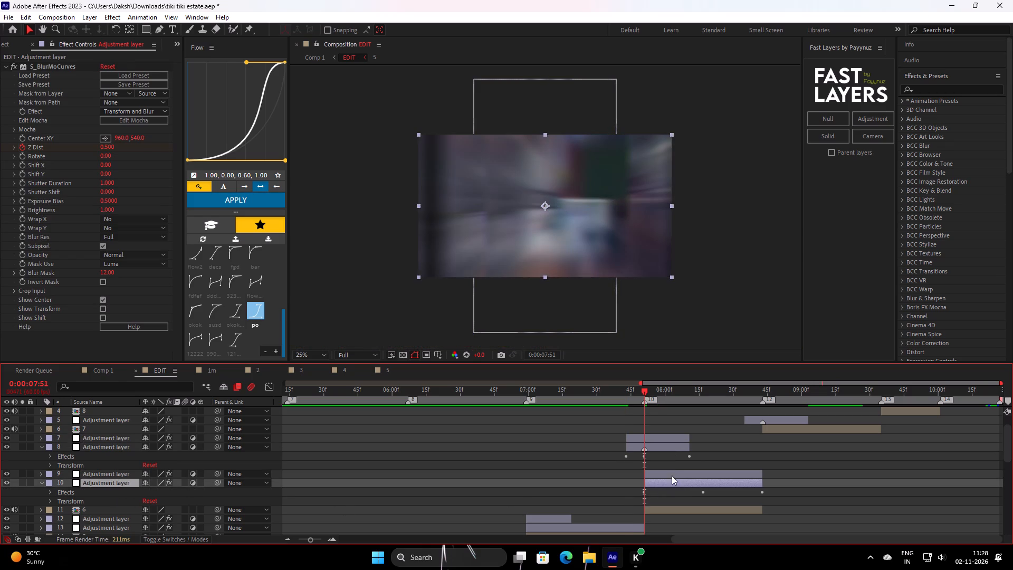
left_click(663, 446, "ctrl")
key("BackSpace")
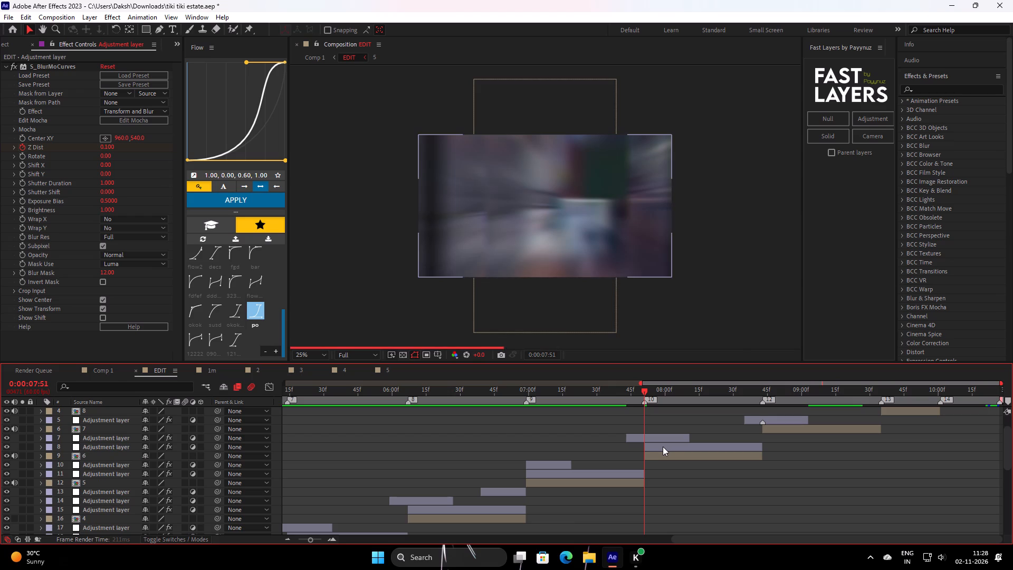
Play the edit from 5:42 into clip 6, open comp 6, and resize it to 1920 x 1080.
left_click_drag(645, 394, 351, 481)
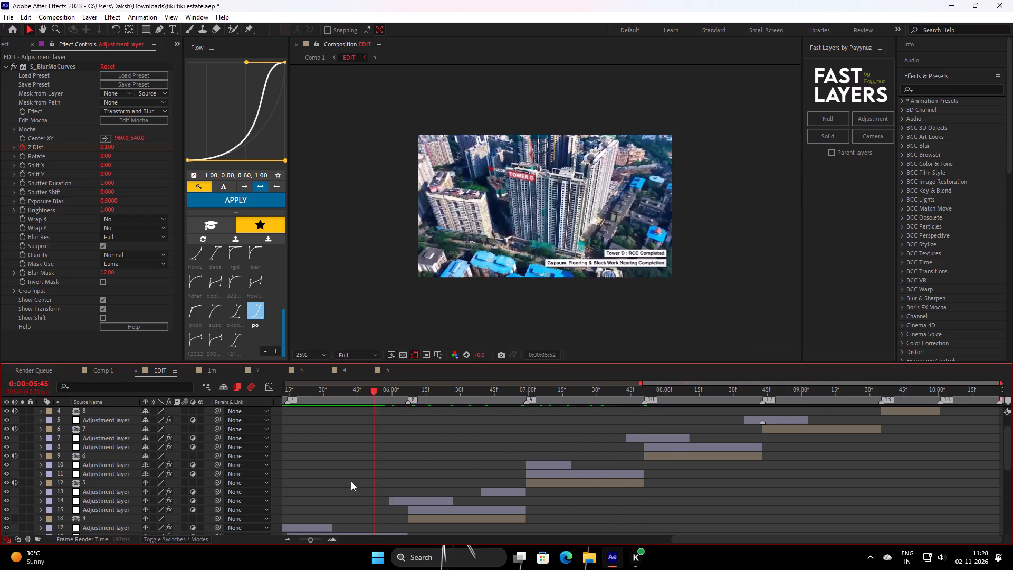
left_click_drag(351, 481, 350, 481)
key("space")
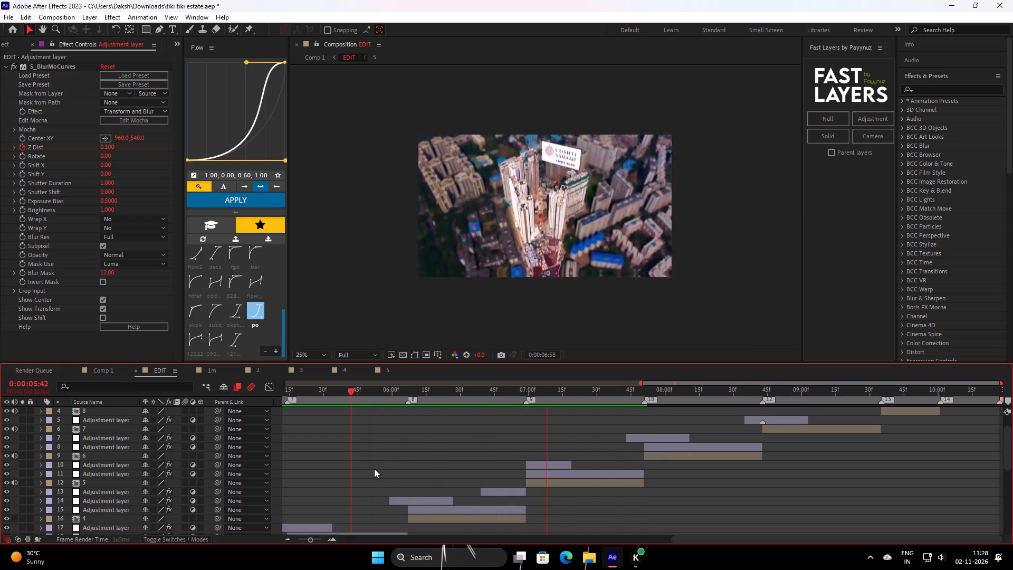
key("space")
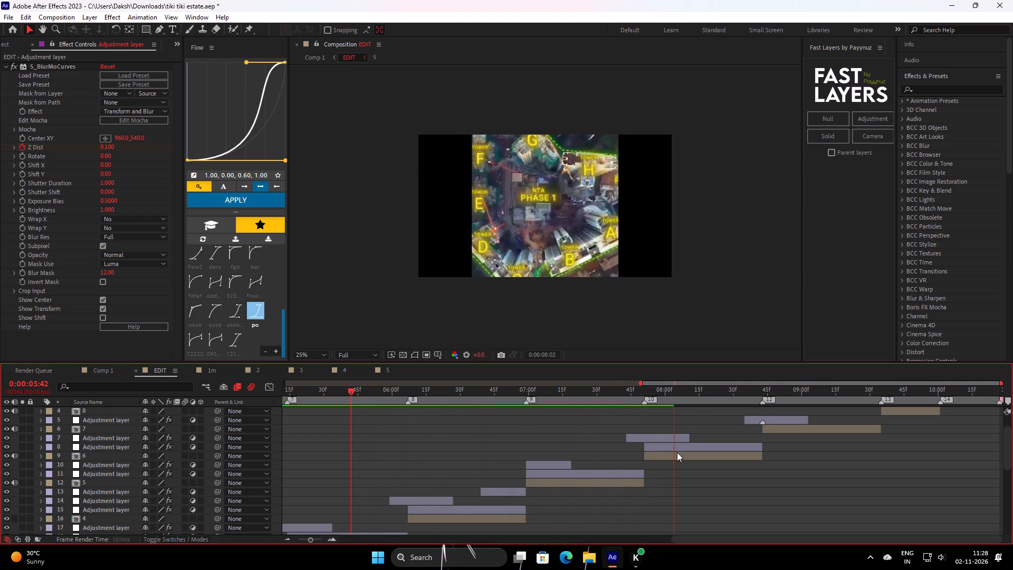
double_click(680, 453)
right_click(220, 483)
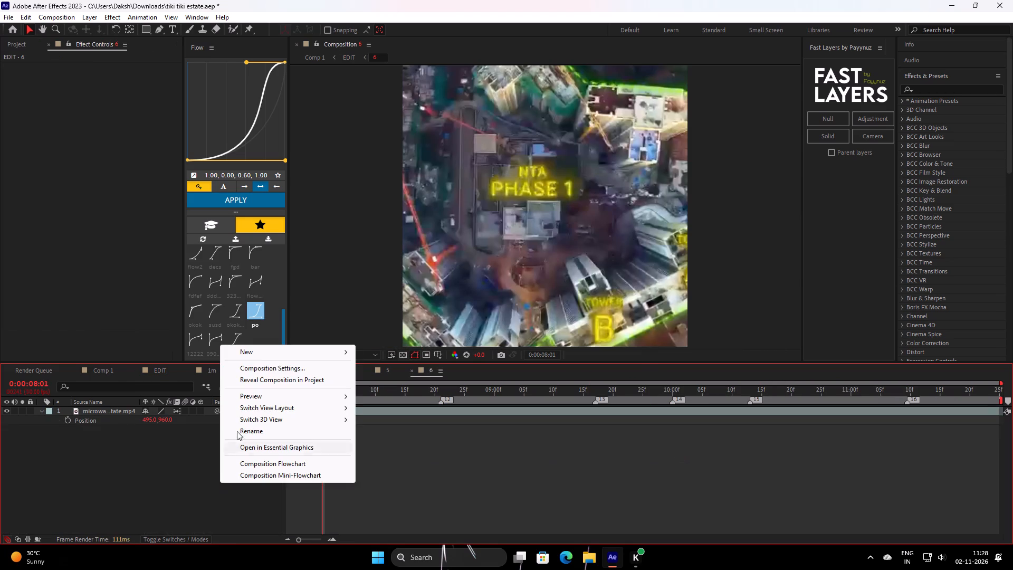
left_click(277, 367)
left_click(348, 142)
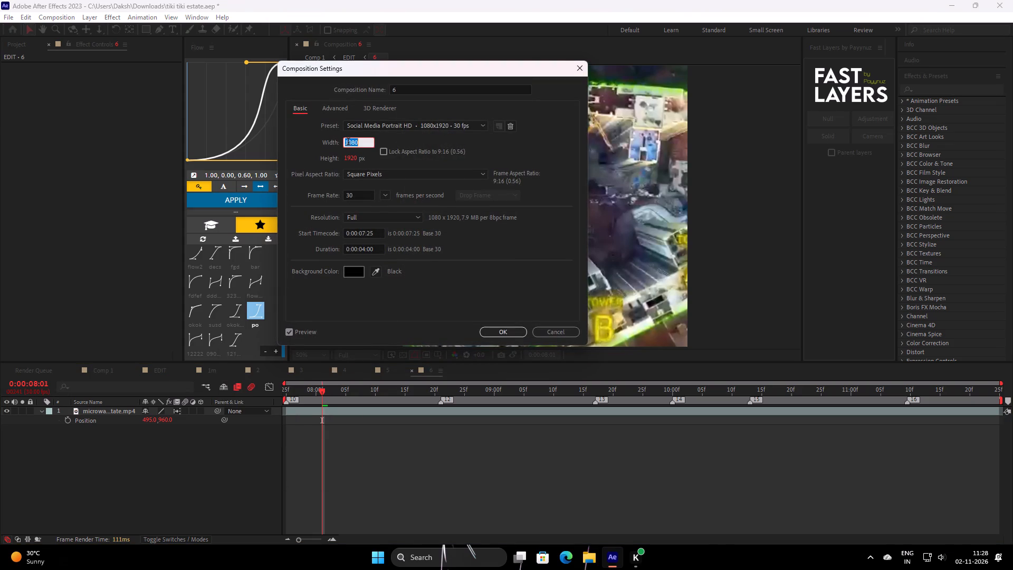
type("1920")
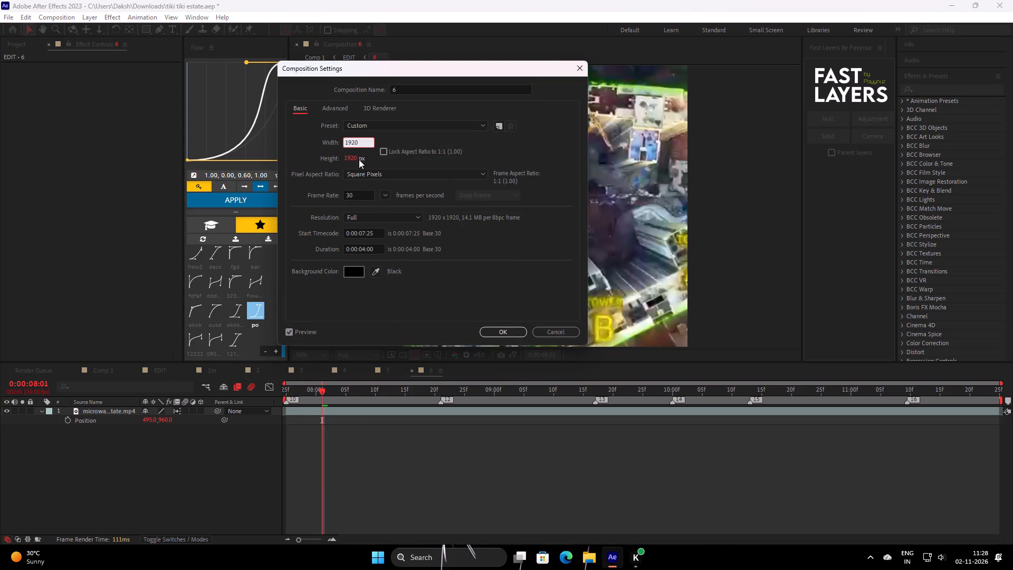
left_click(359, 159)
type("1080")
key("Return")
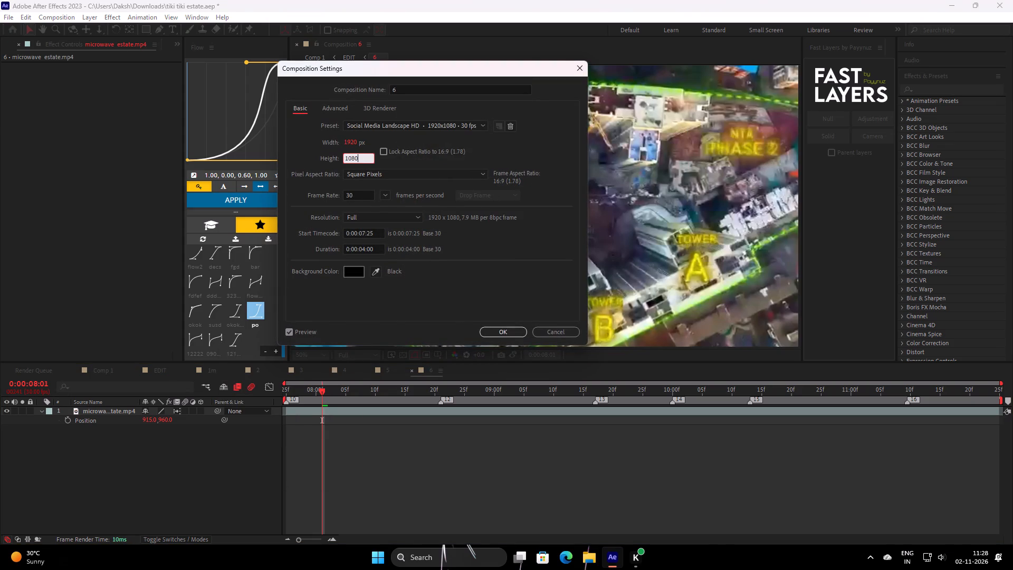
Fit the microwave estate footage to comp 6's new landscape frame and scrub through it to check the framing.
right_click(352, 406)
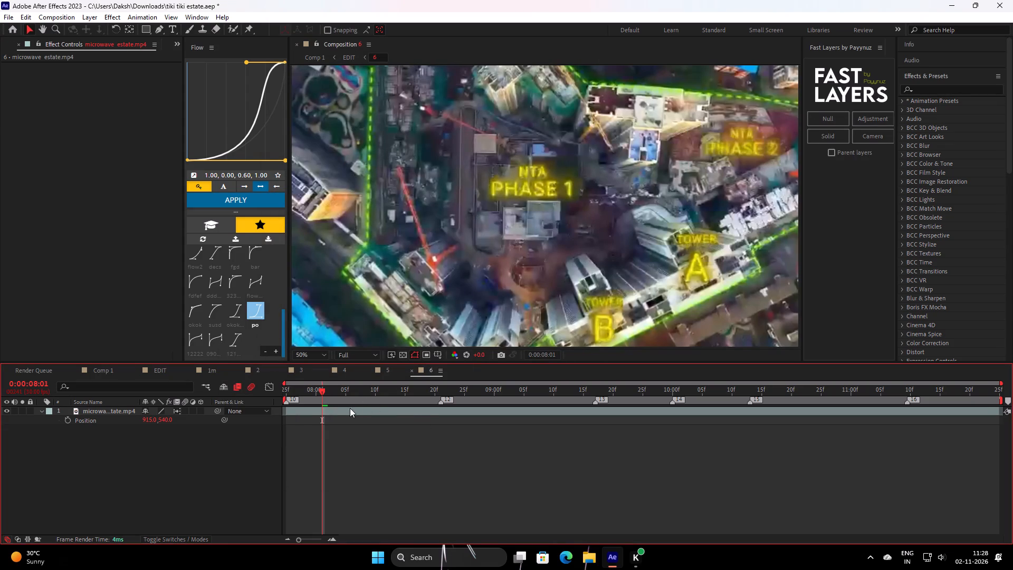
right_click(350, 408)
left_click(393, 141)
left_click(515, 300)
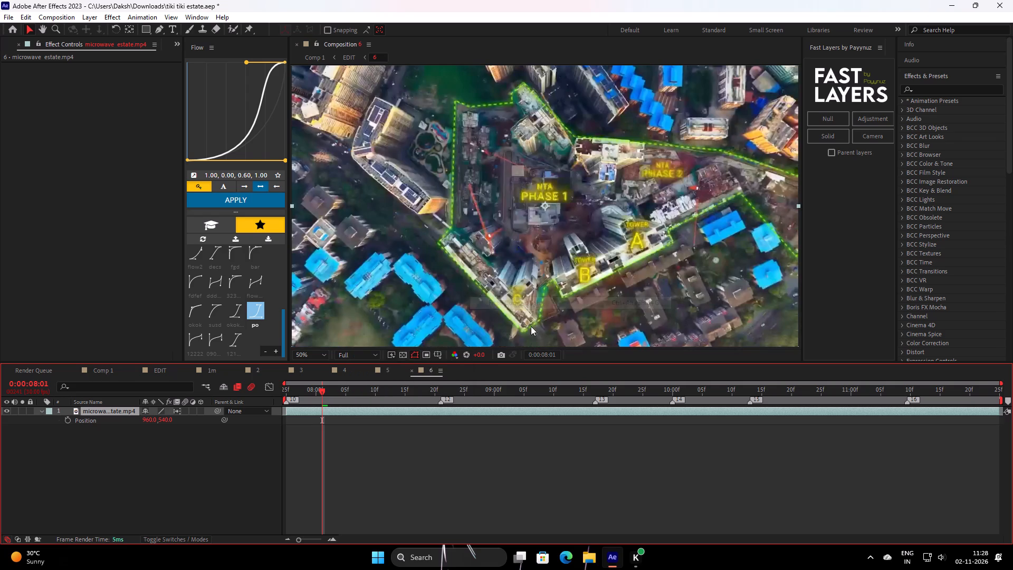
left_click_drag(331, 395, 539, 403)
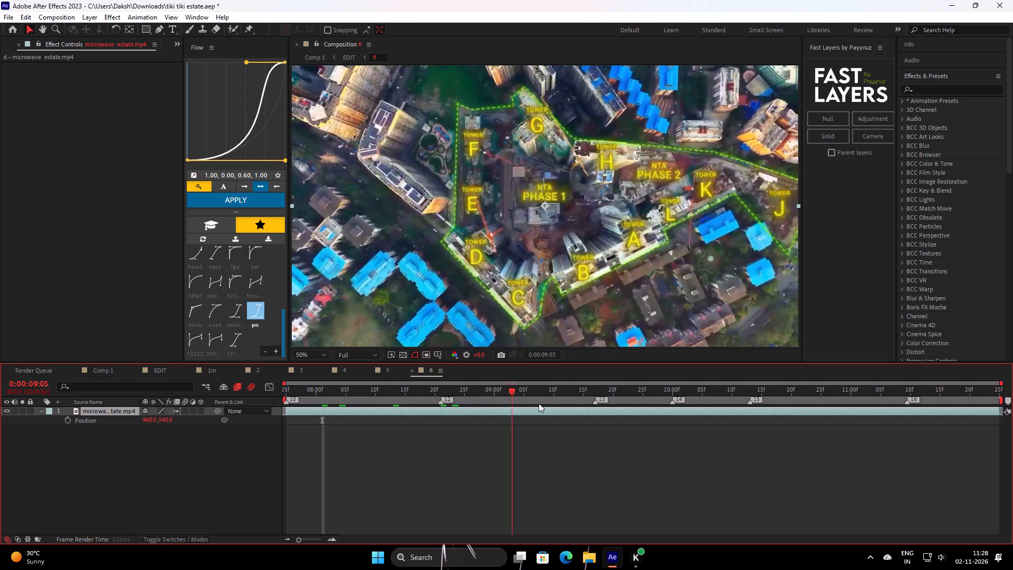
left_click_drag(539, 403, 248, 421)
Review clip 6 and its transitions by playing the EDIT comp from around 6:35 and checking inside comp 6.
left_click(166, 369)
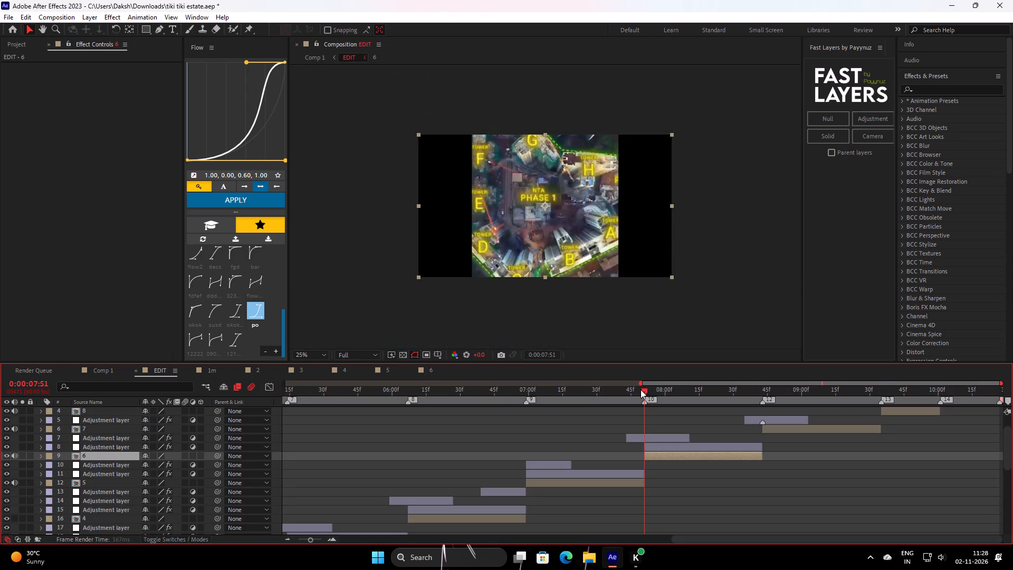
left_click_drag(641, 389, 477, 454)
key("space")
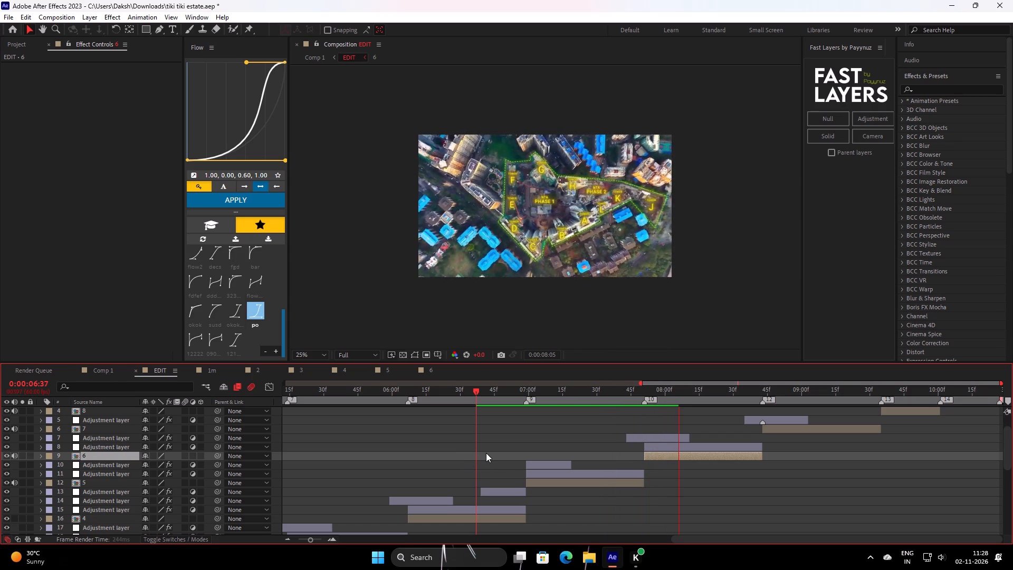
key("space")
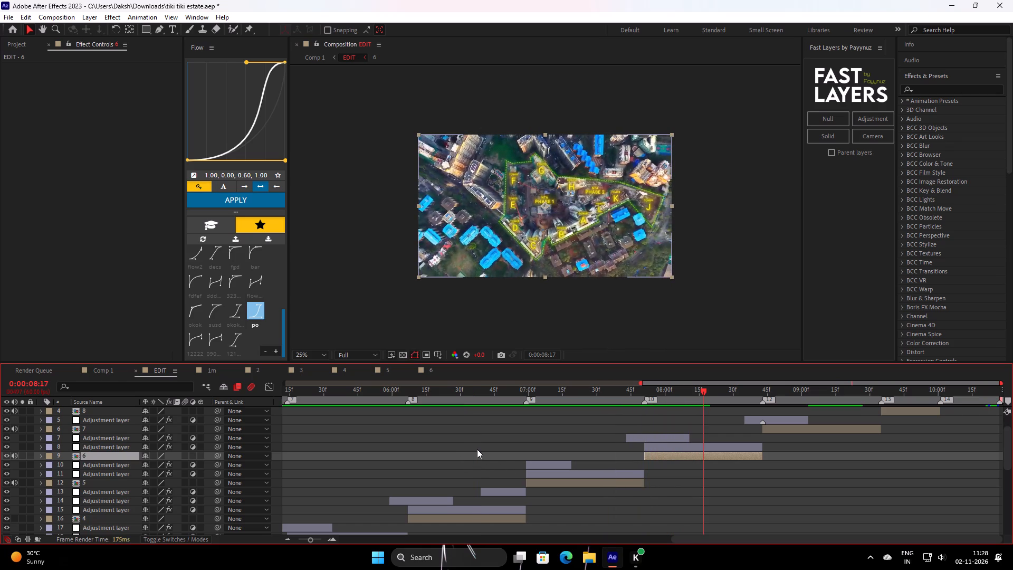
key("space")
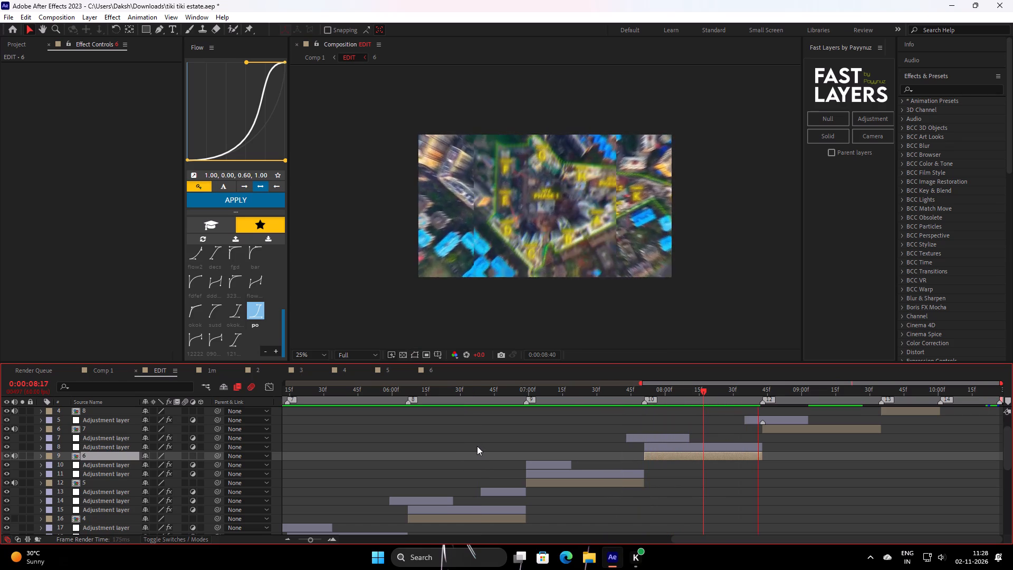
key("space")
left_click_drag(725, 397, 700, 402)
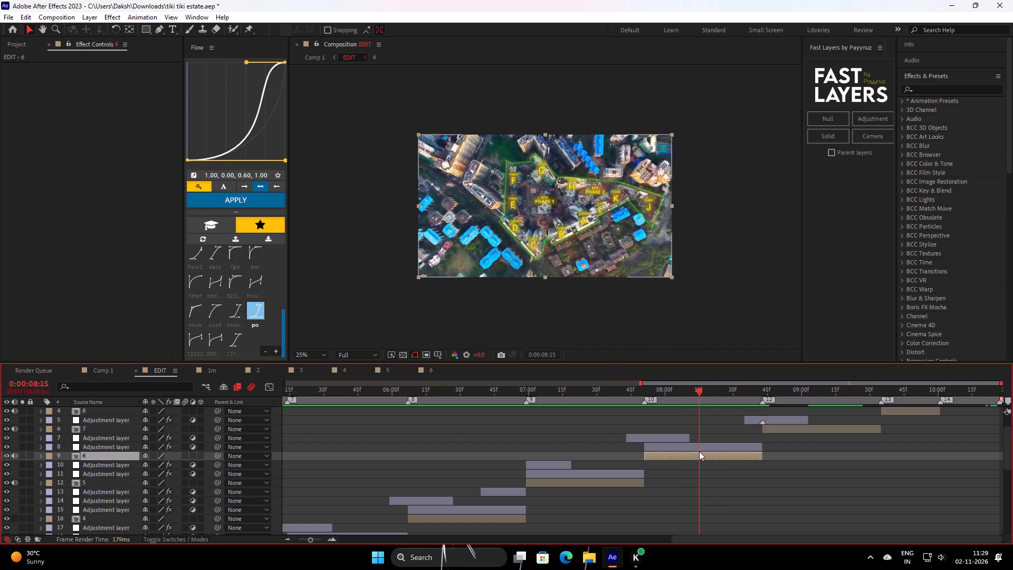
double_click(689, 459)
scroll(476, 226, "down", 1)
scroll(476, 226, "up", 1)
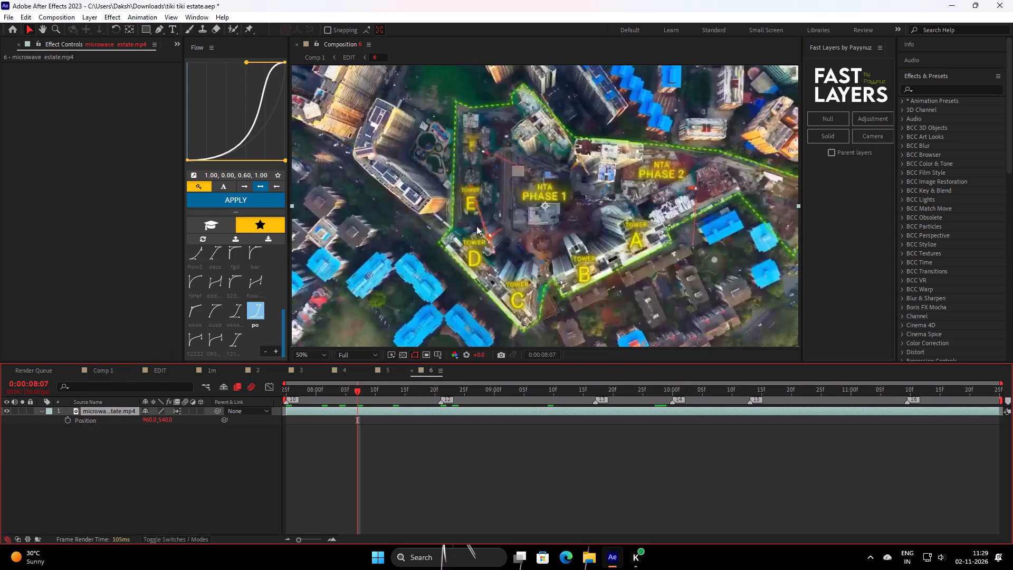
left_click(110, 369)
left_click(167, 370)
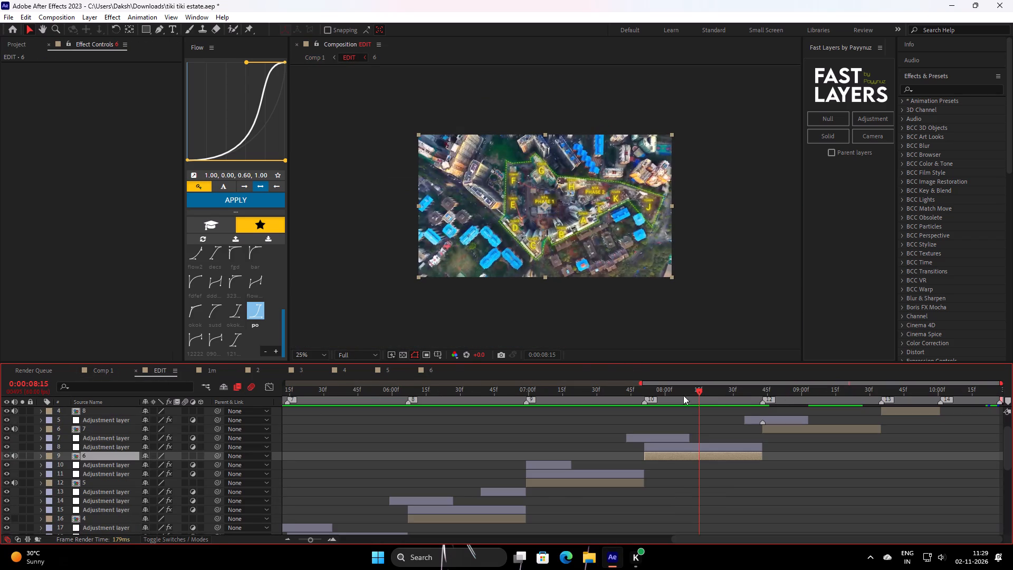
left_click_drag(683, 395, 471, 424)
key("space")
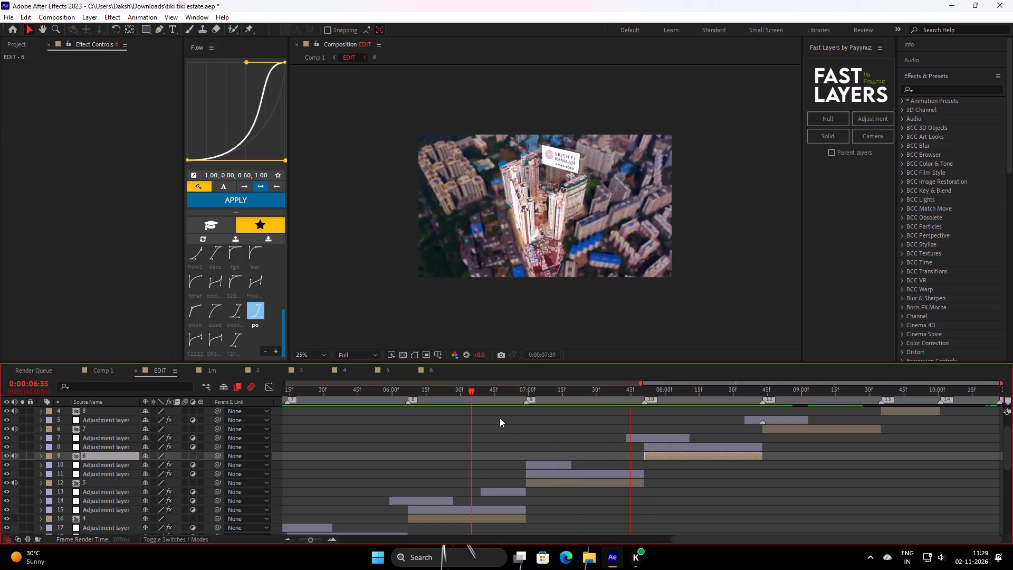
key("space")
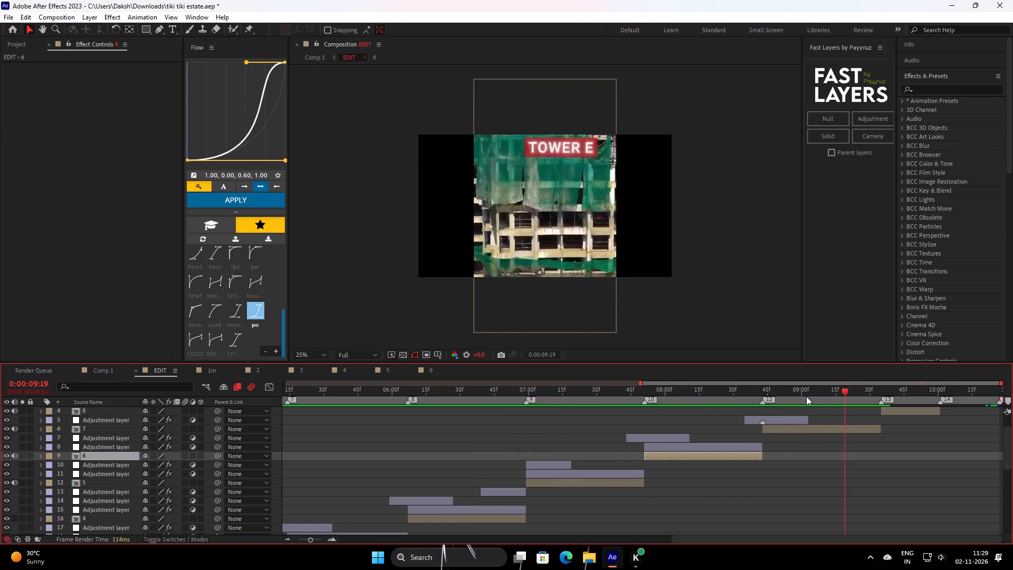
left_click_drag(806, 396, 762, 424)
Add a layer marker at 7:51 on clip 6's full-frame transition adjustment layer.
left_click_drag(683, 391, 643, 432)
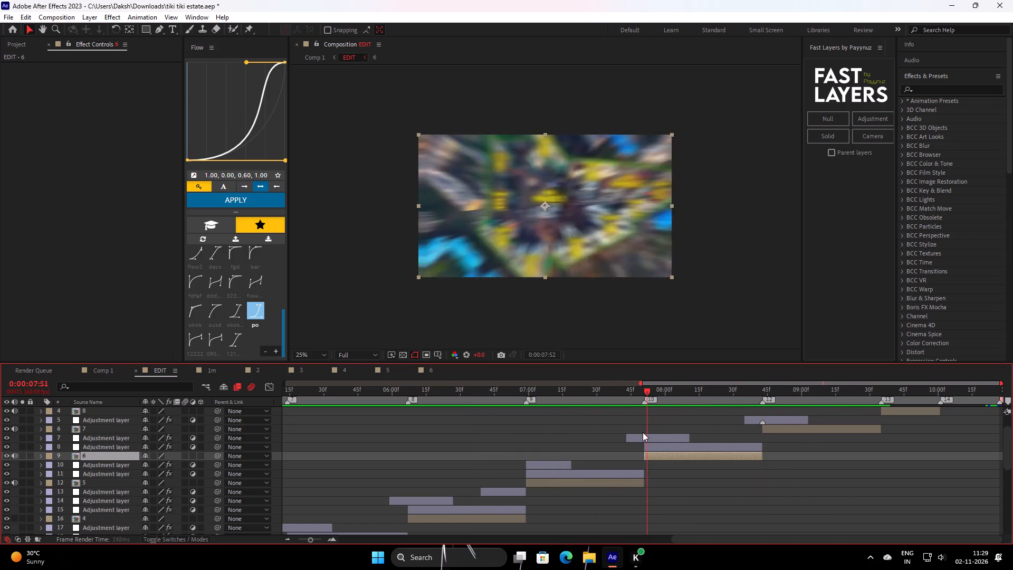
left_click_drag(643, 432, 644, 432)
left_click(655, 438)
key("asterisk")
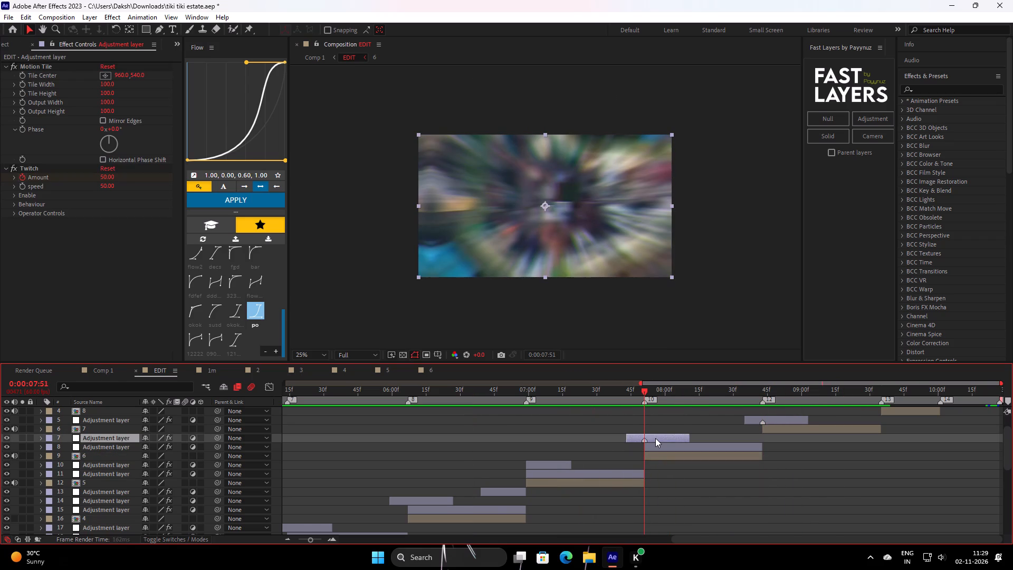
Replace clip 7's portrait transition layer with a duplicate of clip 6's full-frame one, its marker aligned to clip 7's start.
scroll(673, 433, "up", 1)
left_click(776, 448)
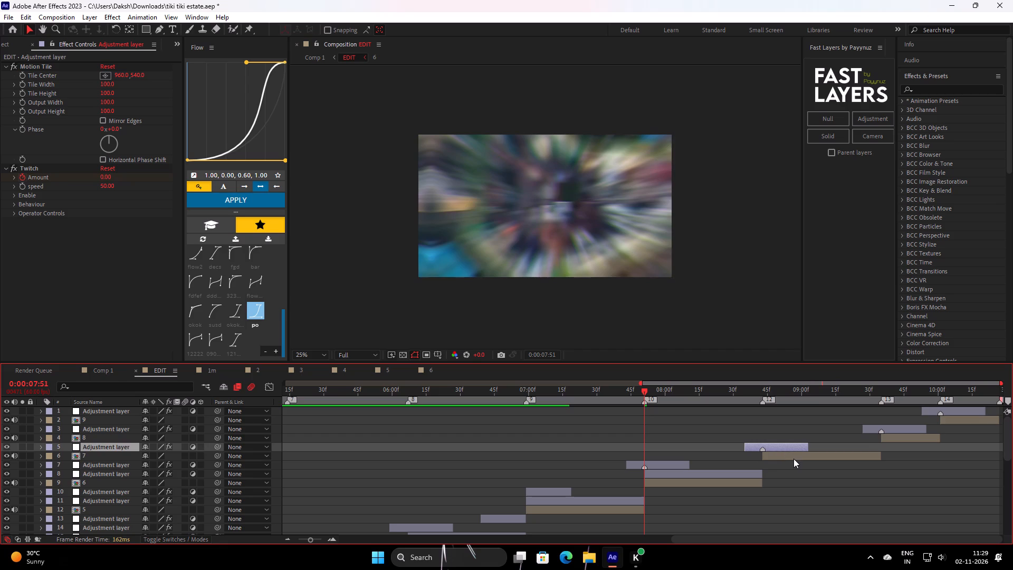
key("BackSpace")
left_click(656, 458)
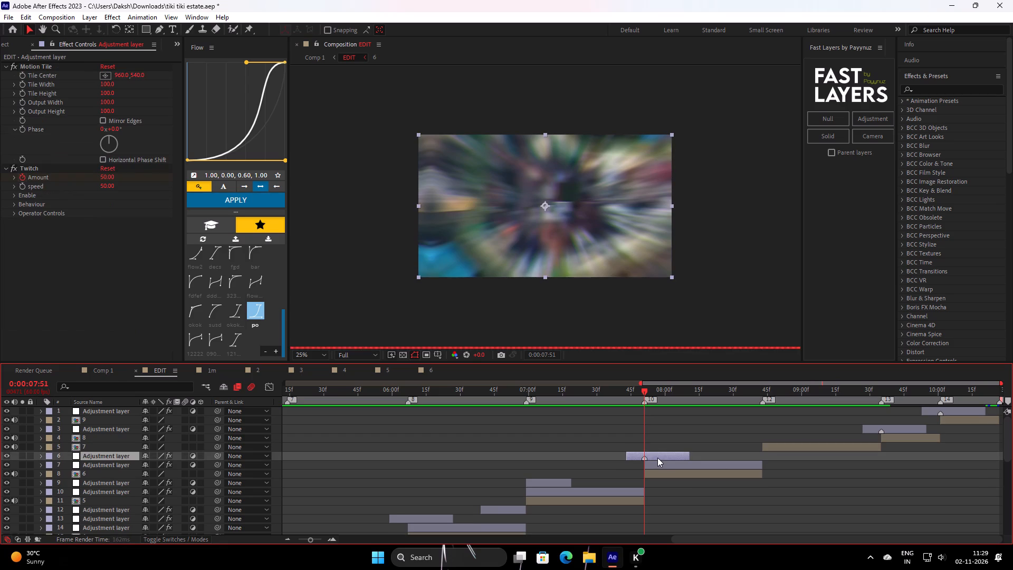
key("ctrl+d")
left_click_drag(125, 457, 138, 440)
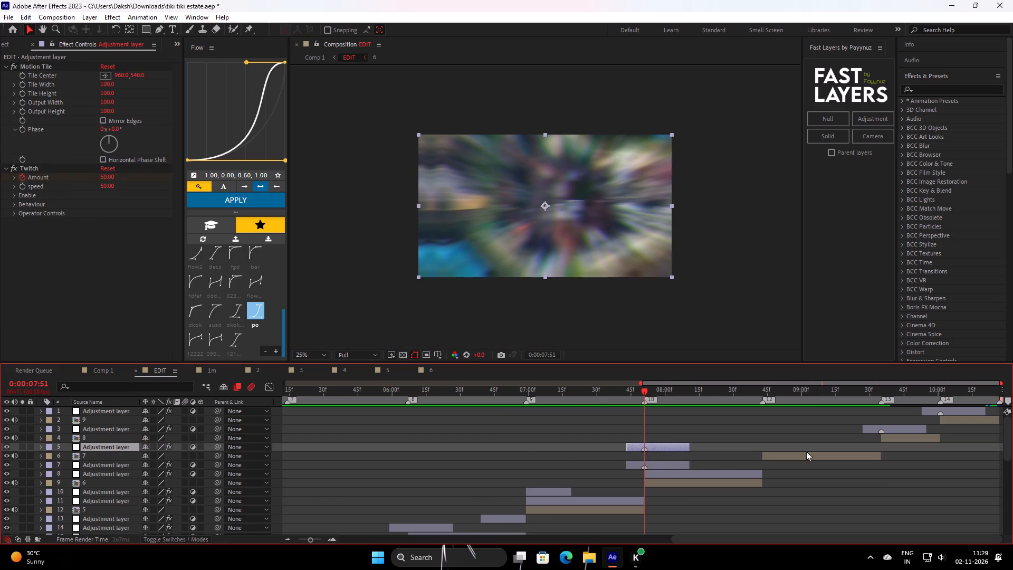
left_click_drag(655, 447, 772, 469)
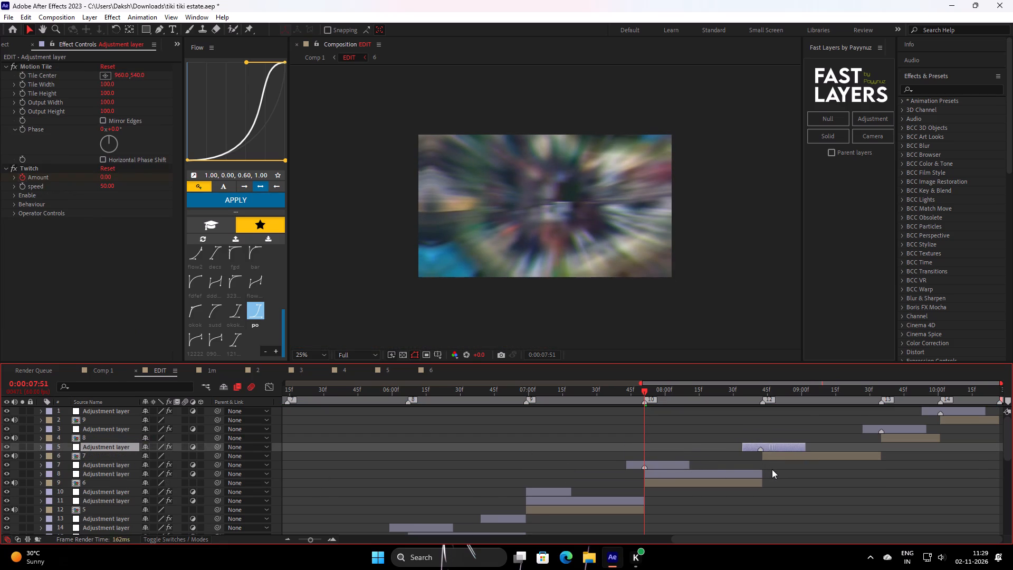
left_click_drag(772, 469, 774, 471)
Delete the portrait transition adjustment layers above clips 8 and 9.
left_click_drag(803, 394, 880, 445)
left_click(895, 429)
left_click(923, 412, "ctrl")
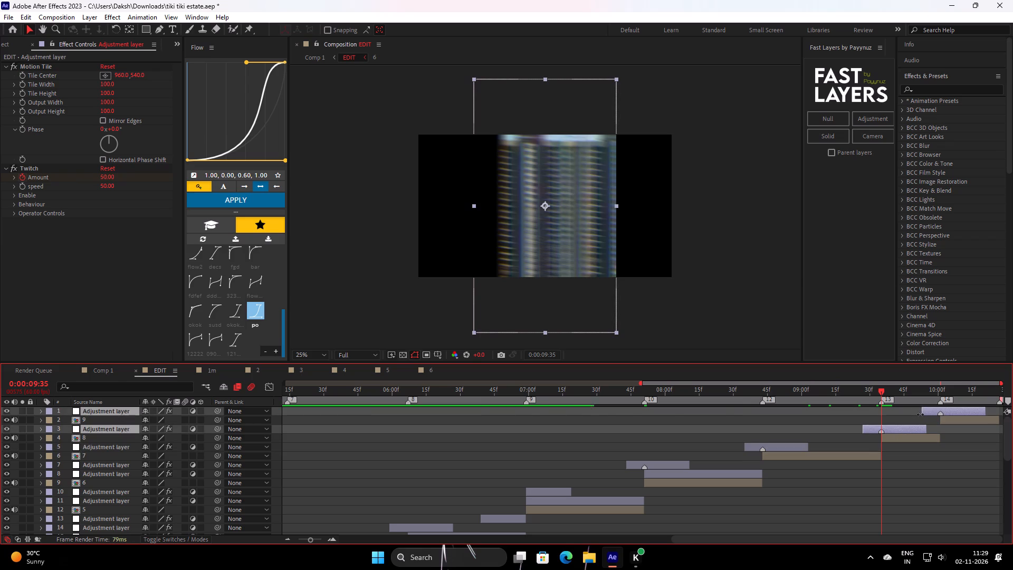
key("BackSpace")
Duplicate clip 7's full-frame transition layer and place the copy above clip 8, with its marker at 9:35.
left_click(794, 428)
key("ctrl+d")
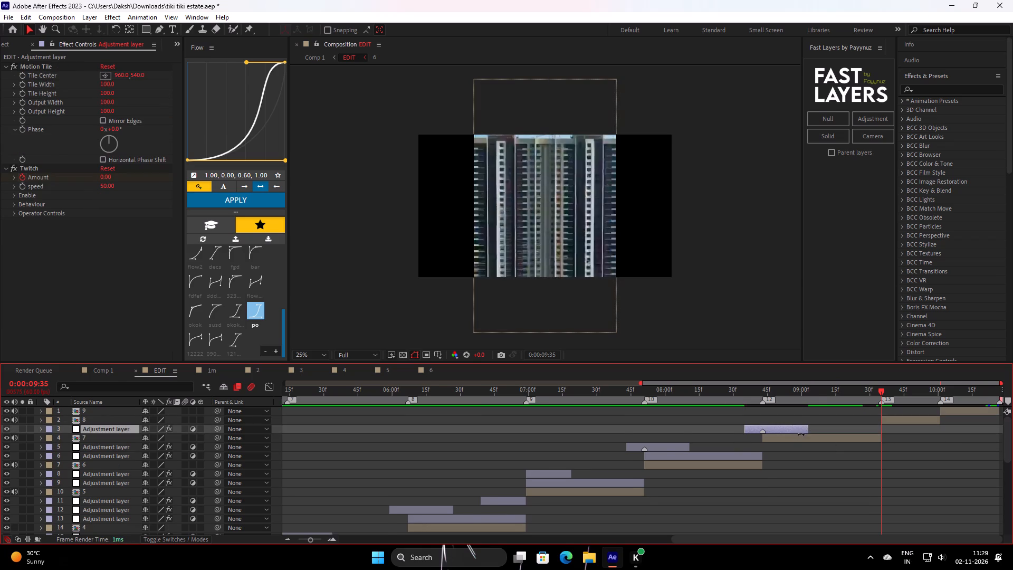
left_click_drag(113, 425, 125, 416)
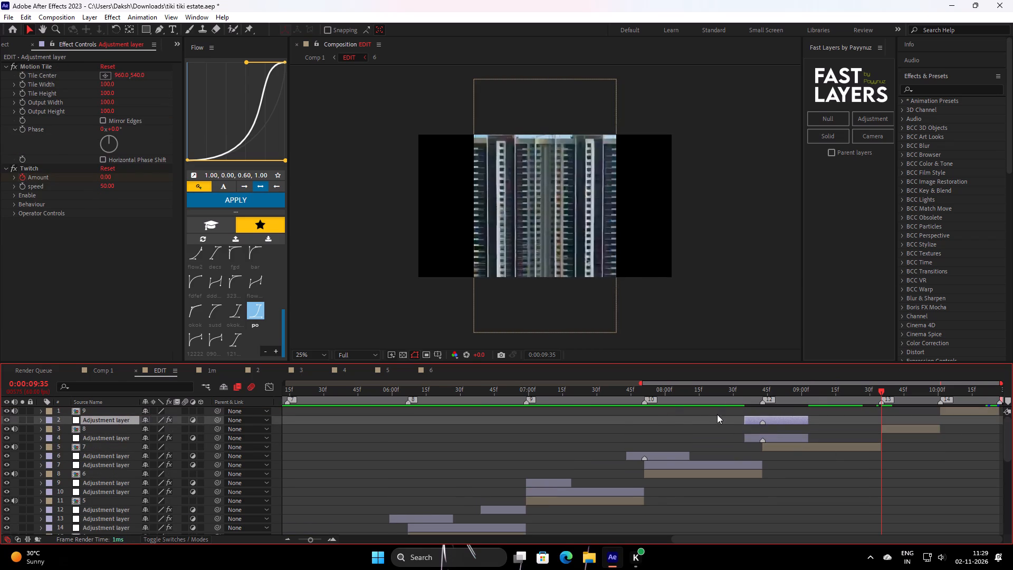
left_click_drag(779, 420, 898, 457)
scroll(904, 450, "up", 1)
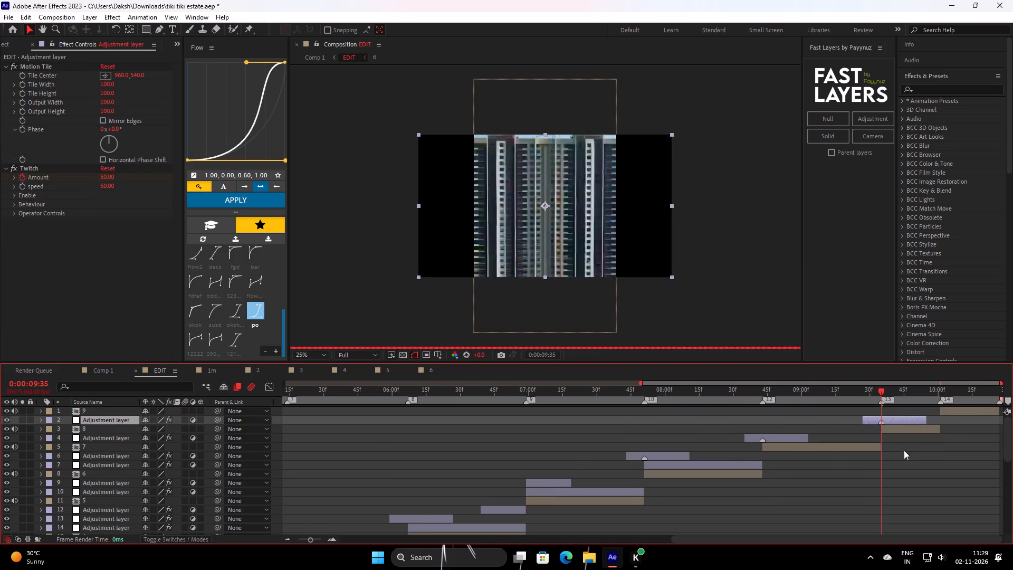
Duplicate clip 8's full-frame transition layer and place the copy above clip 9, with its marker aligned to clip 9's start.
key("ctrl+d")
key("ctrl+f")
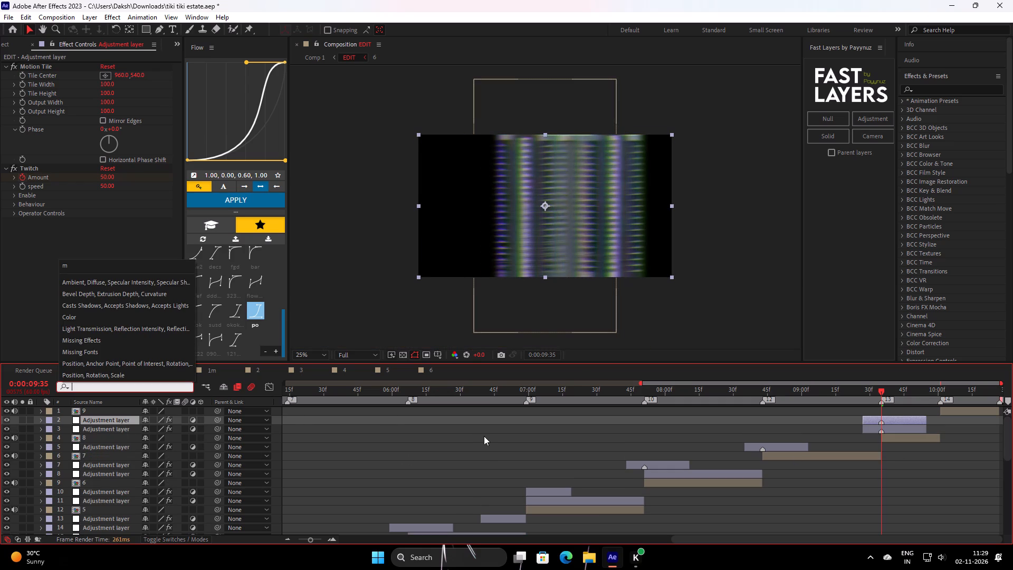
left_click(488, 435)
left_click_drag(122, 419, 128, 406)
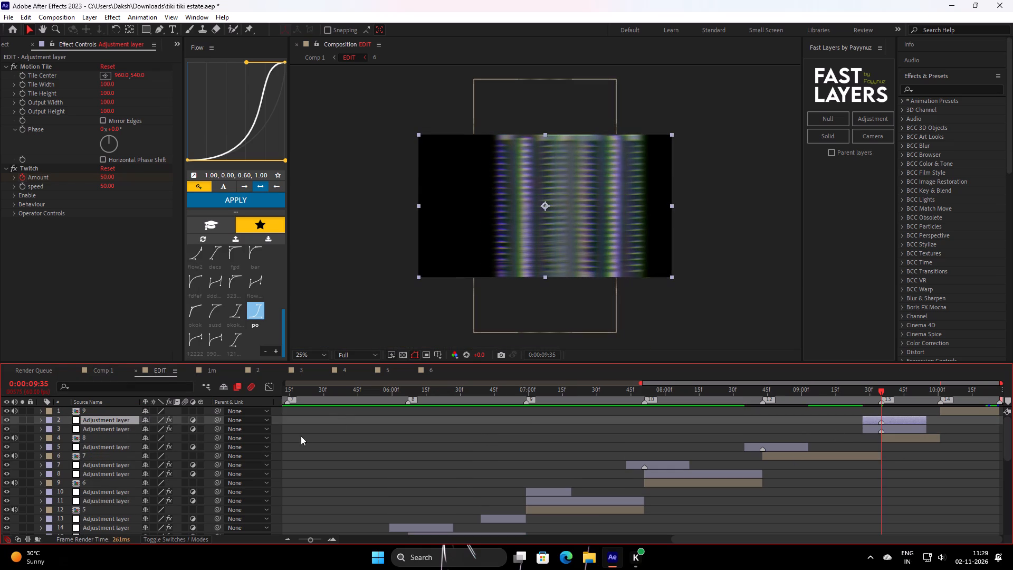
left_click_drag(126, 419, 128, 411)
left_click_drag(909, 411, 935, 417)
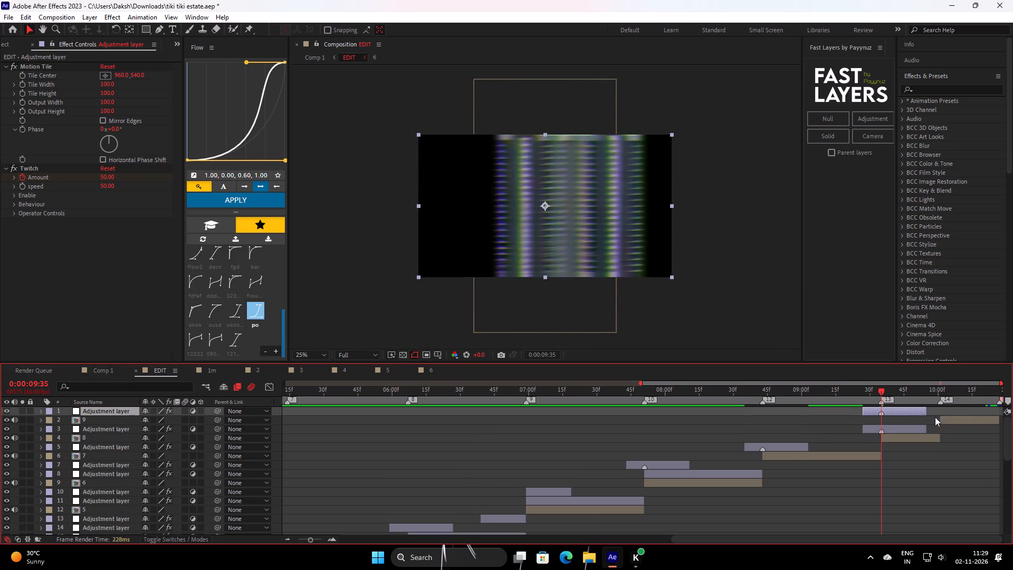
left_click_drag(935, 417, 968, 433)
Preview the EDIT comp from 6:44 through the transition into clip 7.
left_click_drag(896, 396, 635, 455)
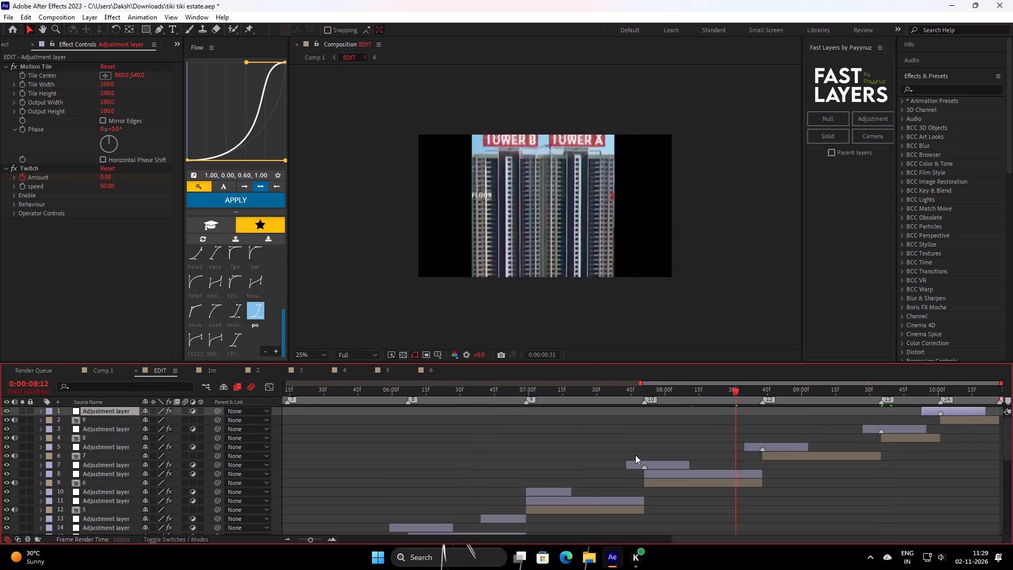
left_click_drag(635, 455, 491, 467)
key("space")
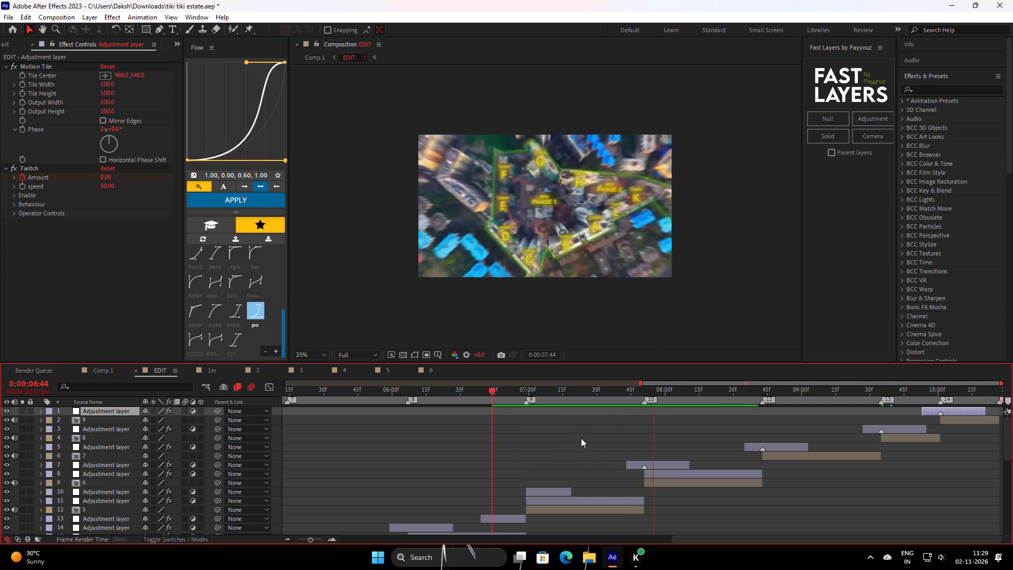
key("space")
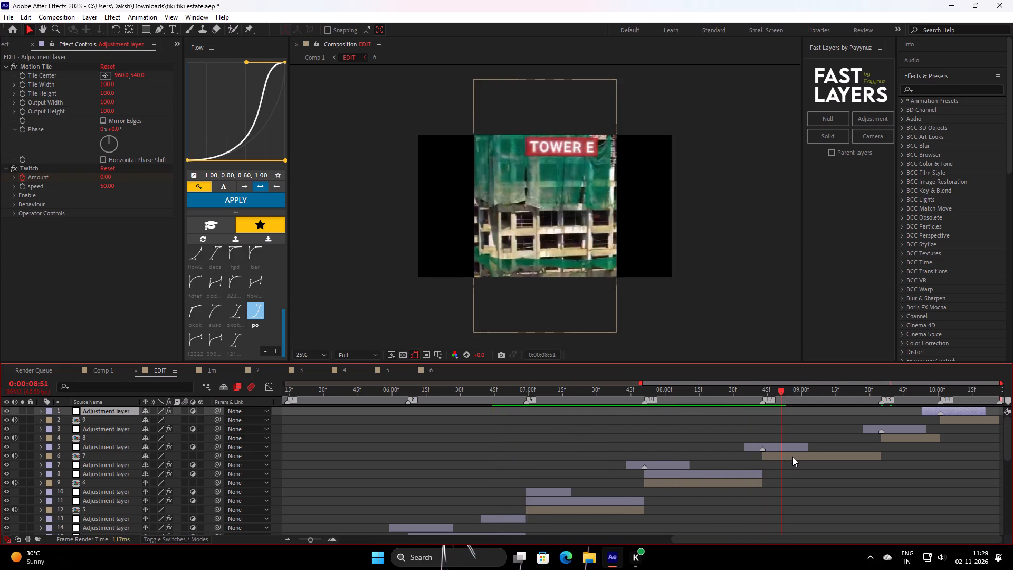
Open clip 7's nested comp and resize it to 1920 x 1080.
double_click(793, 458)
right_click(205, 457)
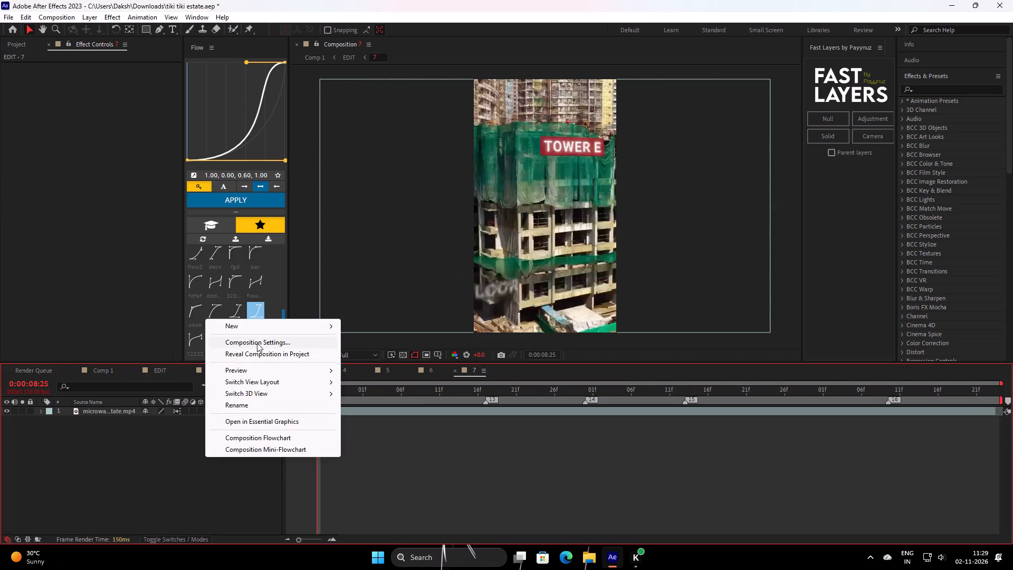
left_click(257, 343)
left_click(347, 142)
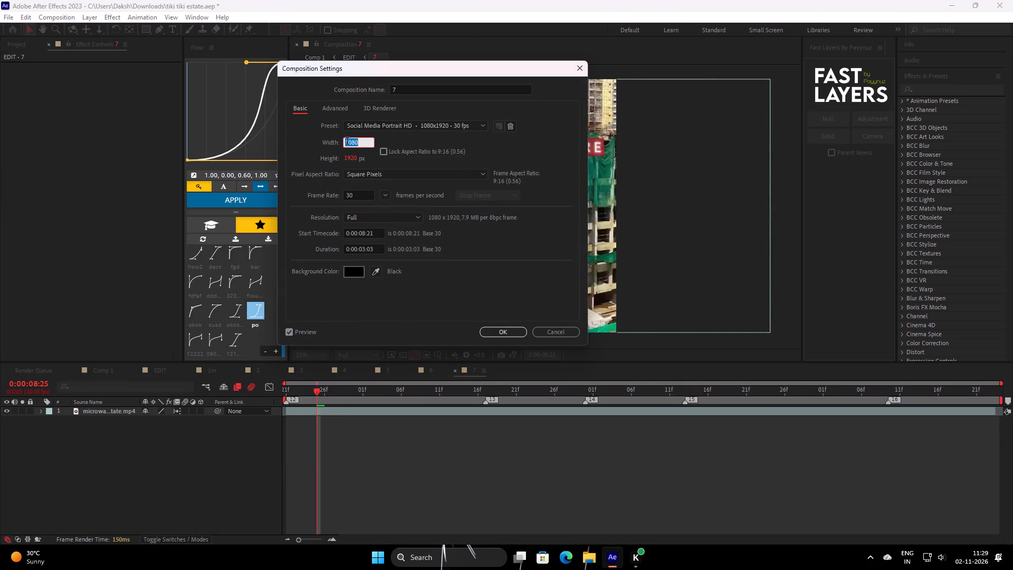
type("1920")
left_click(357, 159)
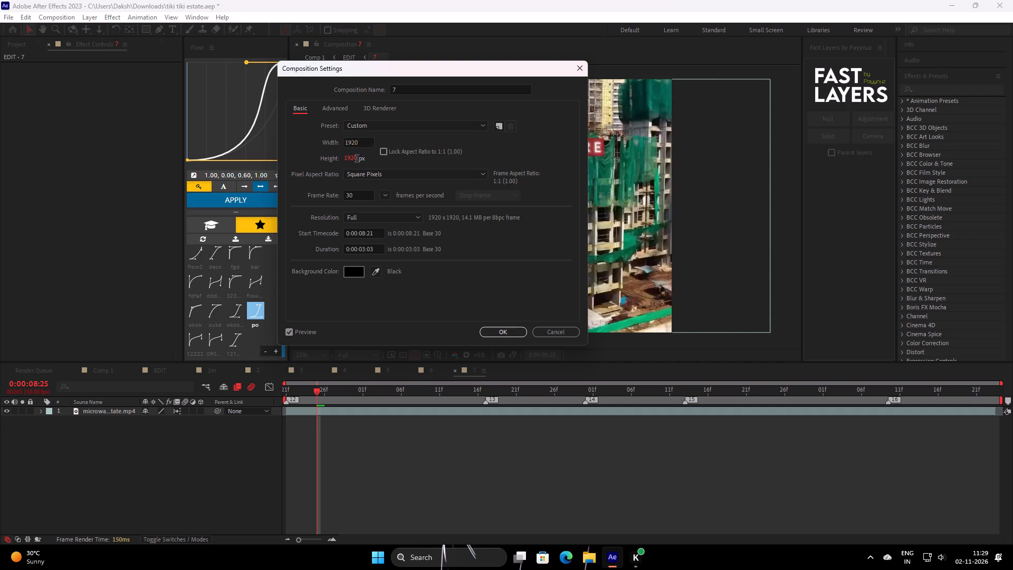
type("1080")
key("Return")
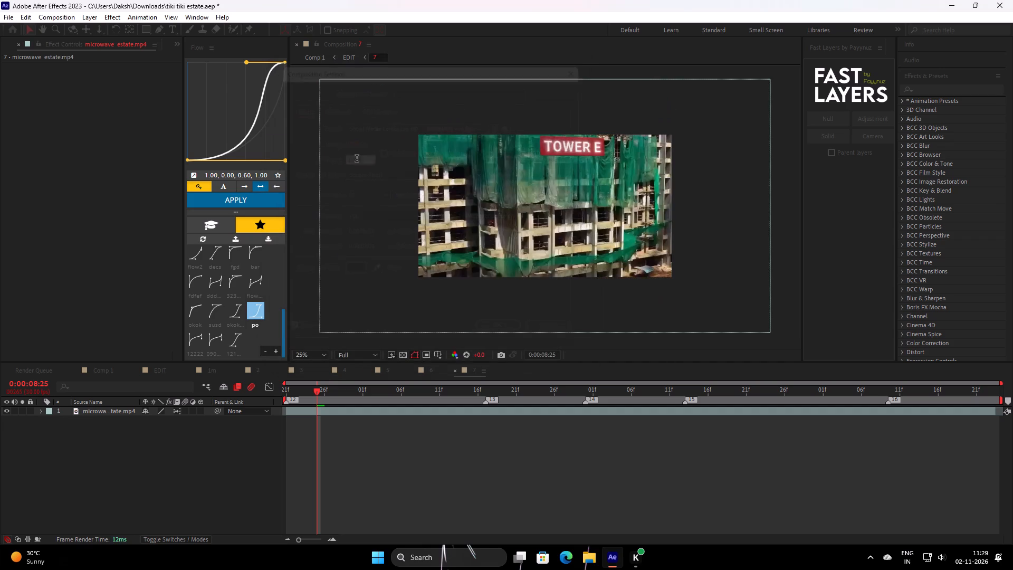
Fit the footage layer in comp 7 to the comp height.
right_click(211, 442)
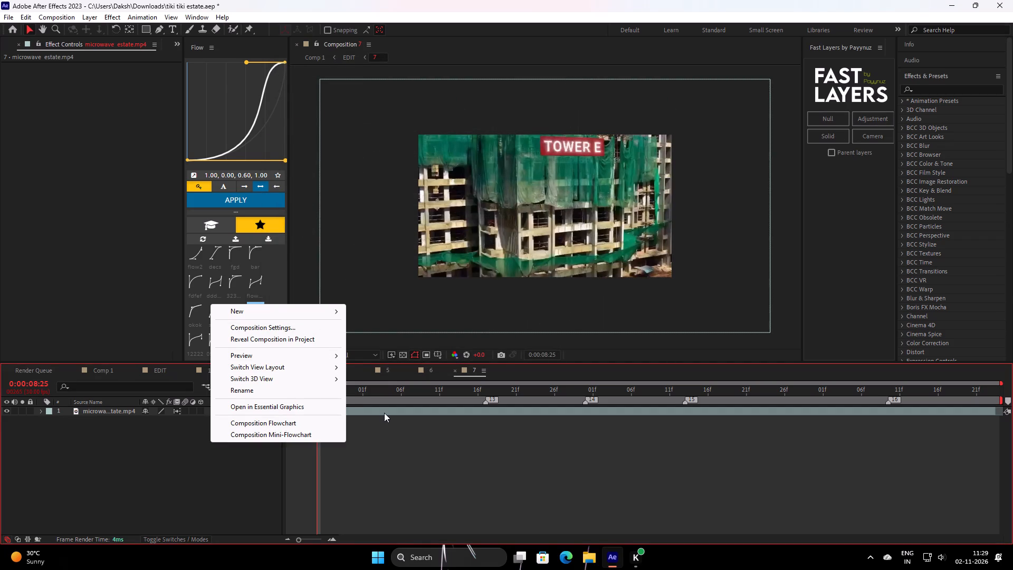
left_click(384, 413)
right_click(384, 413)
left_click(442, 143)
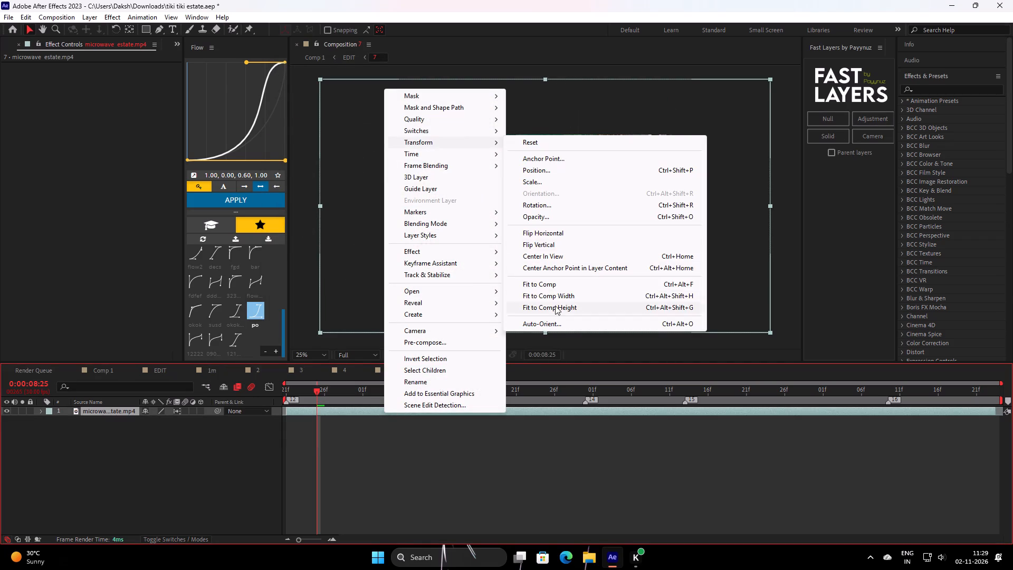
left_click(555, 306)
Preview the EDIT comp from 7:47 and again from 8:31, checking clip 7 and the transition into clip 8.
left_click(161, 370)
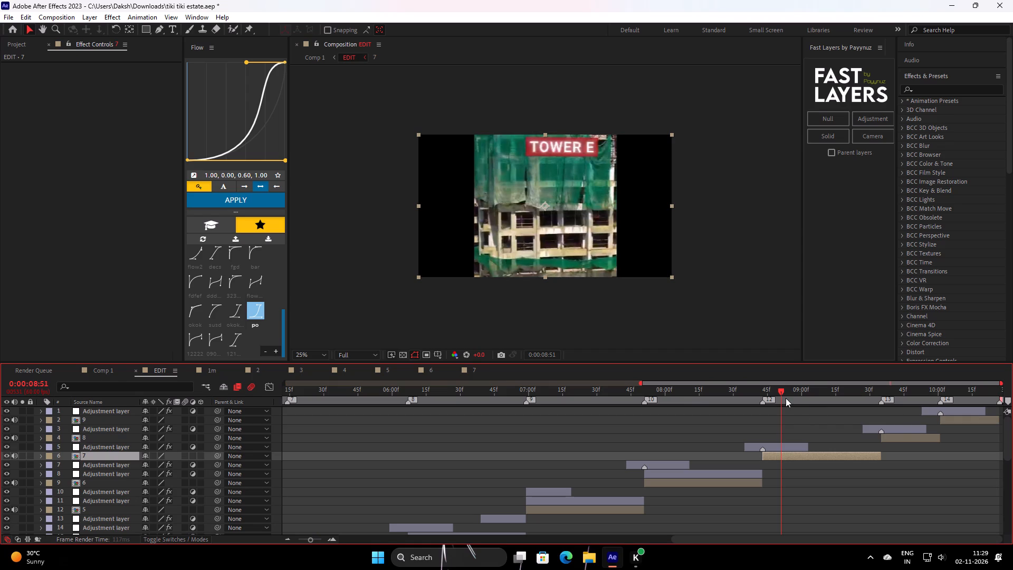
left_click_drag(779, 394, 633, 439)
key("space")
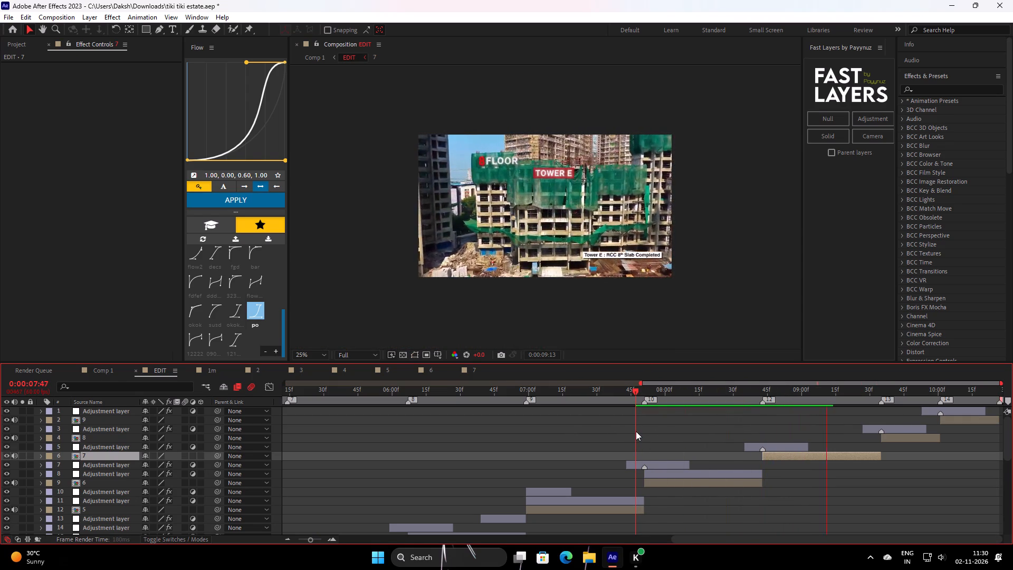
key("space")
left_click_drag(826, 398, 817, 400)
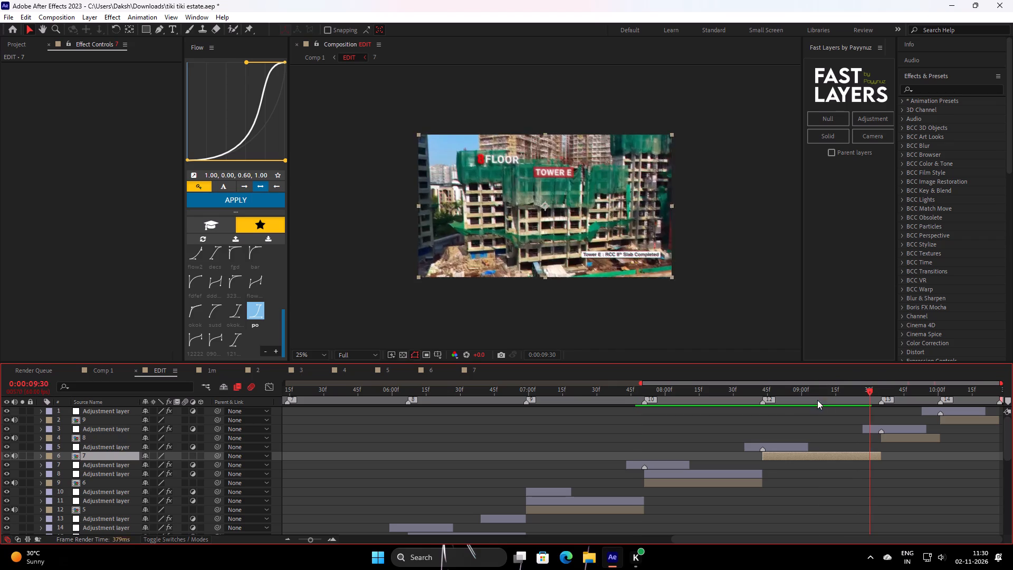
left_click_drag(817, 400, 735, 434)
key("space")
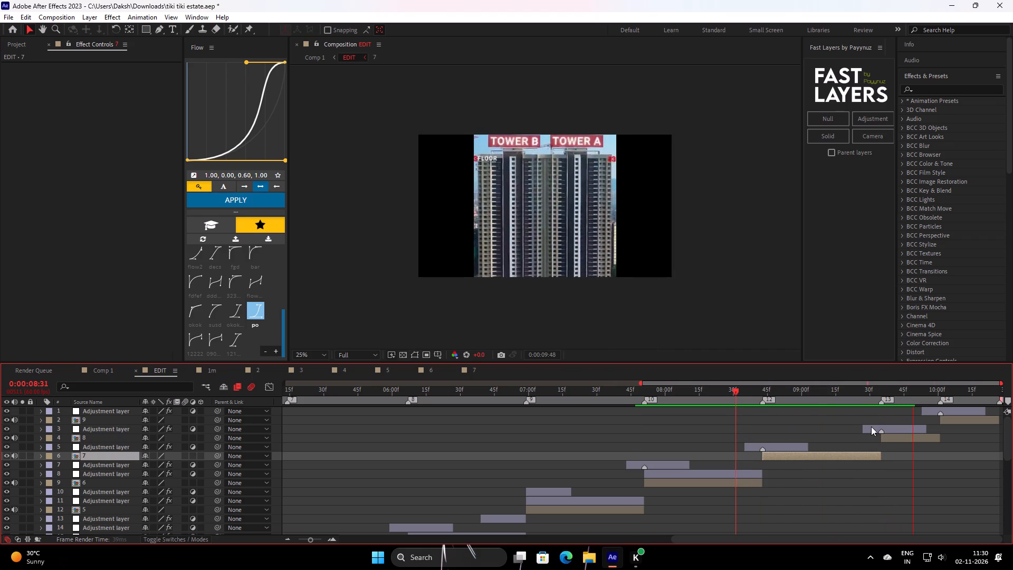
key("space")
Open clip 8's nested comp and resize it to 1920 x 1080.
double_click(903, 437)
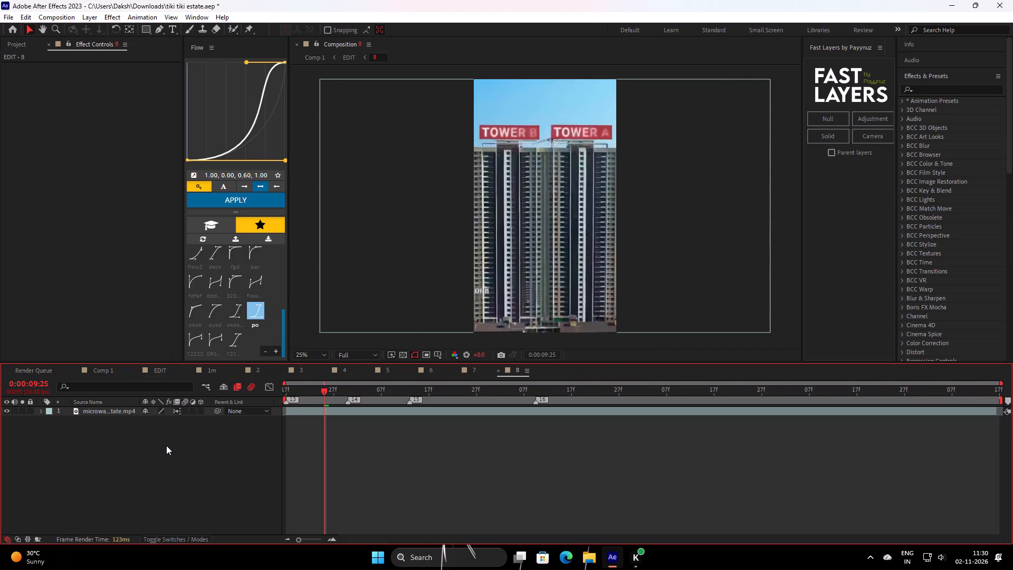
right_click(160, 445)
left_click(243, 332)
left_click(349, 140)
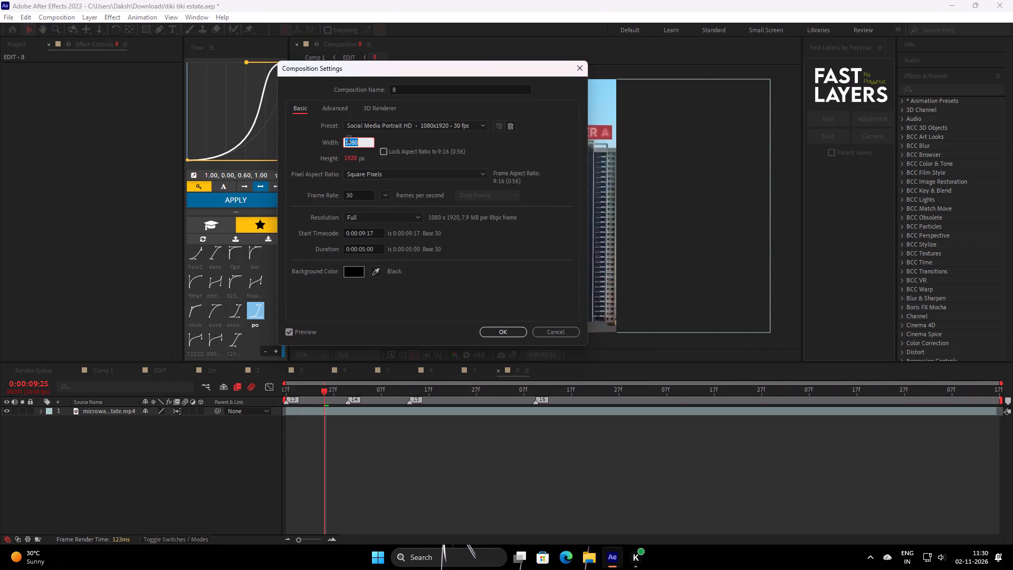
type("1920")
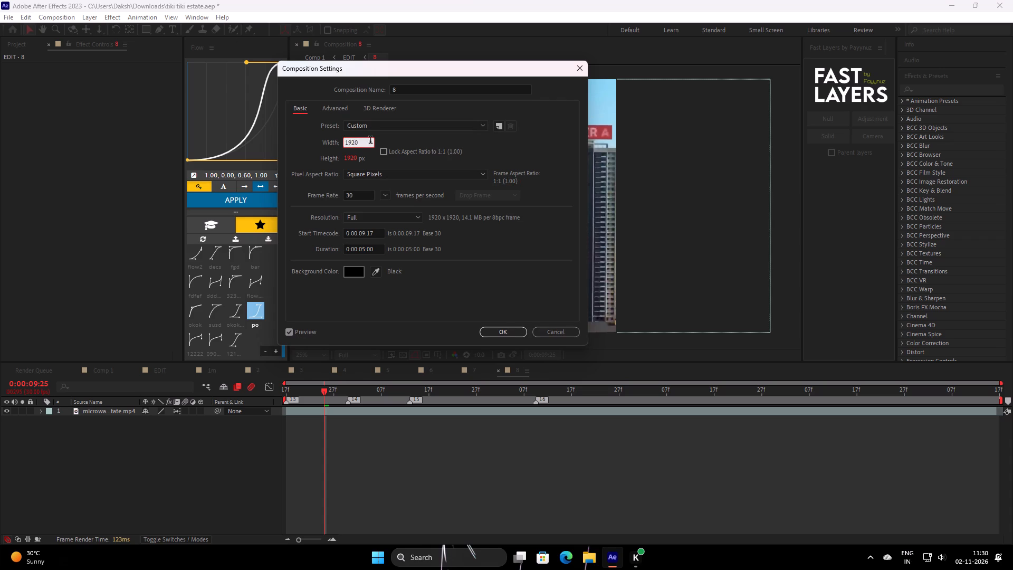
left_click(352, 160)
type("1080")
key("Return")
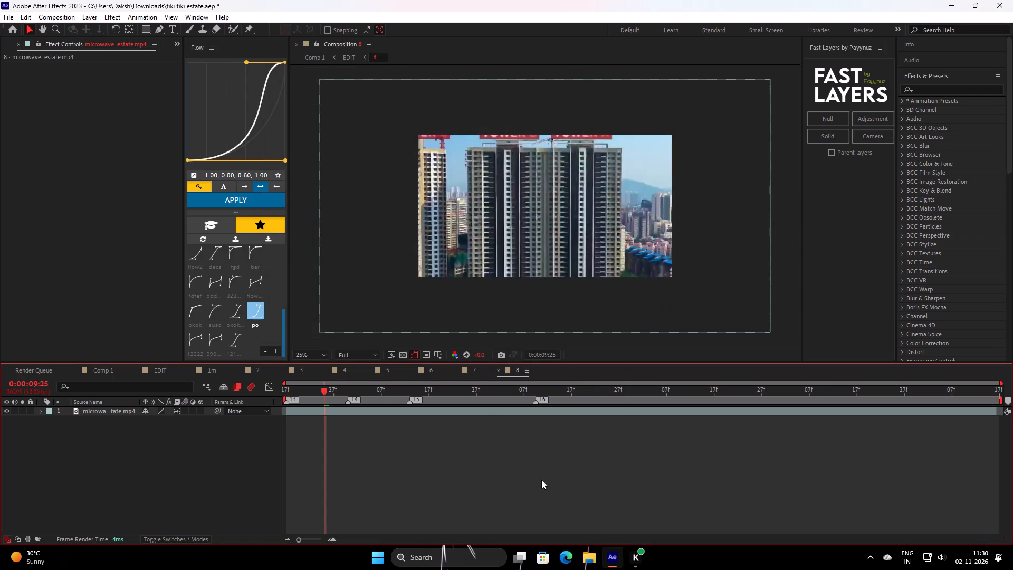
Fit the footage layer in comp 8 to the comp height.
right_click(490, 417)
right_click(445, 408)
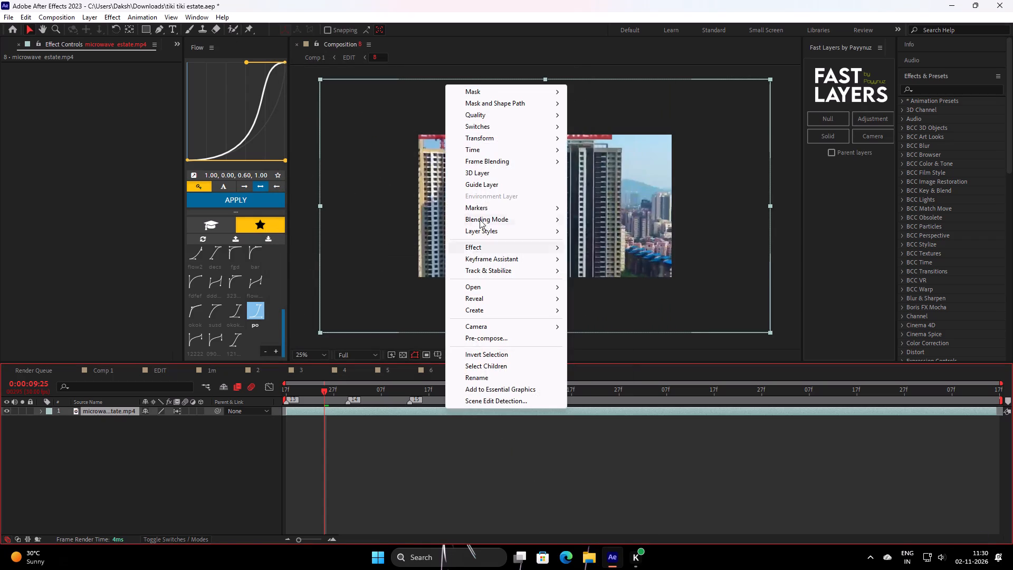
left_click(508, 140)
left_click(612, 308)
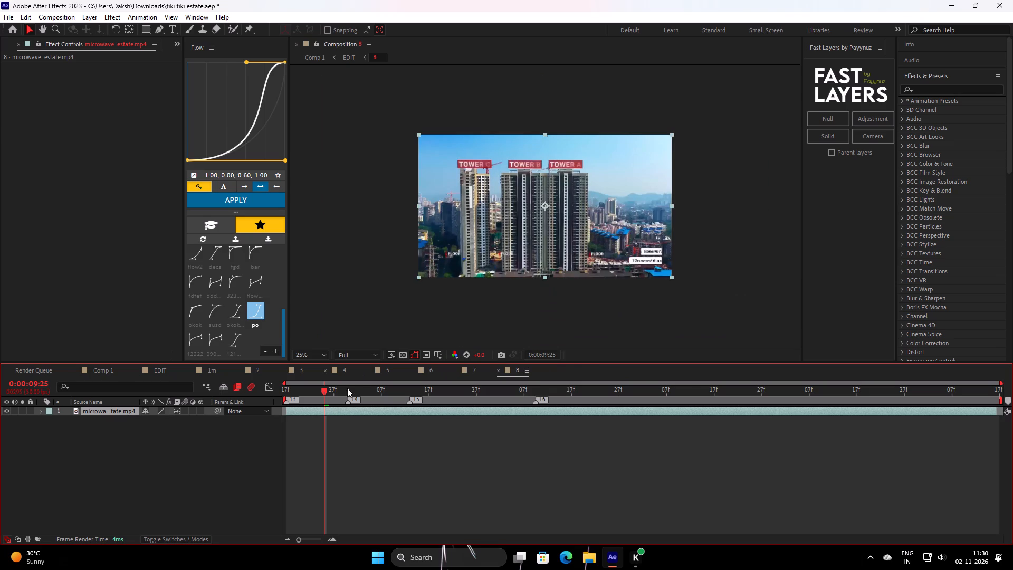
Preview comp 8 from its start, then the EDIT comp from 9:04 through the transition into clip 8.
left_click_drag(322, 391, 243, 421)
key("space")
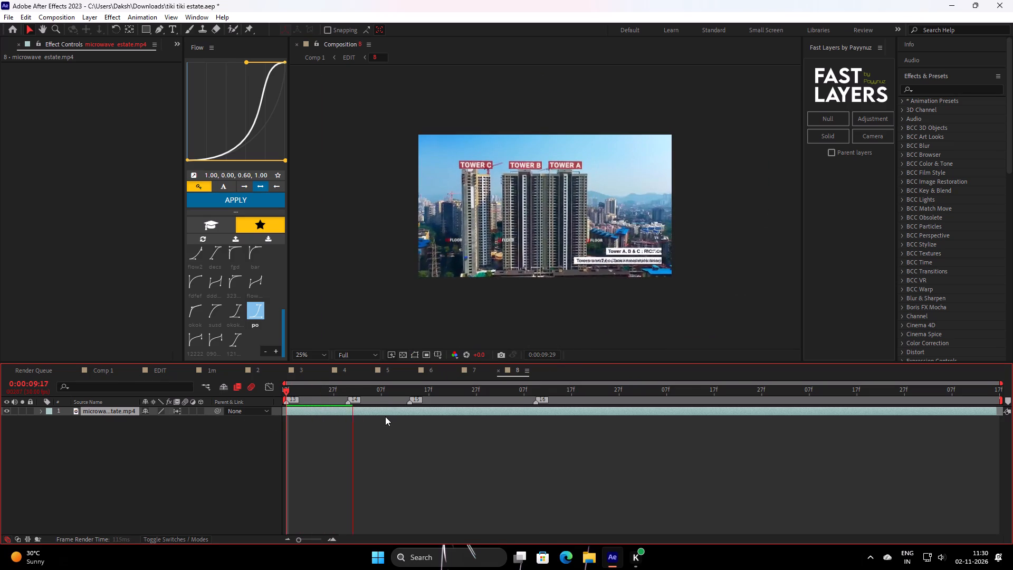
key("space")
left_click(163, 374)
left_click_drag(922, 396, 915, 403)
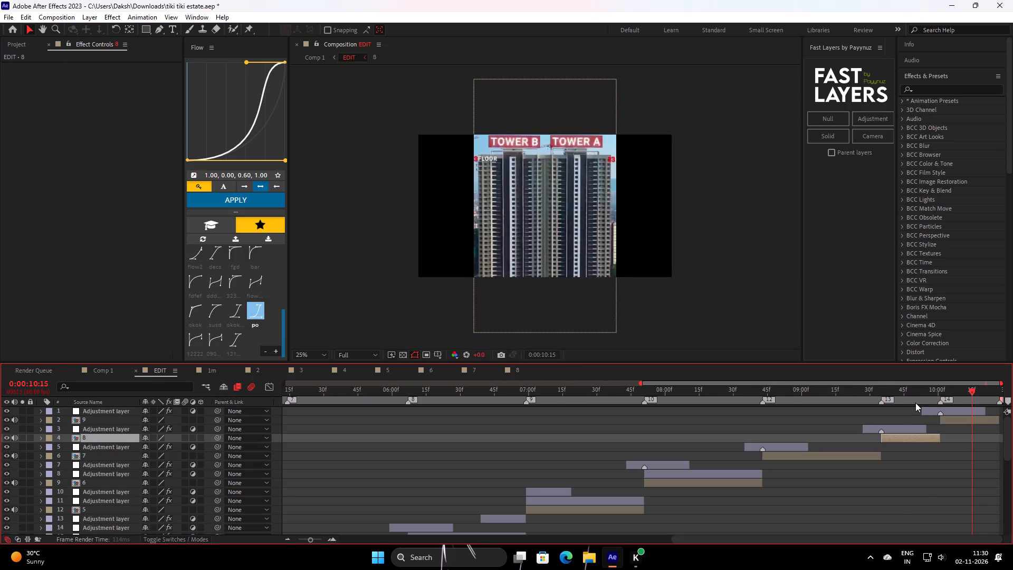
left_click_drag(915, 403, 811, 440)
key("space")
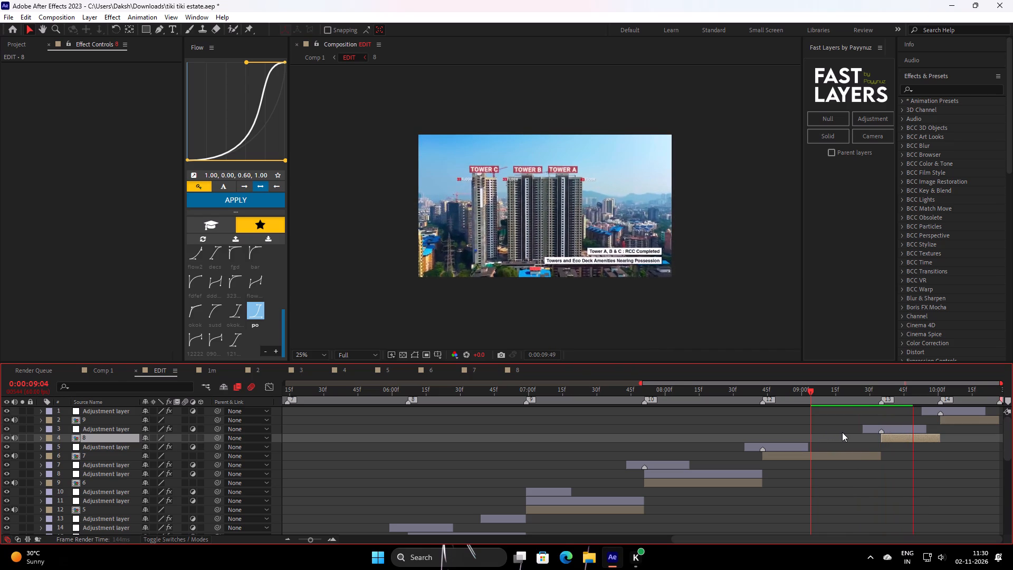
key("space")
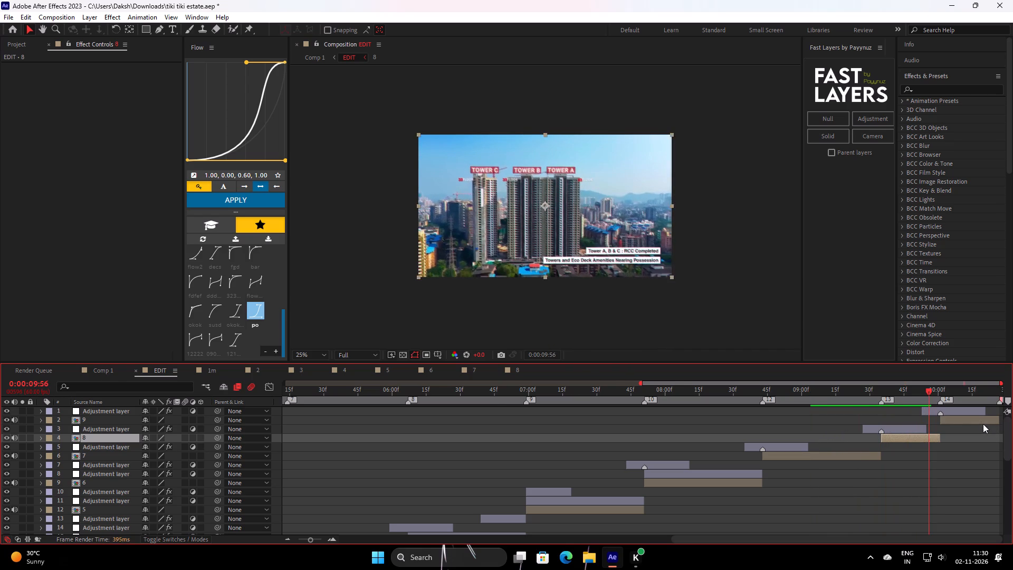
Open clip 9's nested comp and delete both Position keyframes on its footage layer.
double_click(981, 422)
left_click_drag(635, 402, 594, 418)
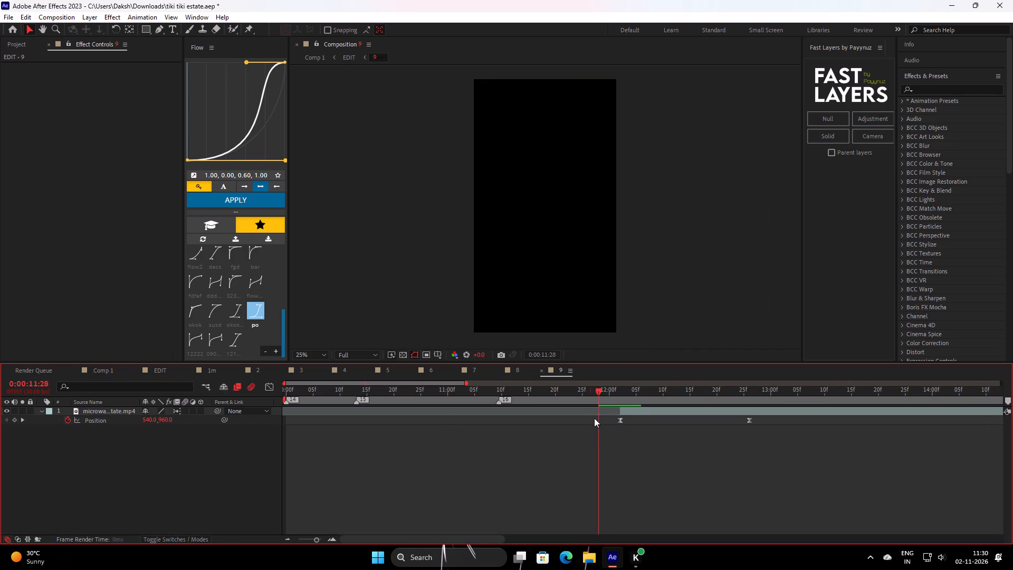
left_click_drag(594, 418, 731, 412)
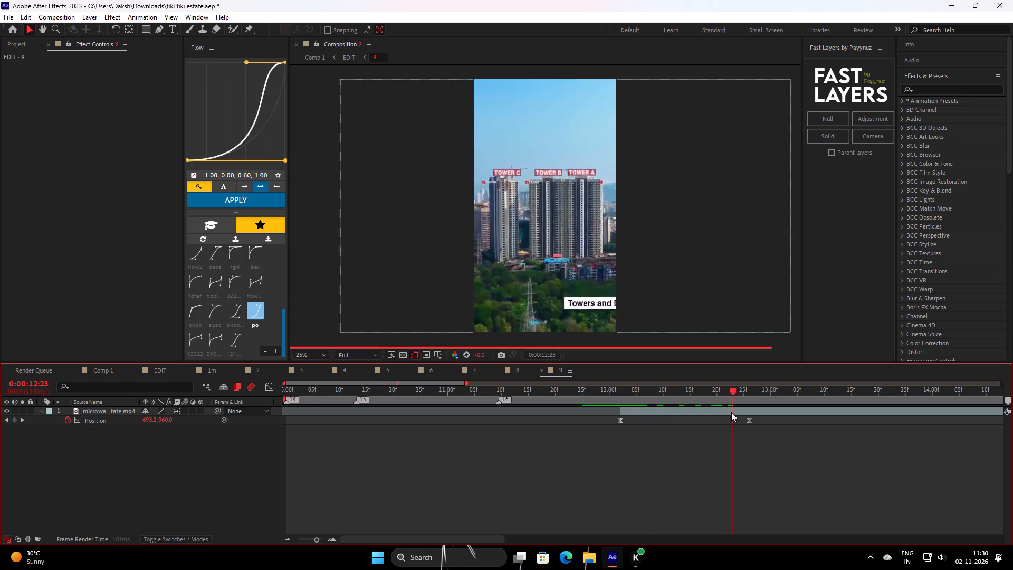
left_click_drag(731, 412, 629, 416)
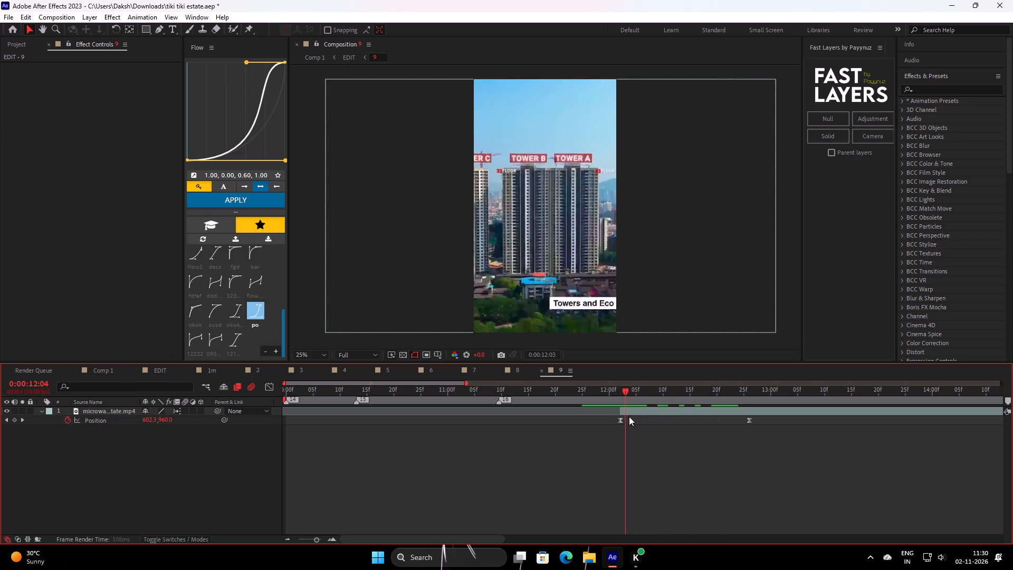
left_click_drag(629, 416, 637, 415)
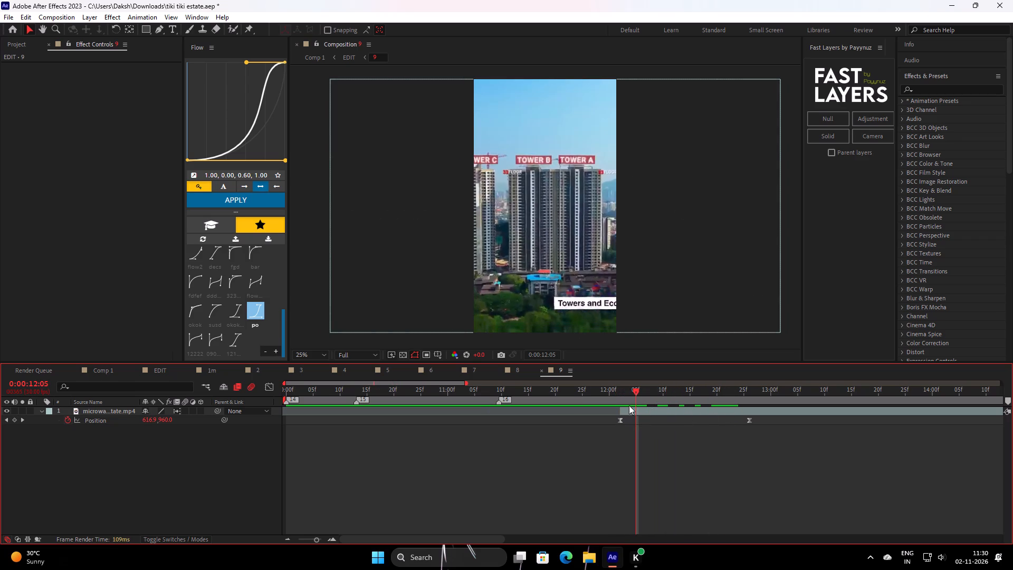
left_click_drag(633, 400, 608, 408)
left_click(751, 417)
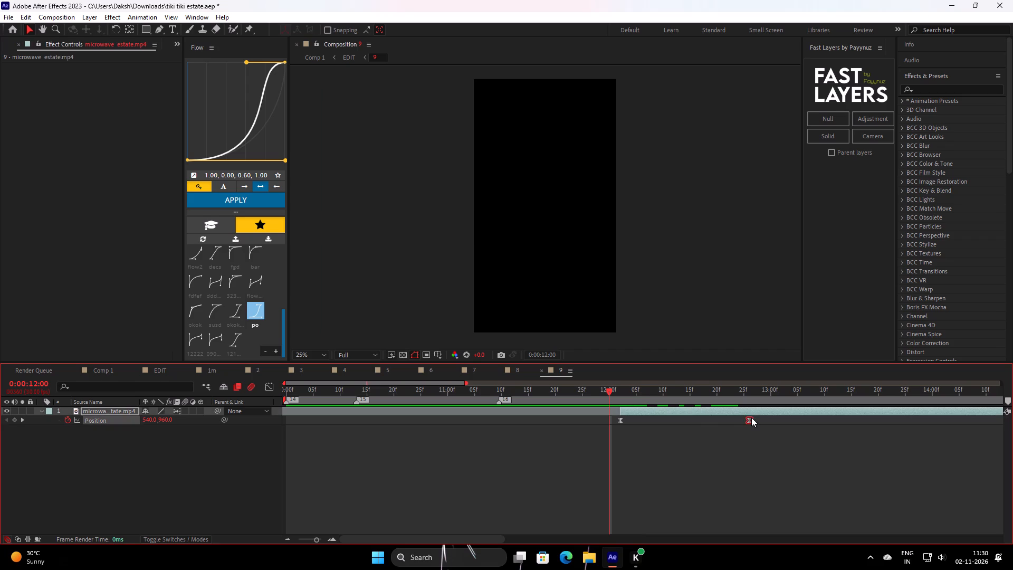
key("BackSpace")
left_click(623, 422)
key("BackSpace")
left_click(622, 421)
key("BackSpace")
Resize comp 9 to 1920 x 1080.
right_click(172, 472)
left_click(253, 359)
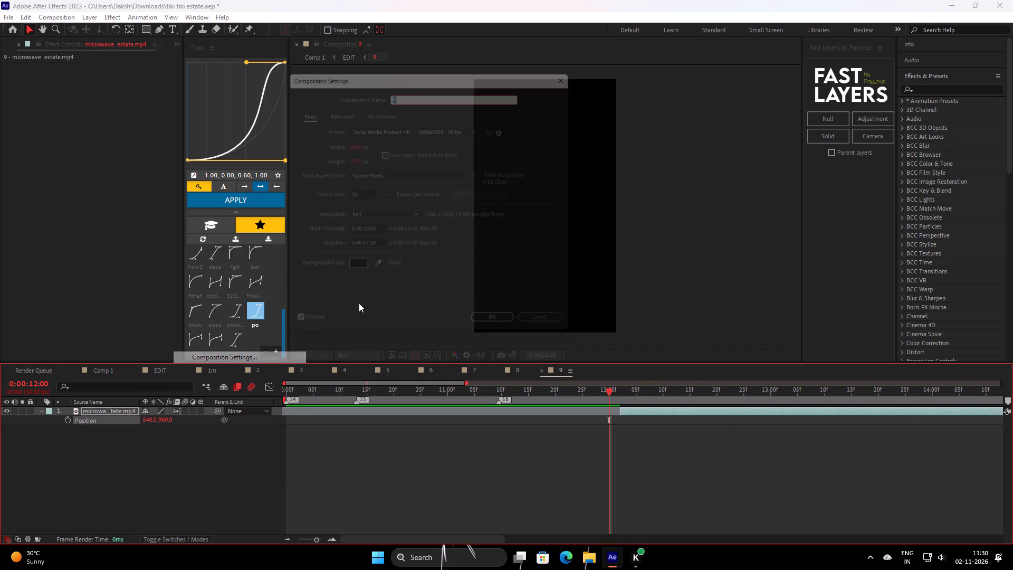
left_click(357, 147)
type("1920")
left_click(359, 163)
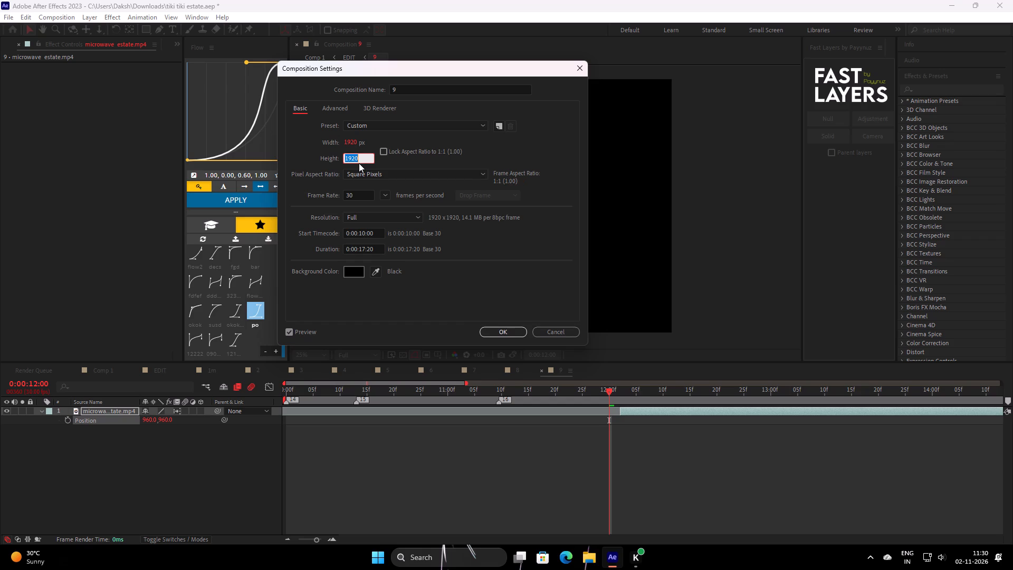
type("1080")
key("Return")
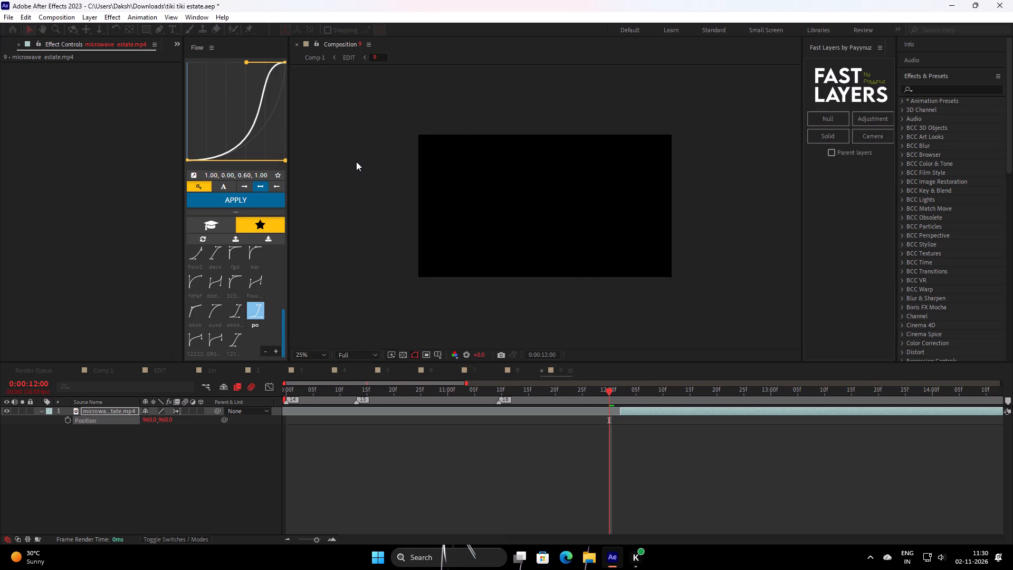
right_click(207, 470)
left_click(261, 357)
left_click(580, 469)
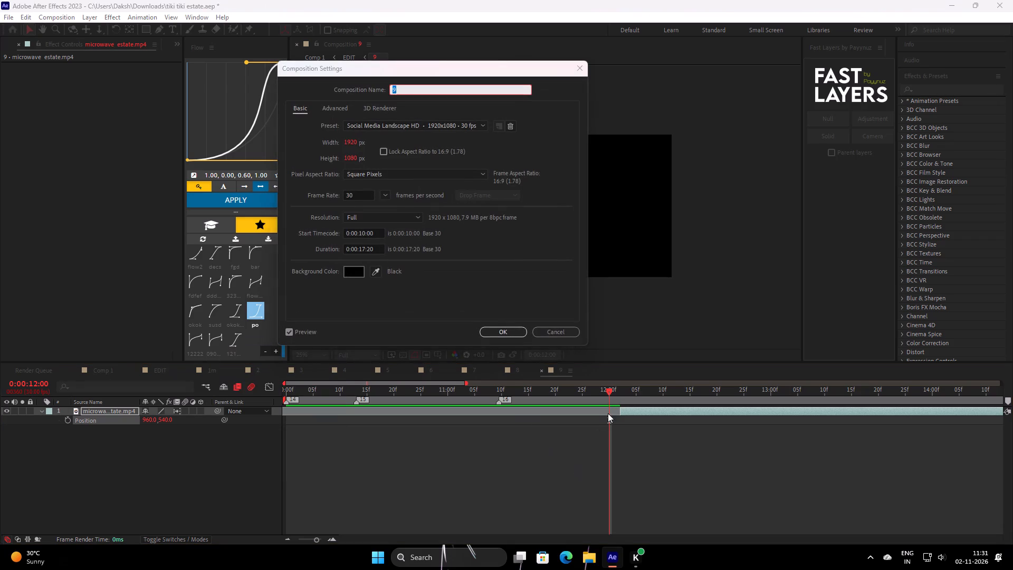
left_click(559, 328)
Fit the footage layer in comp 9 to the comp height.
left_click_drag(618, 405, 662, 403)
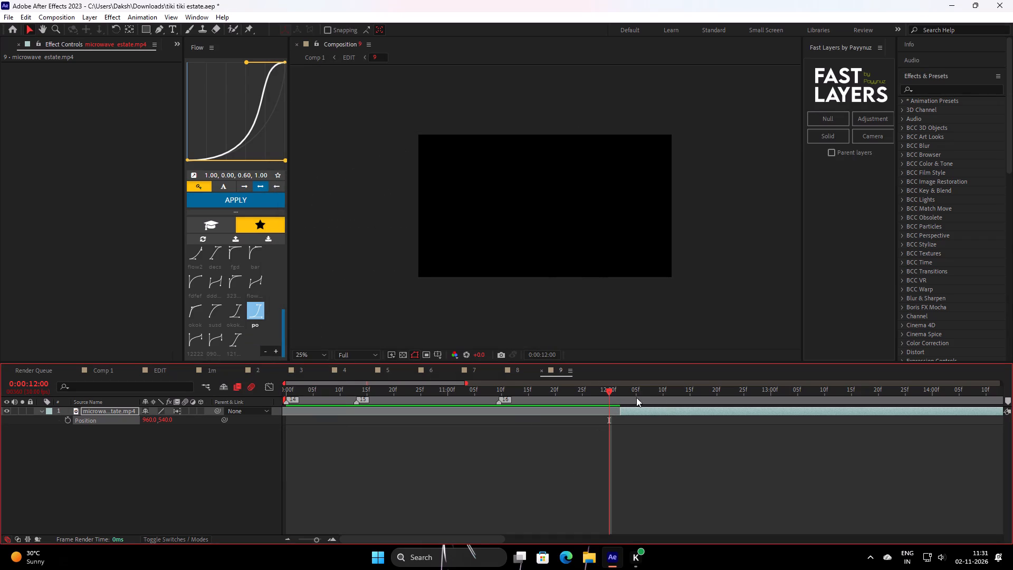
left_click_drag(638, 397, 684, 397)
right_click(678, 411)
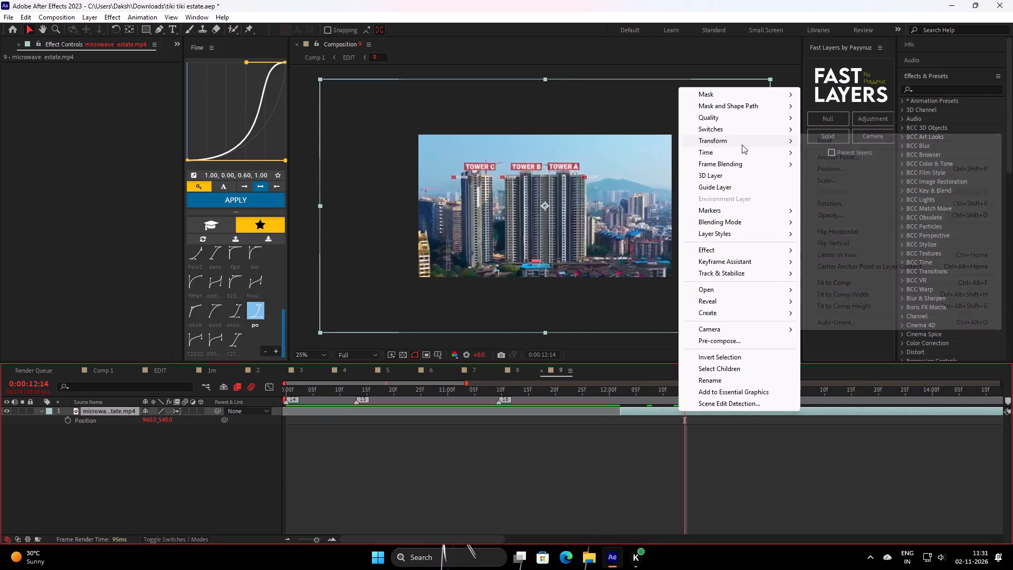
left_click(742, 145)
left_click(826, 309)
Preview the EDIT comp from 8:29 and again from 8:26, checking the transitions into clips 7, 8 and 9.
left_click(157, 370)
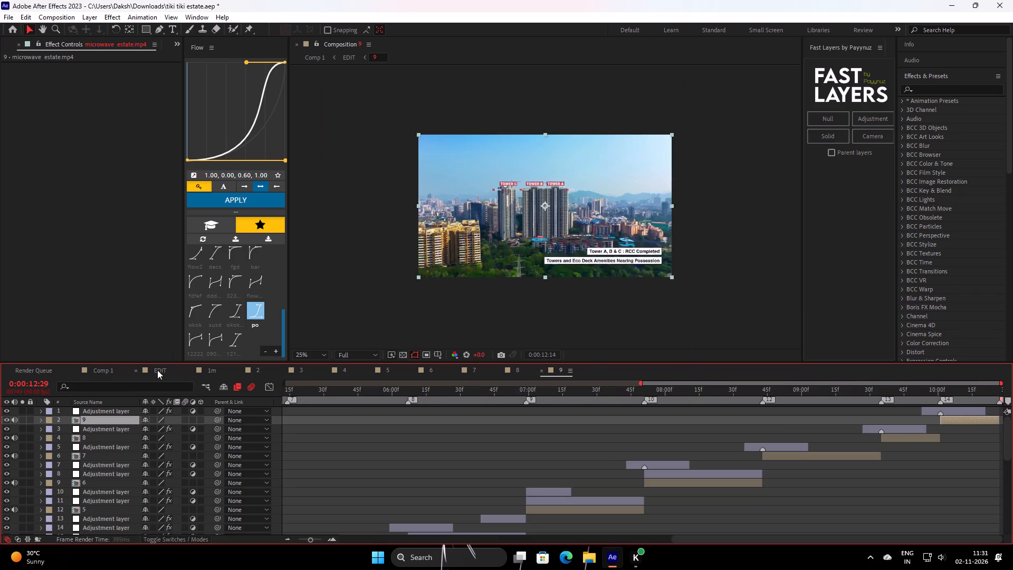
left_click_drag(928, 392, 730, 443)
key("space")
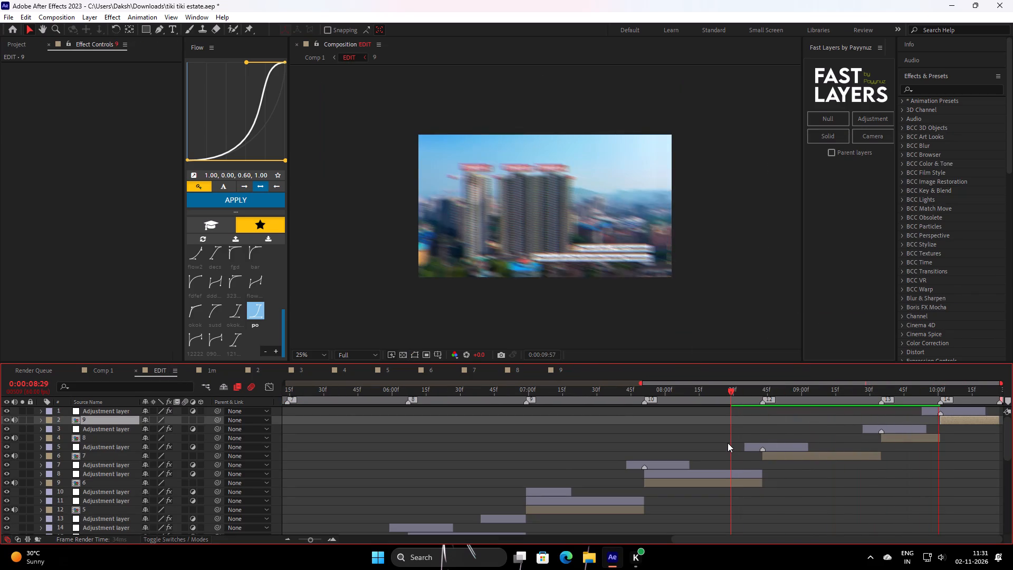
key("space")
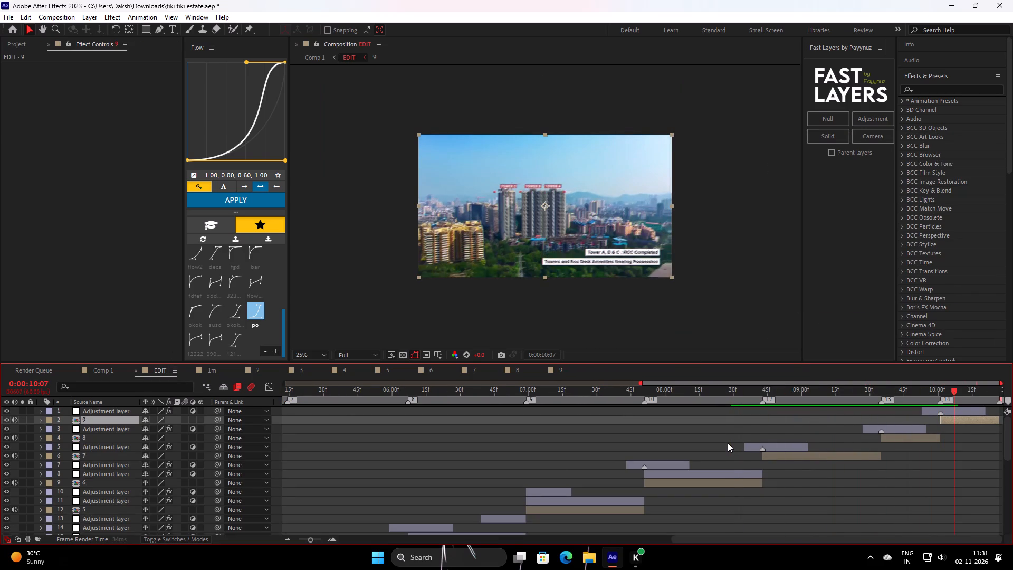
scroll(728, 443, "up", 1)
left_click_drag(955, 391, 757, 470)
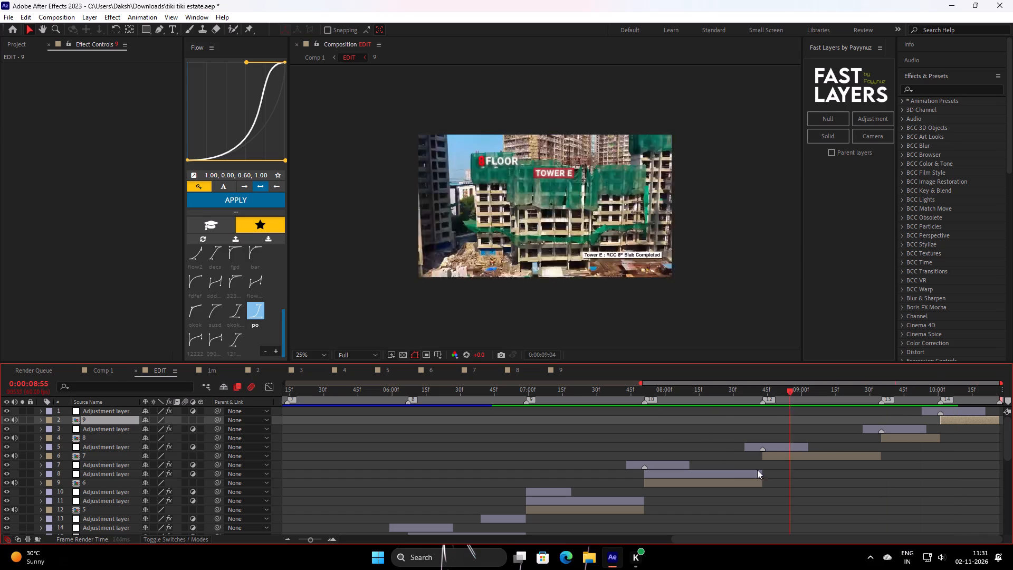
left_click_drag(757, 470, 725, 484)
key("space")
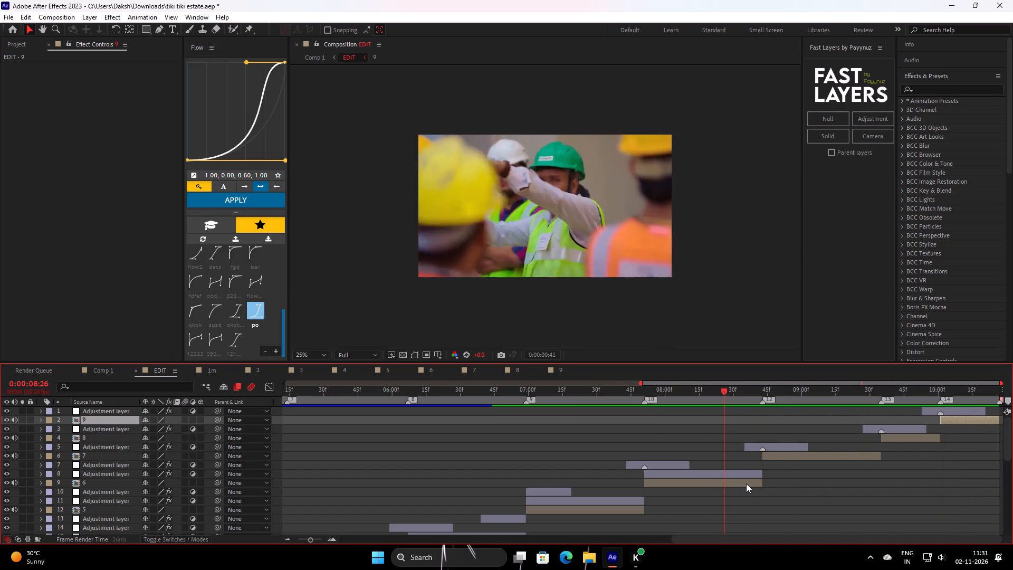
key("space")
Preview the EDIT comp from its beginning at 0:00.
left_click_drag(452, 389, 0, 442)
key("space")
left_click(515, 461)
type("ss")
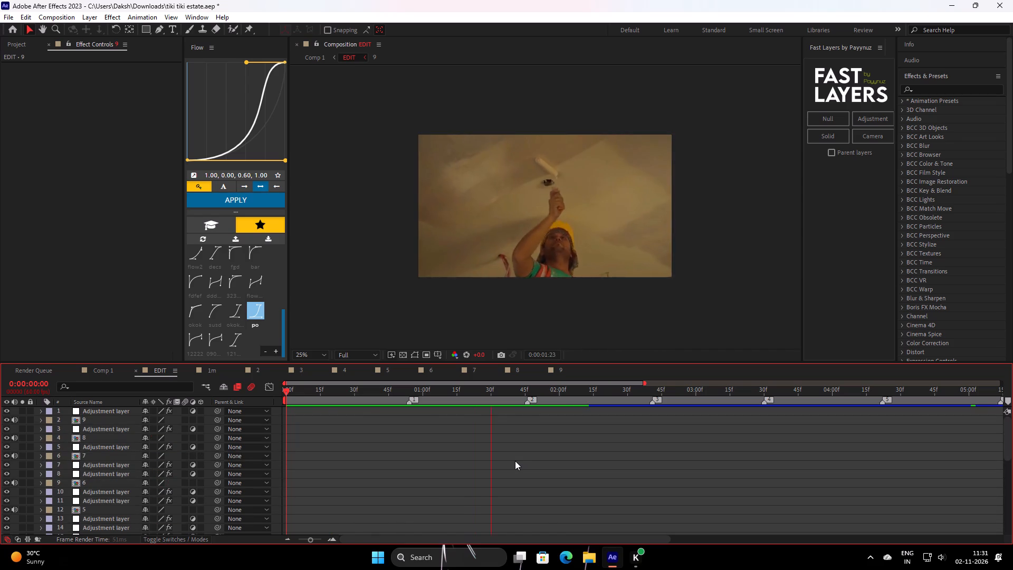
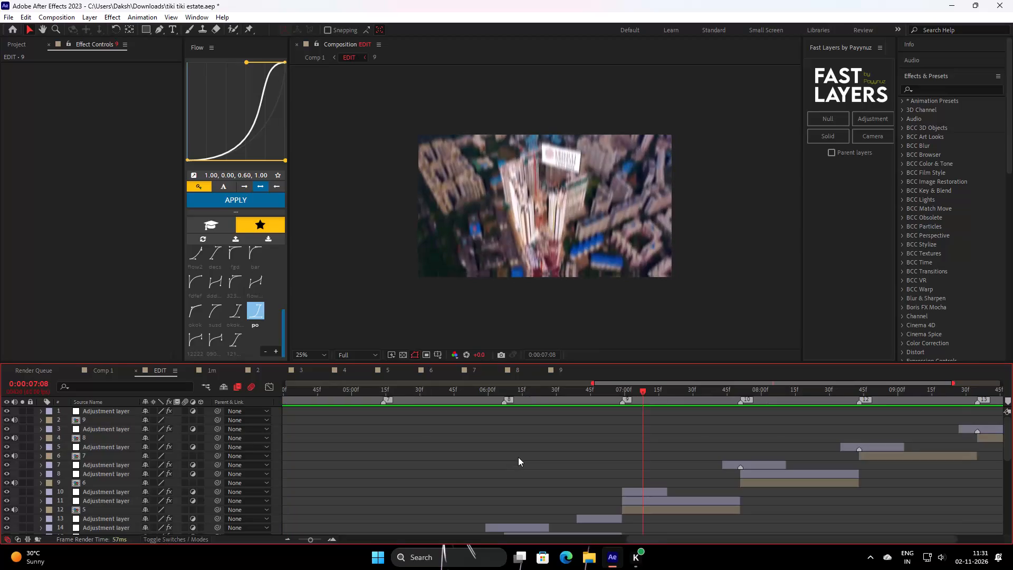
Remove the Mocha Pro effect from the upper 1m layer in the EDIT comp.
scroll(525, 452, "down", 6)
left_click_drag(559, 390, 203, 419)
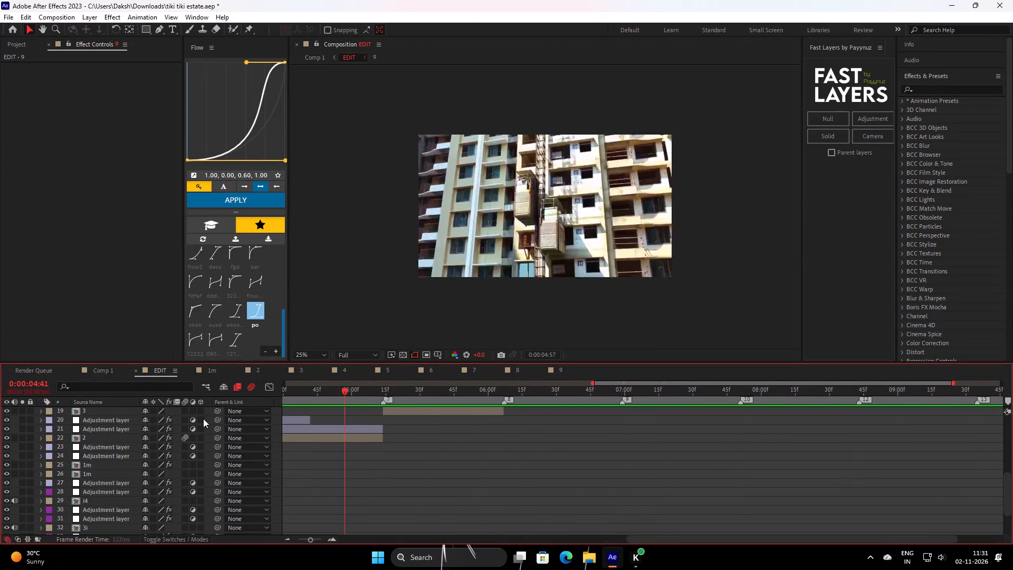
left_click_drag(203, 419, 604, 417)
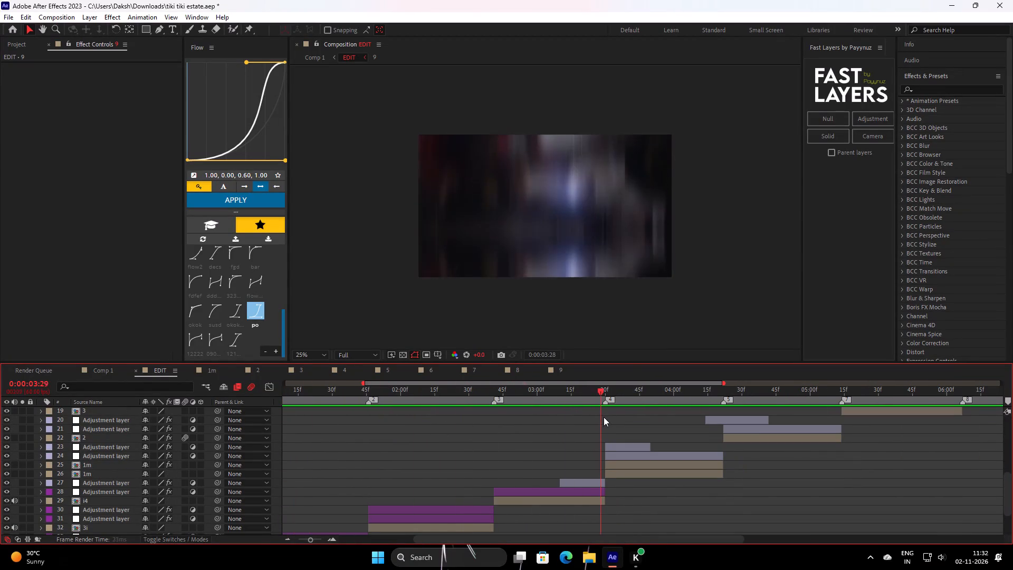
left_click_drag(604, 417, 704, 418)
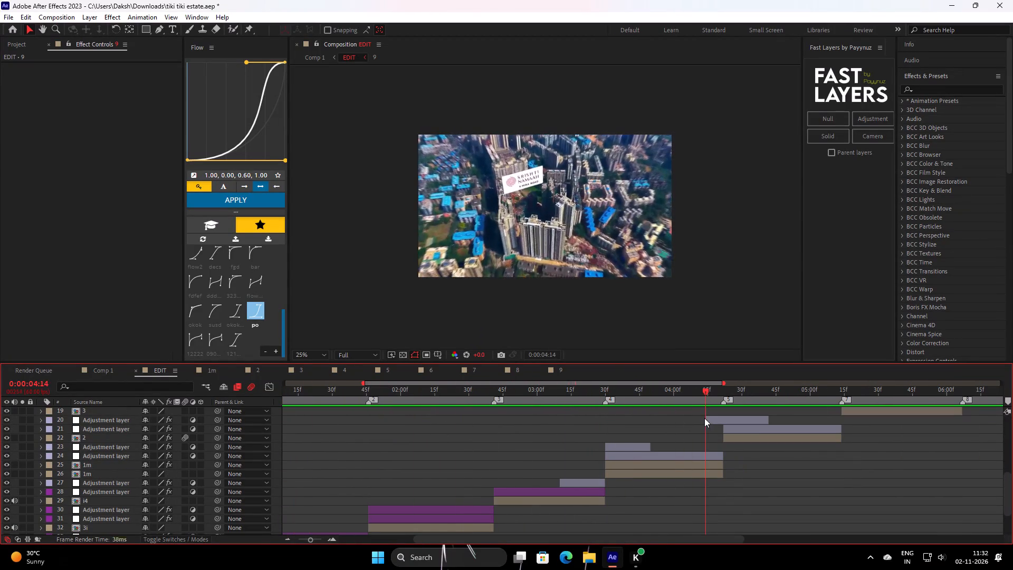
left_click_drag(704, 418, 685, 421)
left_click(666, 464)
key("e")
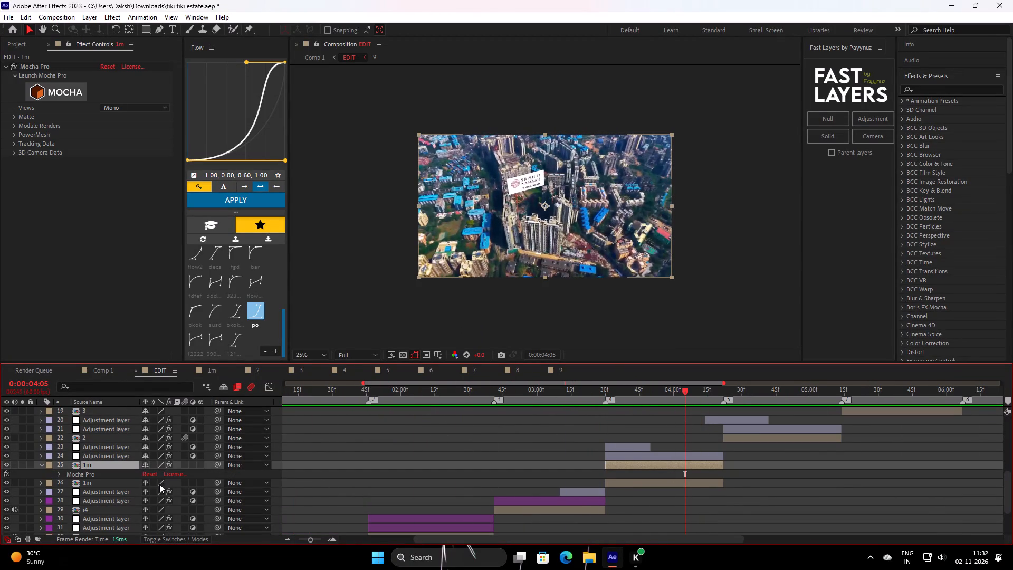
left_click(96, 475)
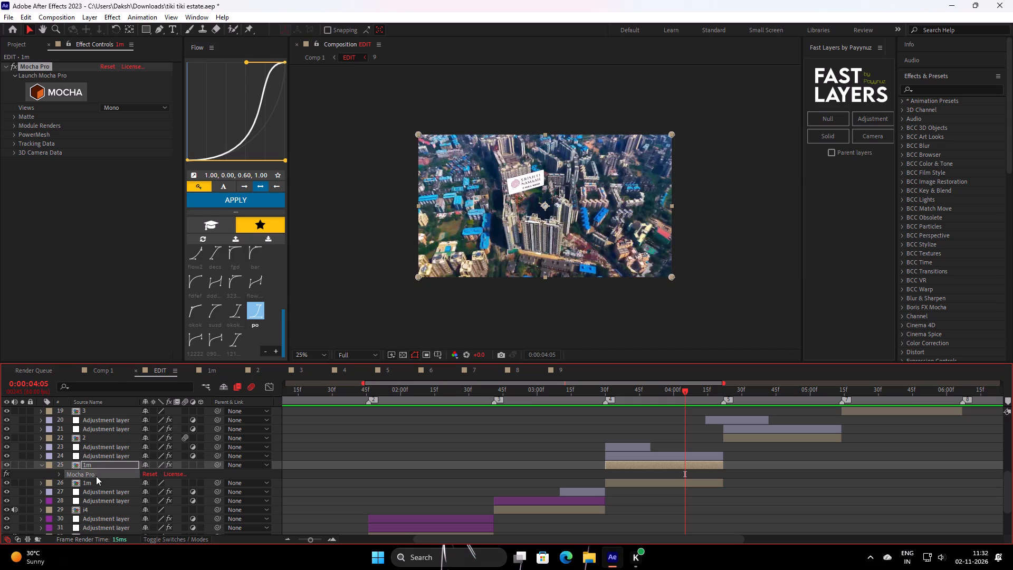
key("BackSpace")
Freeze the upper 1m layer on its frame at 3:30.
left_click_drag(650, 395, 630, 407)
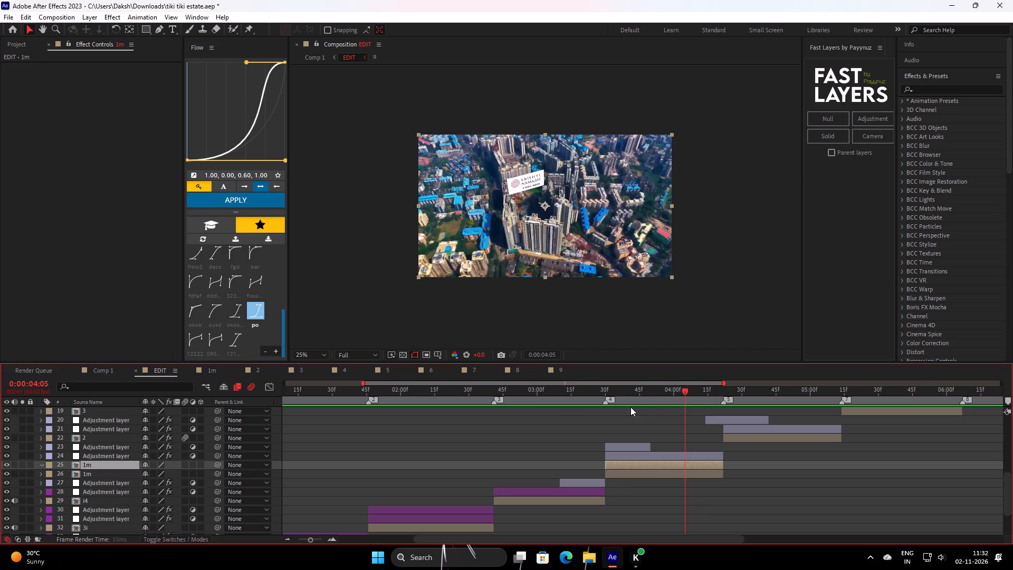
left_click_drag(630, 407, 625, 411)
left_click(632, 471)
key("e")
left_click_drag(628, 396, 613, 407)
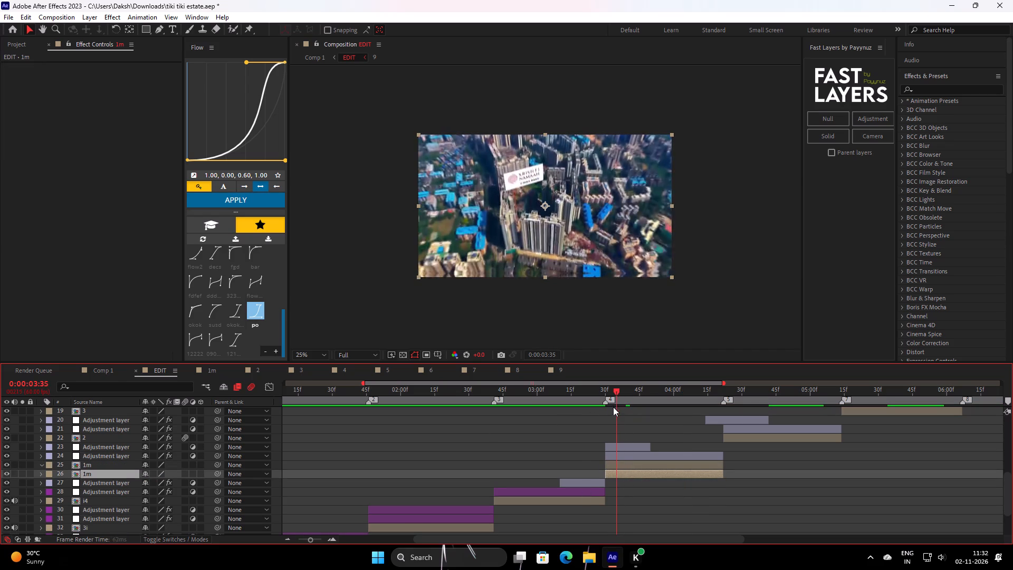
left_click_drag(613, 407, 605, 440)
right_click(615, 464)
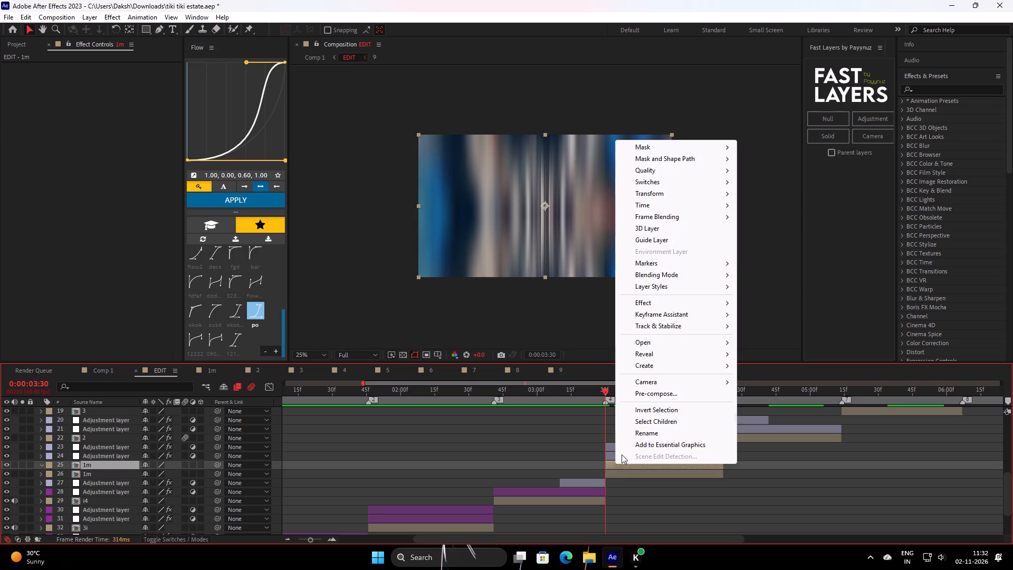
left_click(656, 208)
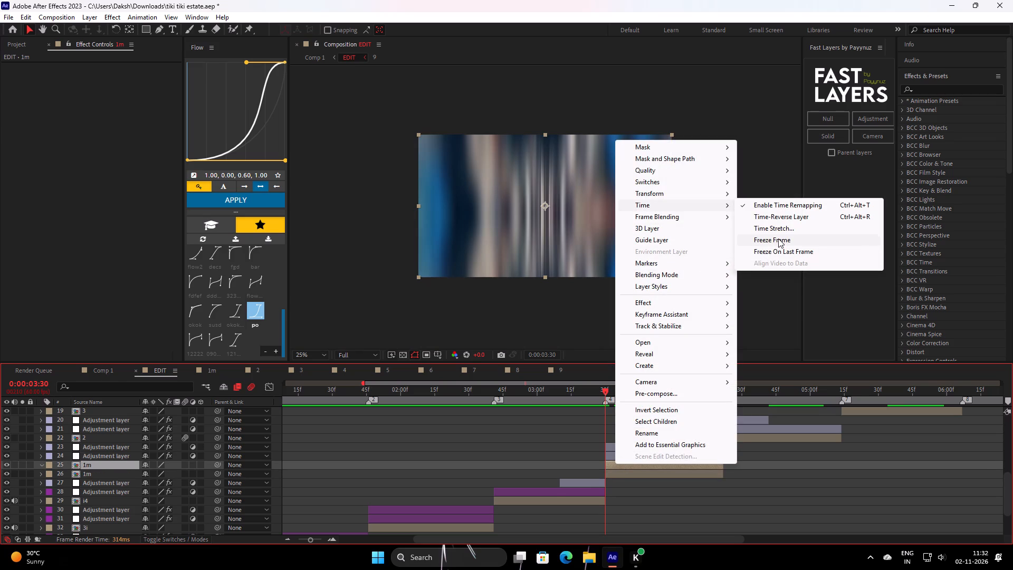
left_click(778, 239)
Set the frozen 1m layer's label colour to Yellow.
left_click(50, 464)
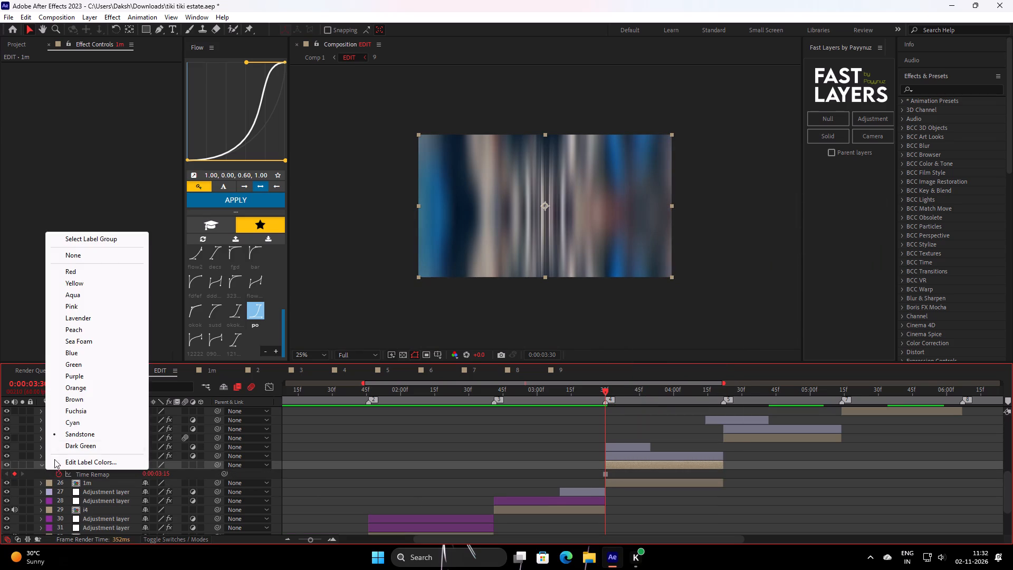
left_click(89, 285)
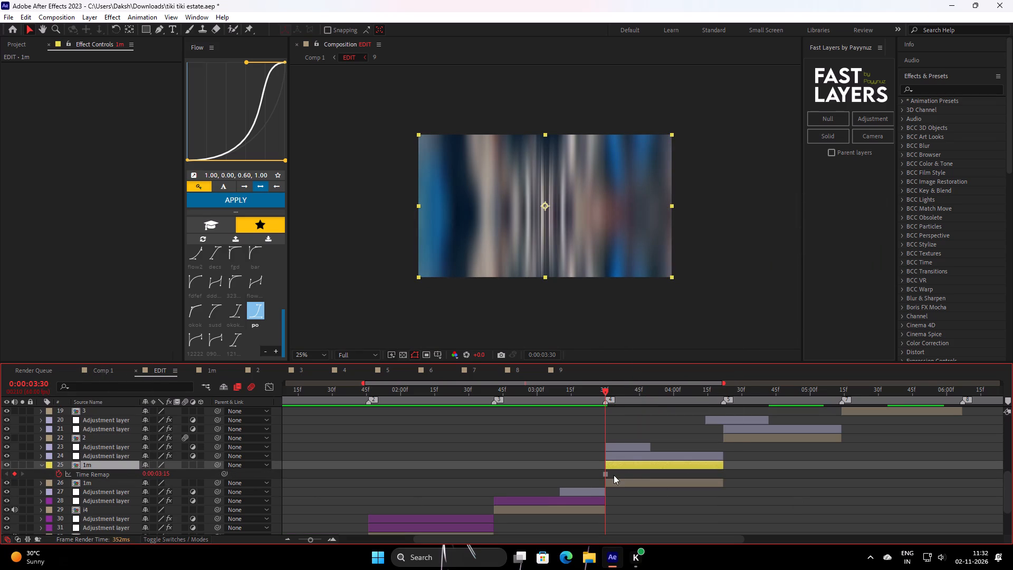
Move the frozen 1m layer earlier so it ends at 3:30, and trim its start to 2:41.
left_click_drag(634, 466, 513, 505)
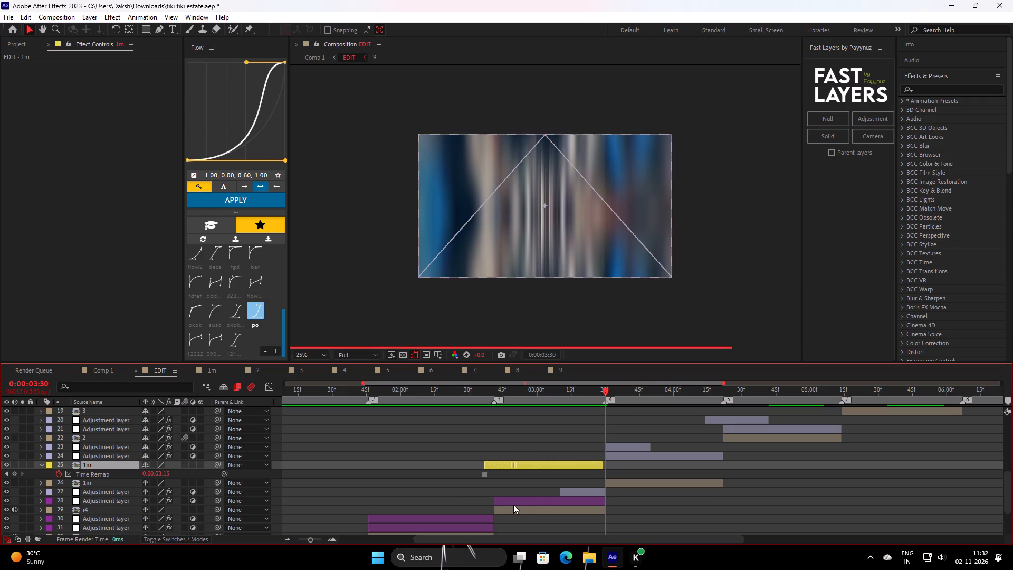
left_click_drag(513, 505, 515, 503)
left_click_drag(522, 396, 492, 438)
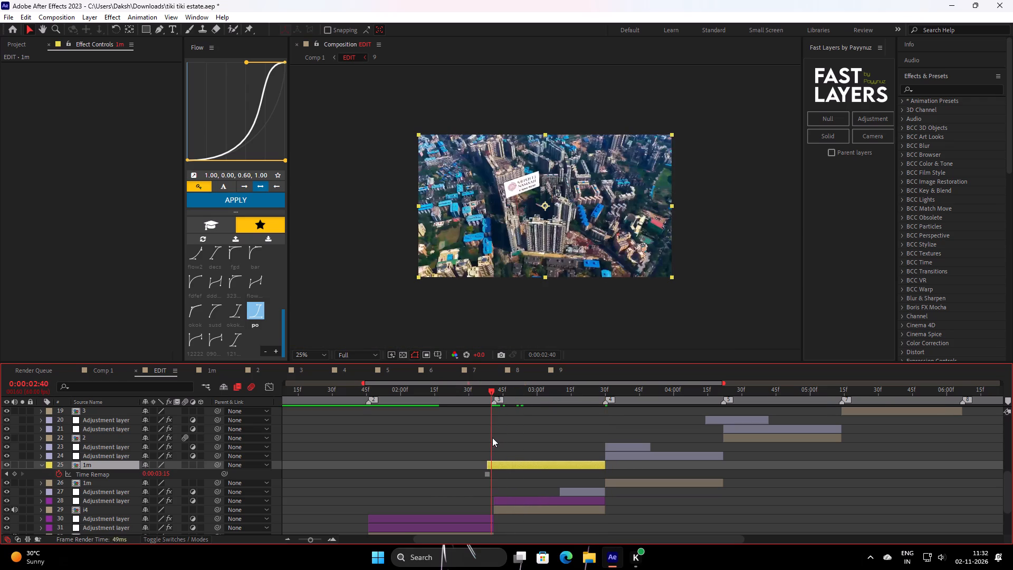
left_click_drag(492, 438, 493, 442)
left_click_drag(490, 468, 491, 478)
left_click_drag(486, 467, 493, 480)
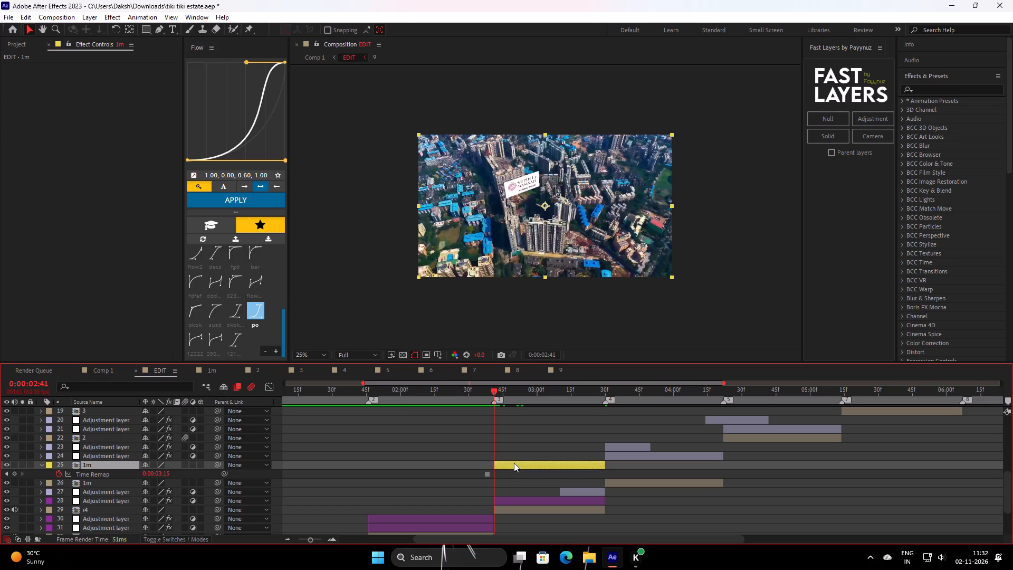
Examine the frozen aerial frame closely around the billboard and central towers, and check it at 3:10.
left_click(326, 356)
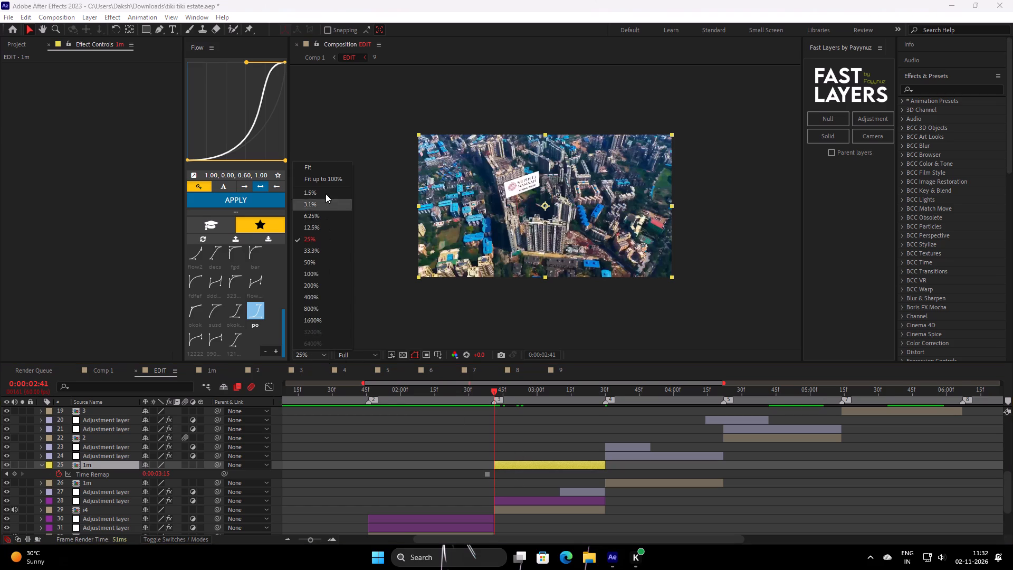
left_click(326, 177)
left_click(544, 465)
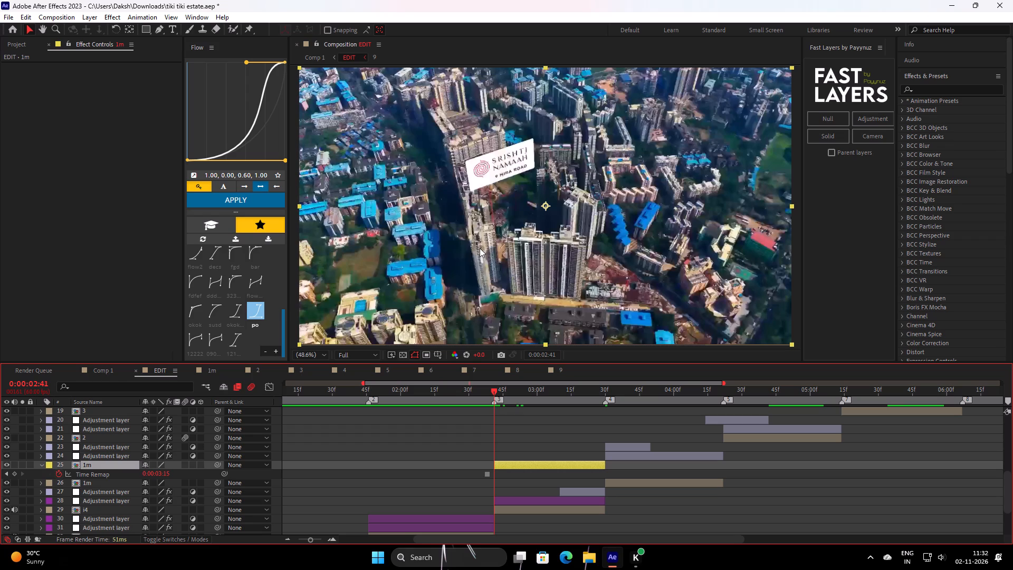
scroll(477, 248, "down", 1)
scroll(473, 246, "up", 1)
middle_click_drag(465, 246, 480, 239)
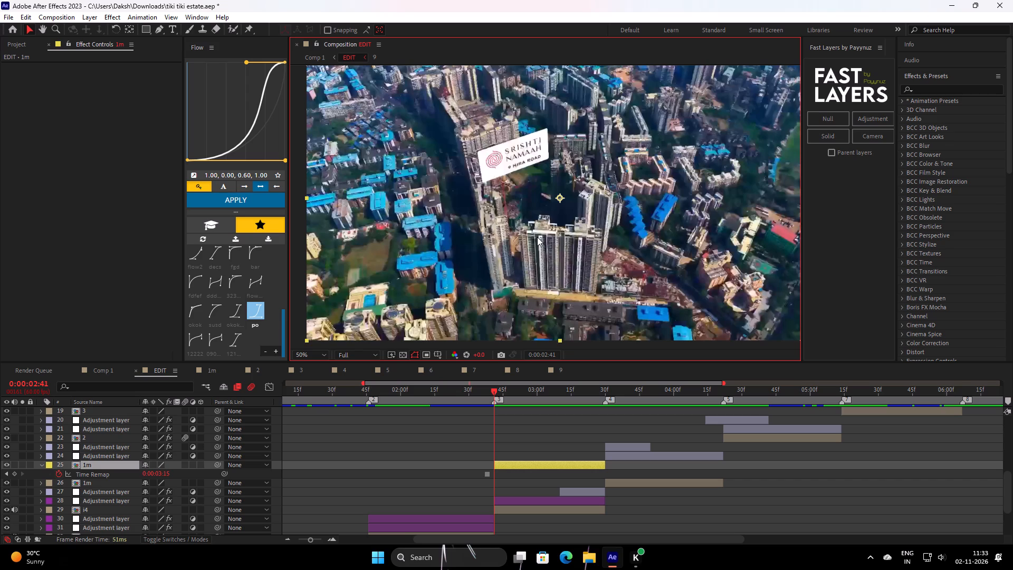
scroll(539, 237, "up", 1)
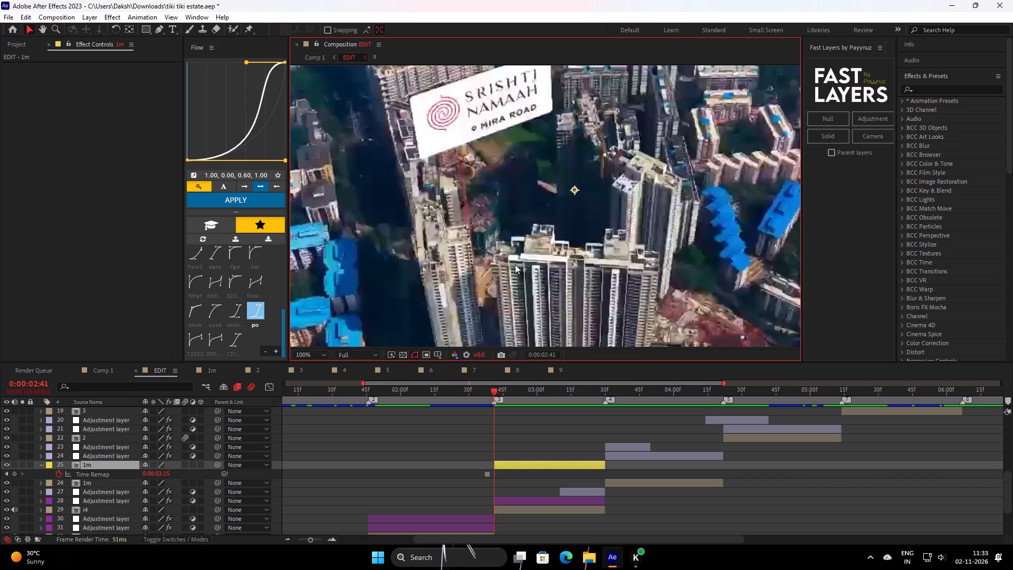
middle_click_drag(514, 265, 527, 221)
left_click_drag(506, 398, 513, 398)
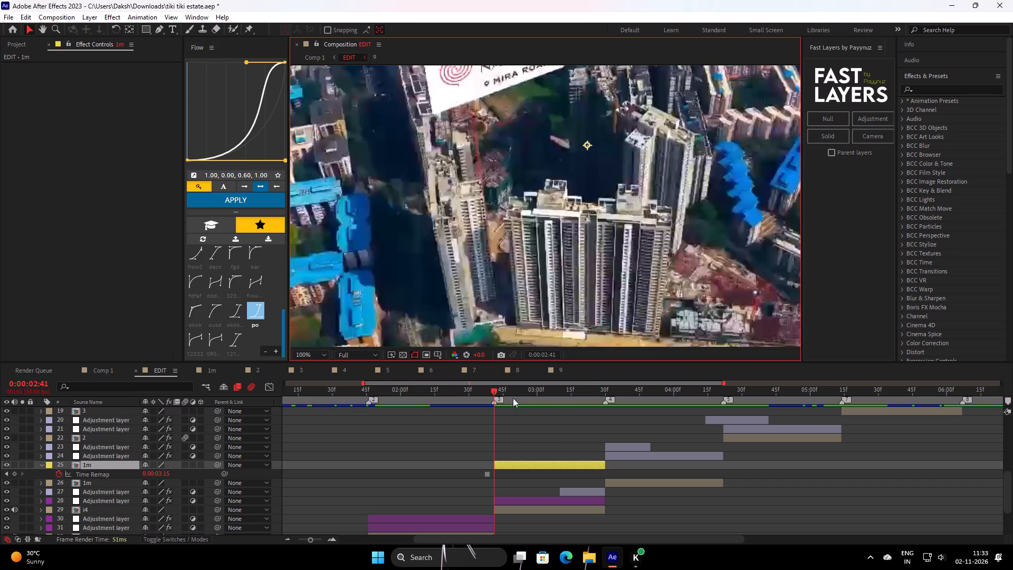
left_click_drag(513, 398, 559, 399)
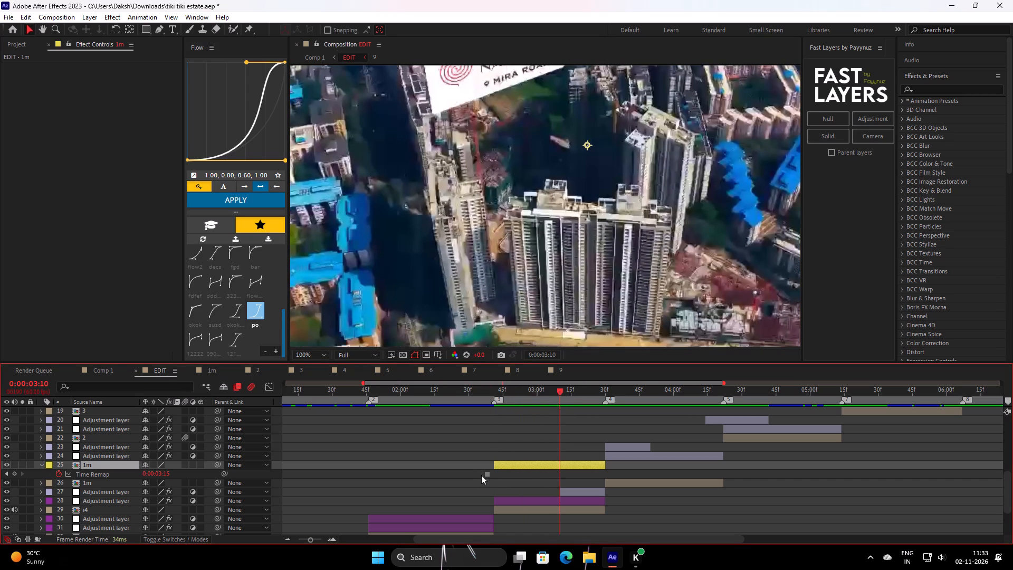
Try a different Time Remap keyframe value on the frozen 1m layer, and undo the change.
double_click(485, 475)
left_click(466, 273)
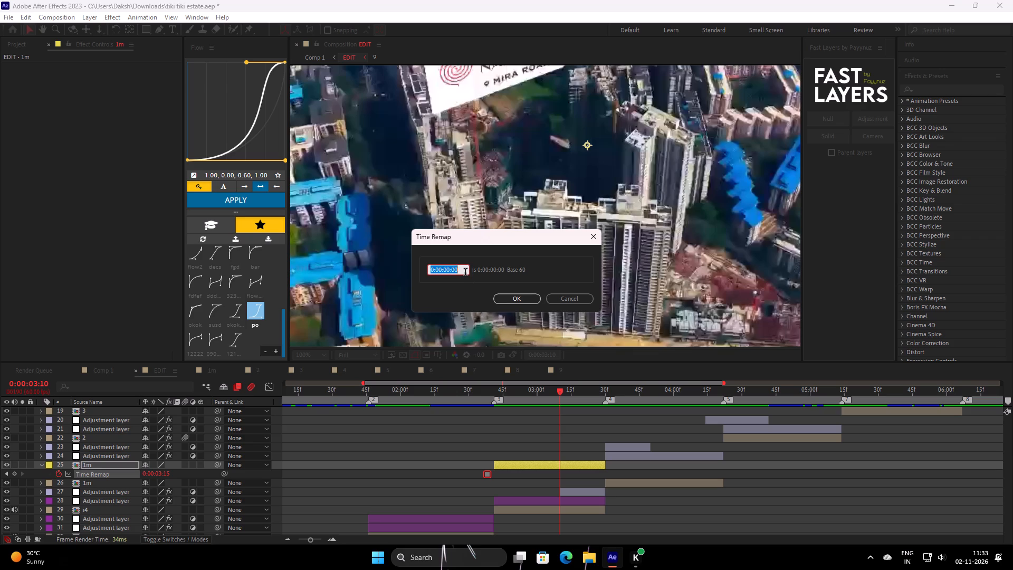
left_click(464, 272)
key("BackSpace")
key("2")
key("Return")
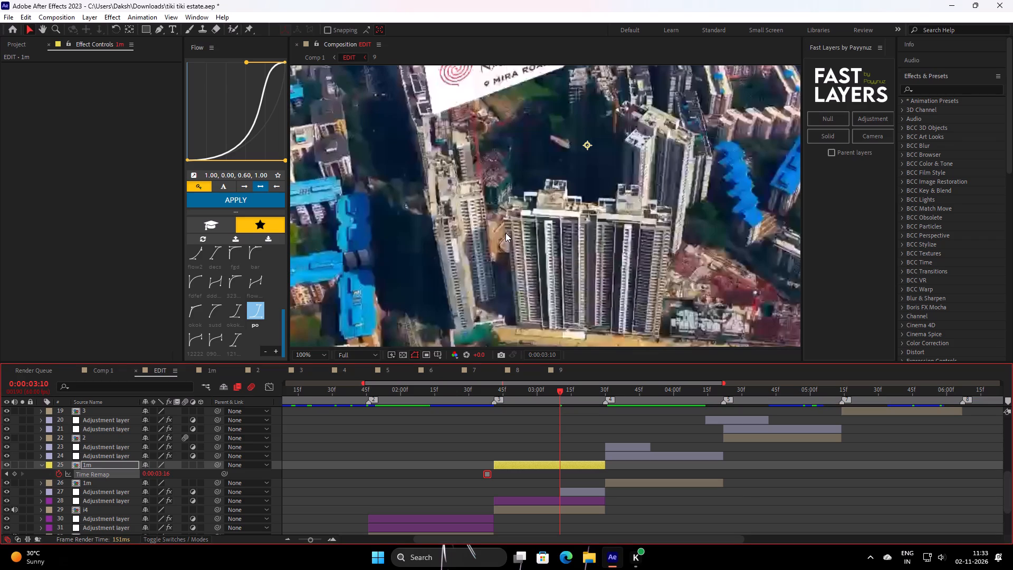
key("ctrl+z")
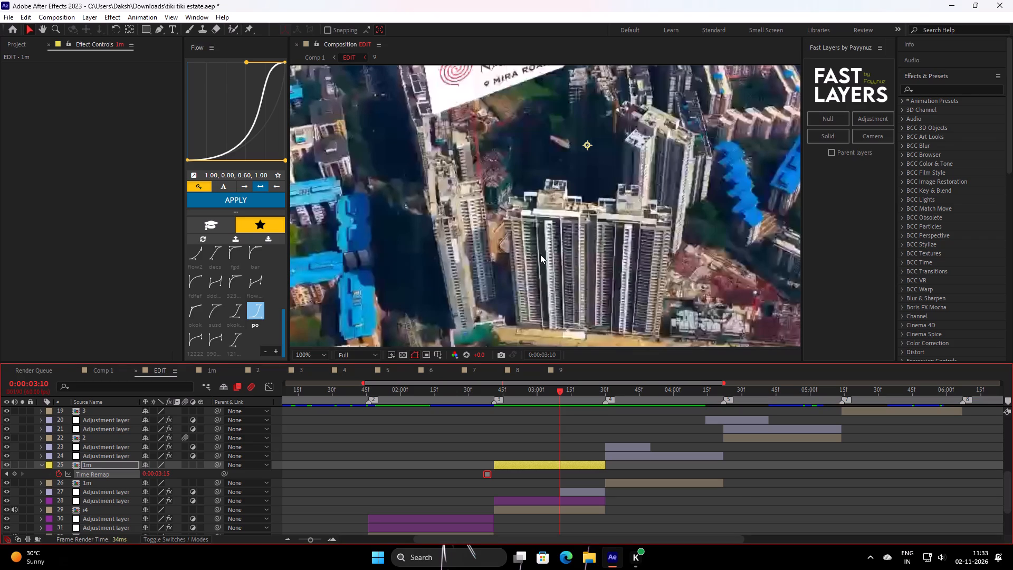
Duplicate the frozen yellow 1m layer three times.
middle_click_drag(538, 254, 542, 222)
left_click(158, 32)
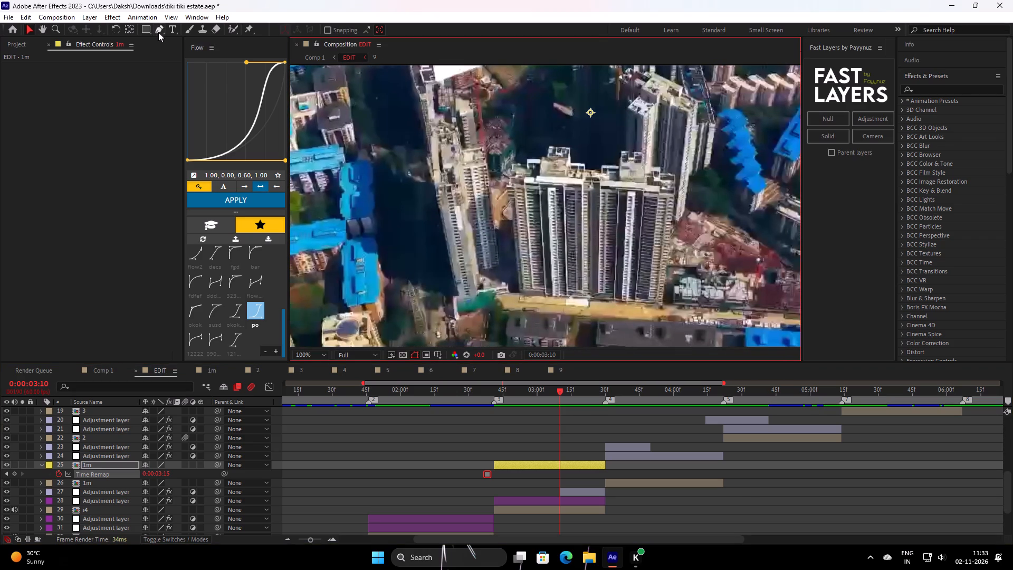
left_click(534, 475)
left_click(542, 462)
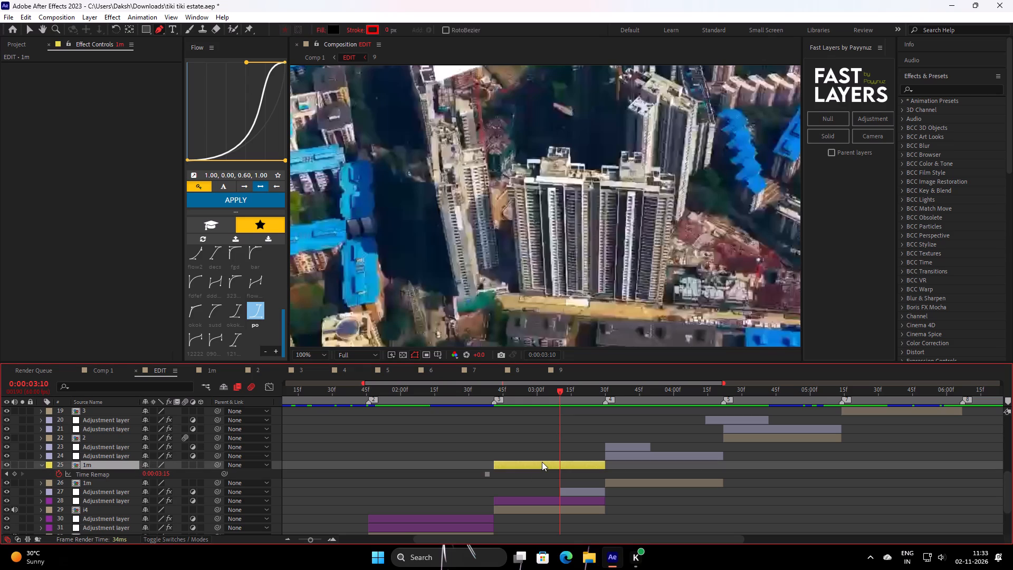
key("ctrl+d")
key("ctrl+d")
key("ctrl+d")
Draw a closed four-point Pen mask around the SRISHTI NAMAAH billboard on the topmost yellow 1m copy.
middle_click_drag(515, 208, 542, 310)
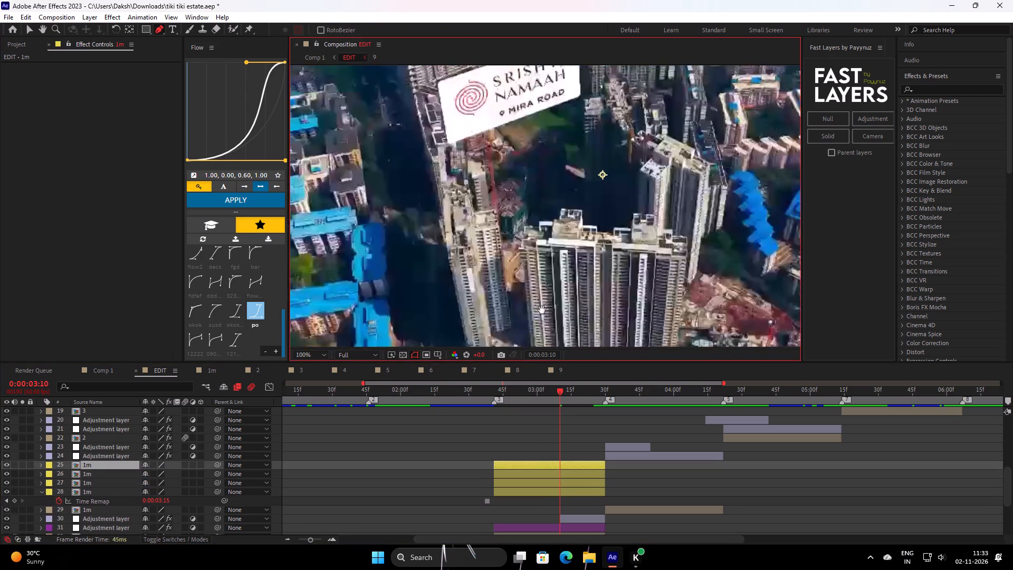
middle_click_drag(542, 310, 568, 387)
scroll(457, 226, "up", 1)
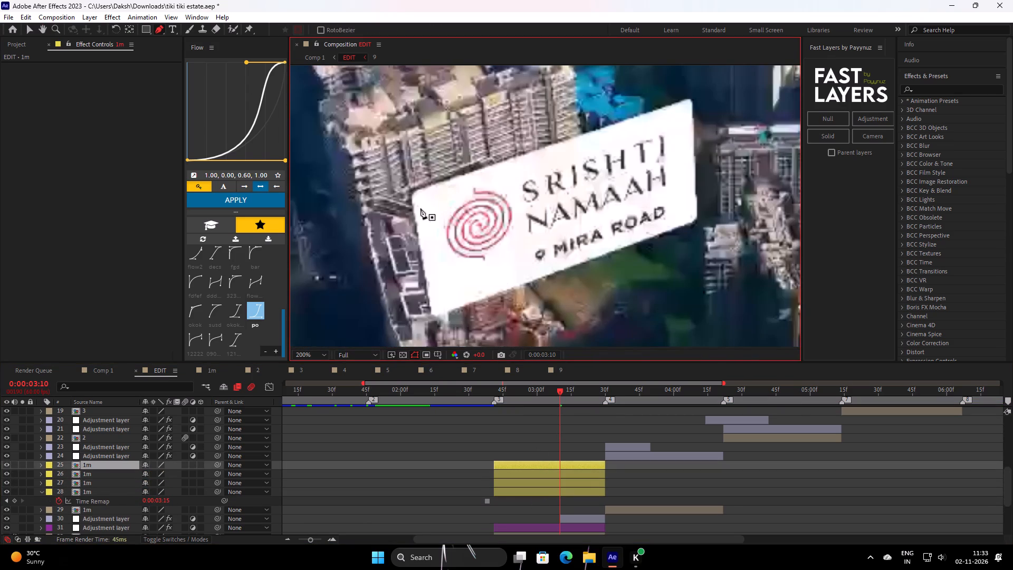
left_click(407, 193)
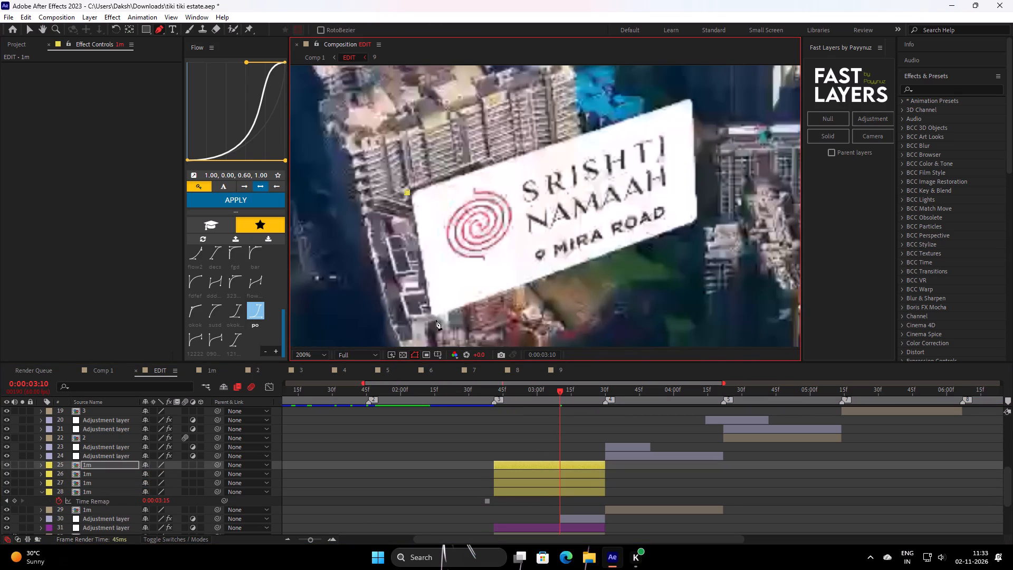
left_click(432, 316)
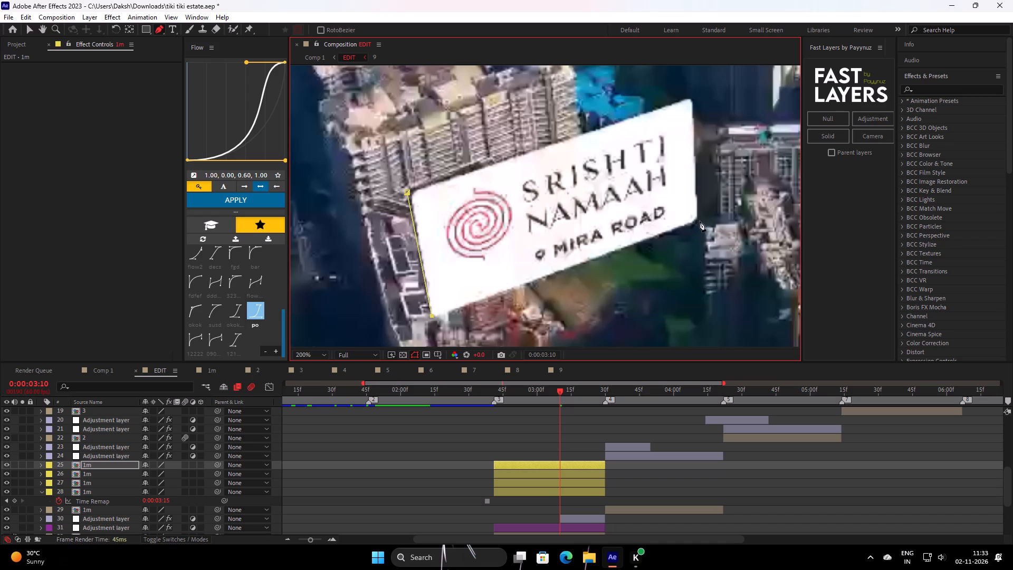
left_click(697, 220)
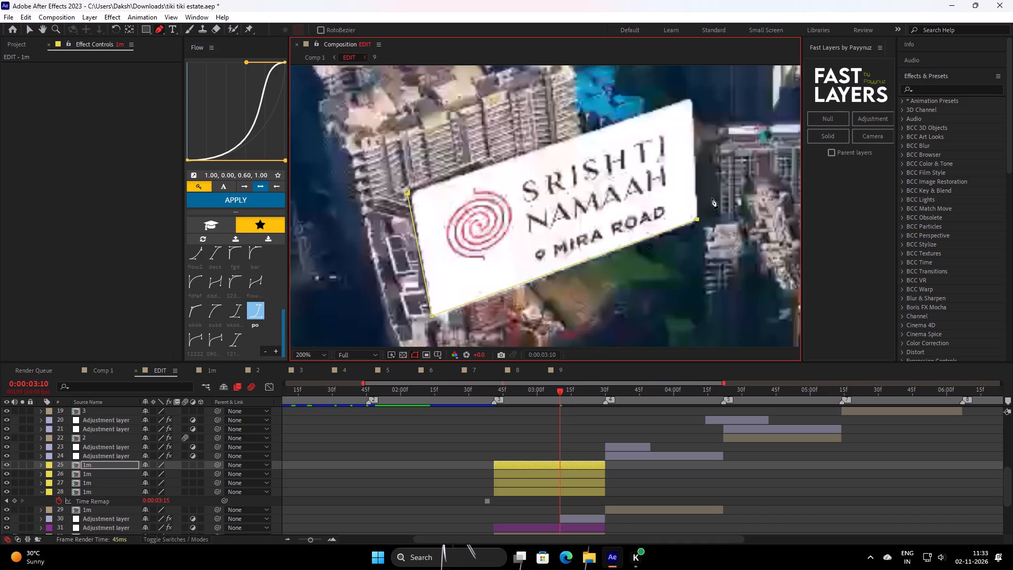
left_click(691, 98)
left_click(407, 192)
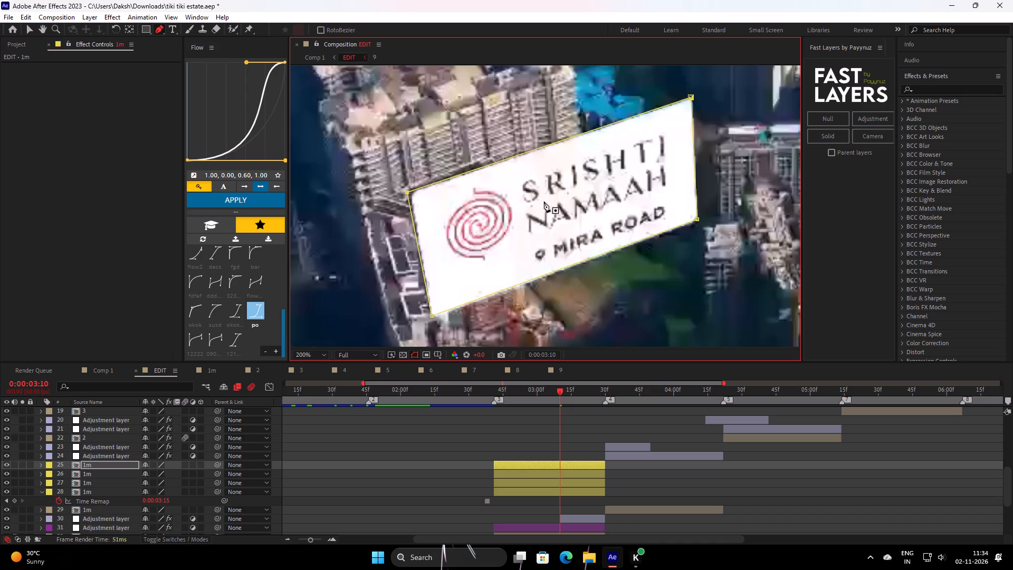
On the second yellow 1m copy, start a Pen mask along the front block's stepped roofline and the rear tower's base.
scroll(544, 202, "down", 1)
middle_click_drag(527, 274, 536, 142)
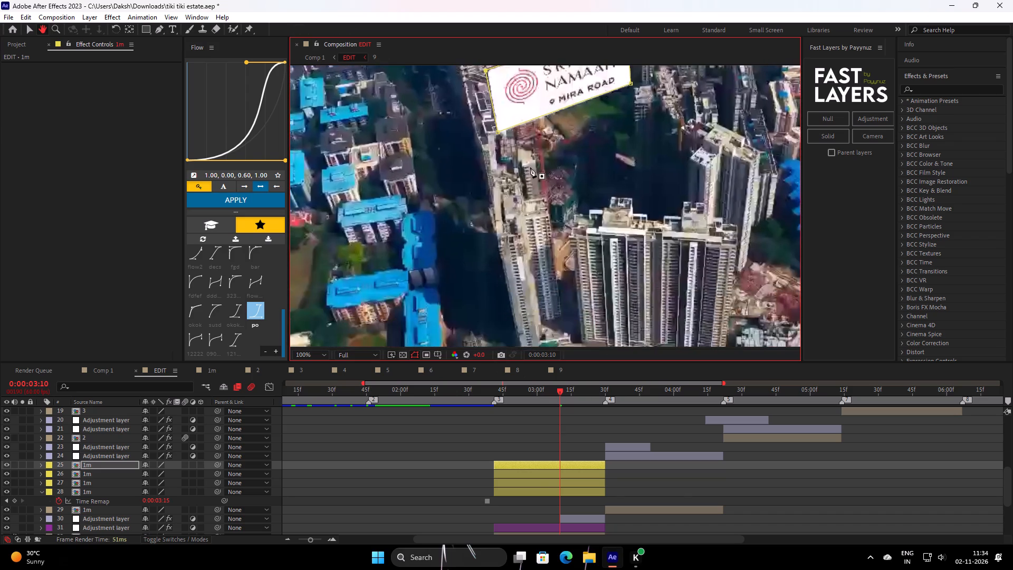
left_click(534, 475)
middle_click_drag(604, 235, 644, 193)
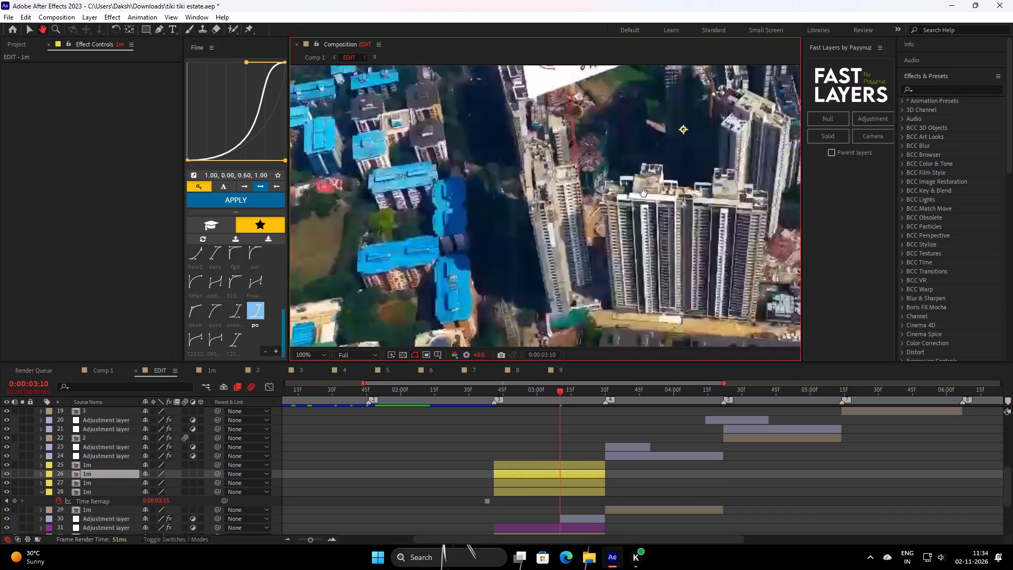
middle_click_drag(644, 193, 645, 192)
middle_click_drag(671, 191, 529, 258)
scroll(643, 226, "up", 1)
middle_click_drag(624, 201, 608, 209)
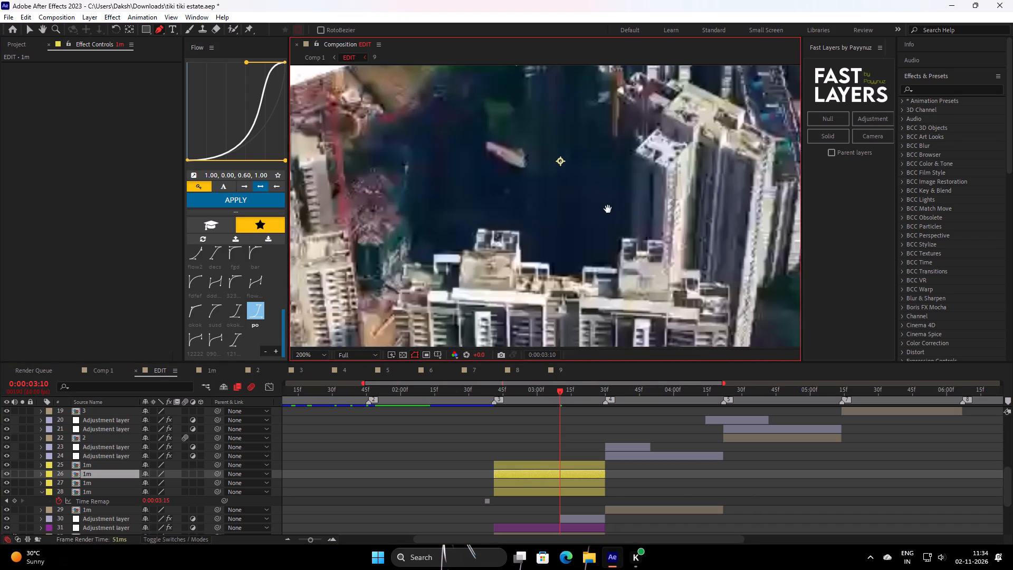
middle_click_drag(608, 209, 571, 232)
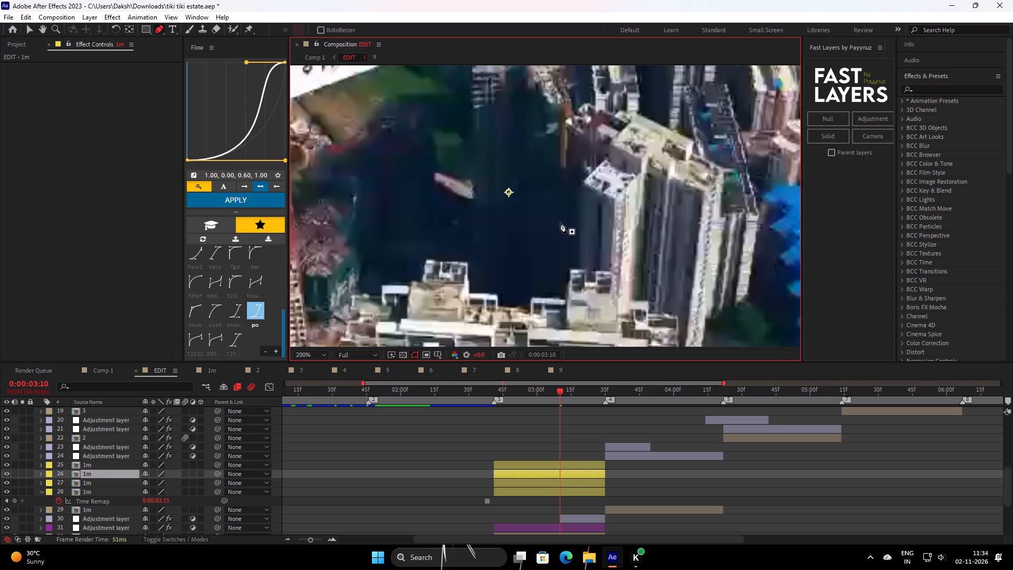
left_click(571, 270)
left_click(617, 272)
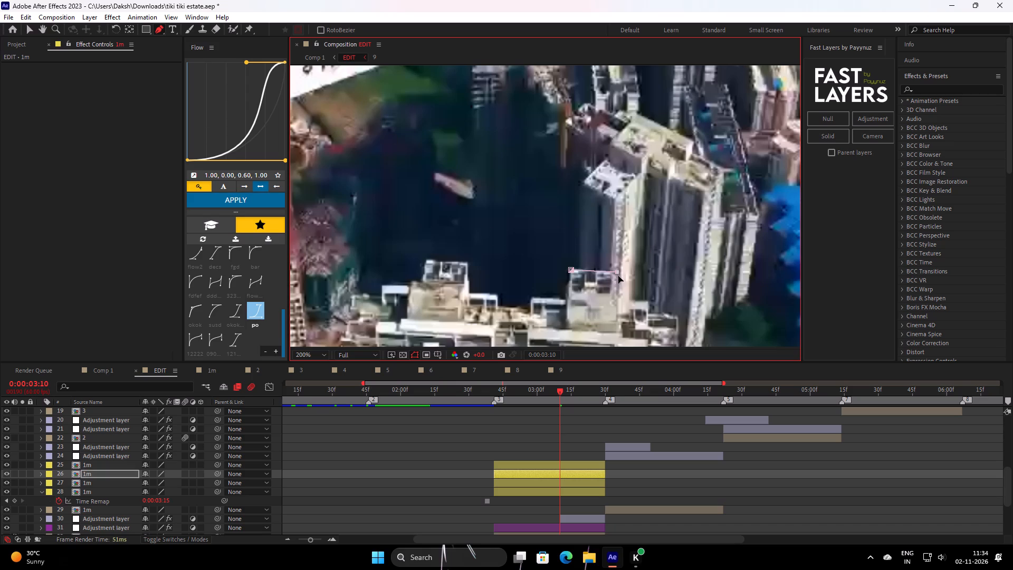
left_click(619, 301)
left_click(649, 300)
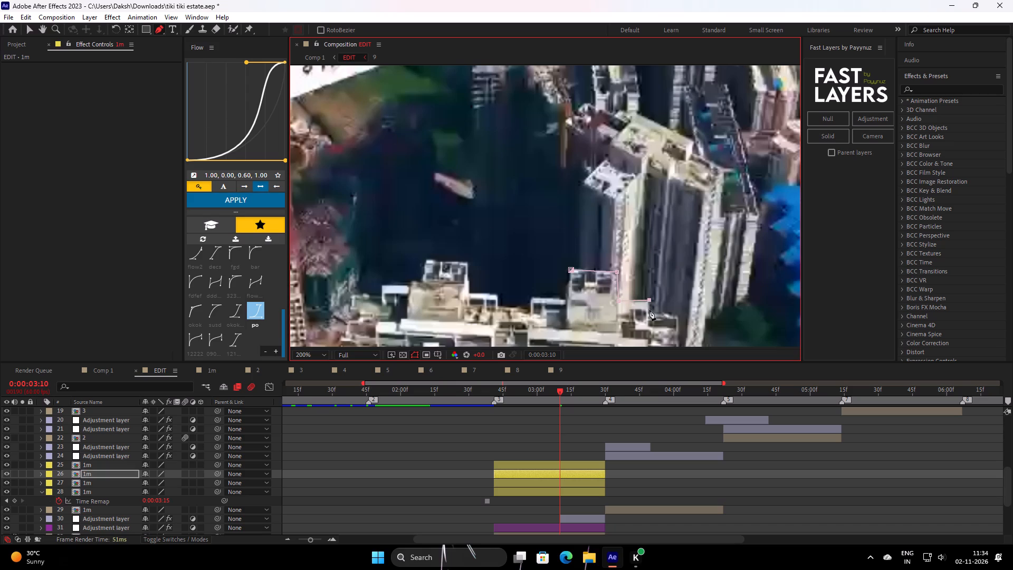
left_click(649, 315)
middle_click_drag(695, 289, 650, 180)
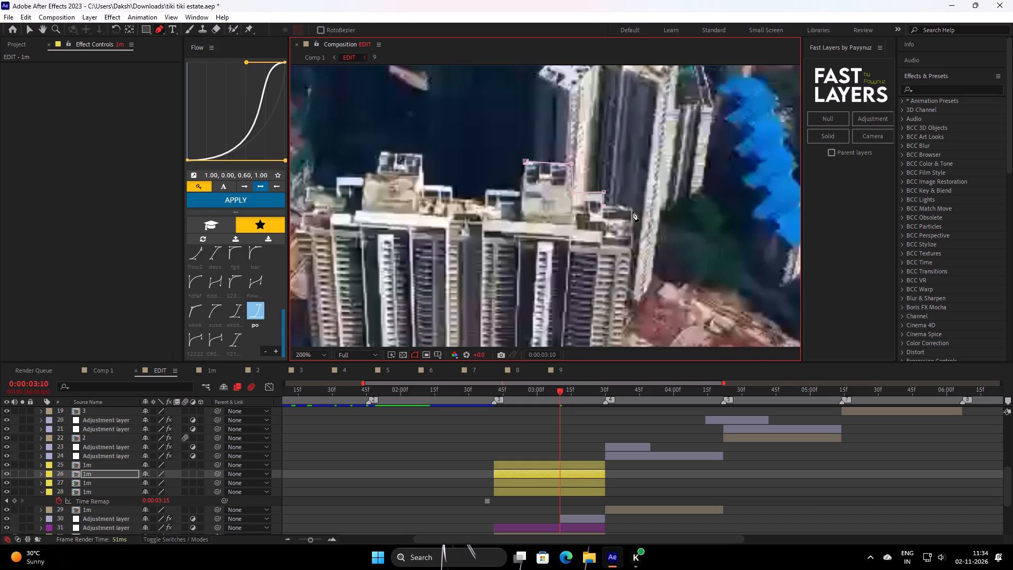
left_click(633, 210)
left_click(627, 303)
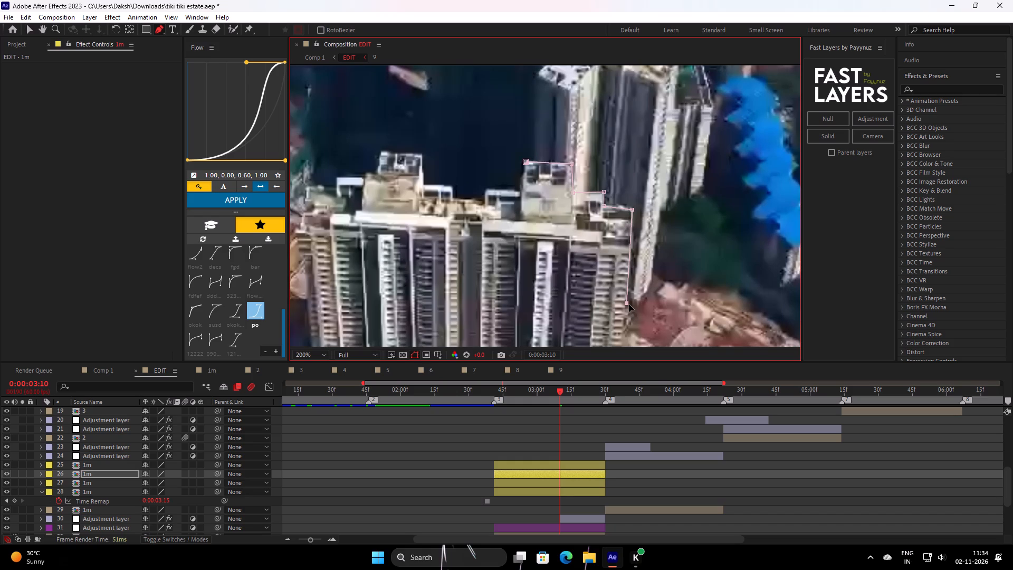
left_click(638, 306)
left_click(652, 282)
Extend the mask path up the rear tower's outer edge and along its roof to the far roof corner.
middle_click_drag(663, 227, 647, 316)
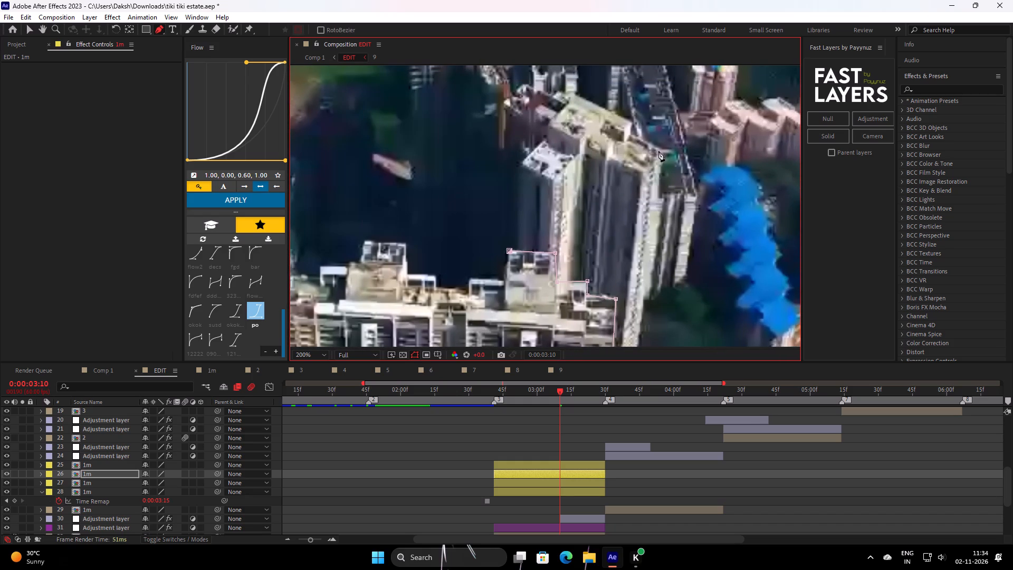
left_click(662, 151)
left_click(632, 135)
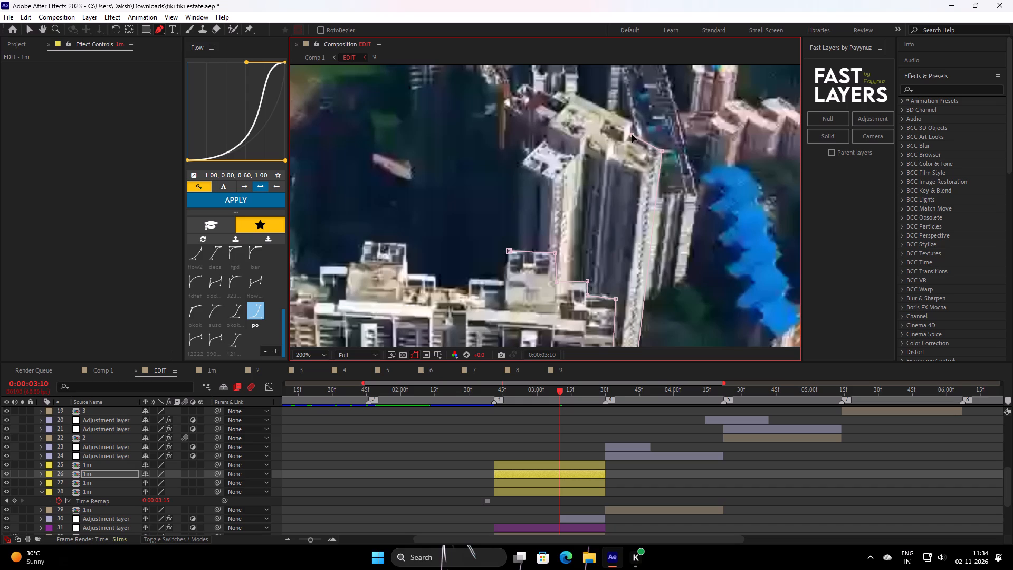
left_click(633, 123)
middle_click_drag(632, 121, 679, 254)
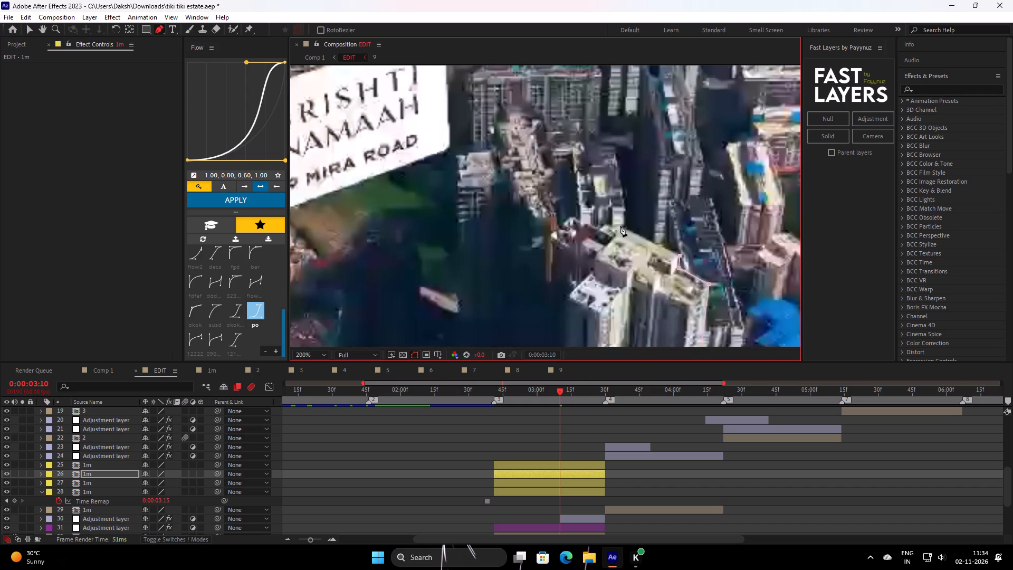
left_click(619, 226)
left_click(615, 228)
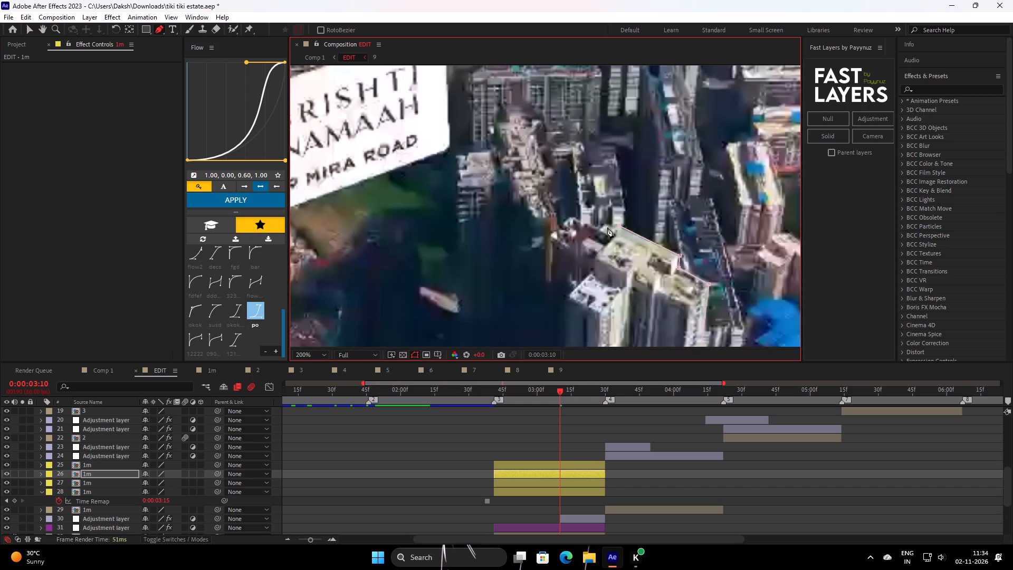
left_click(607, 225)
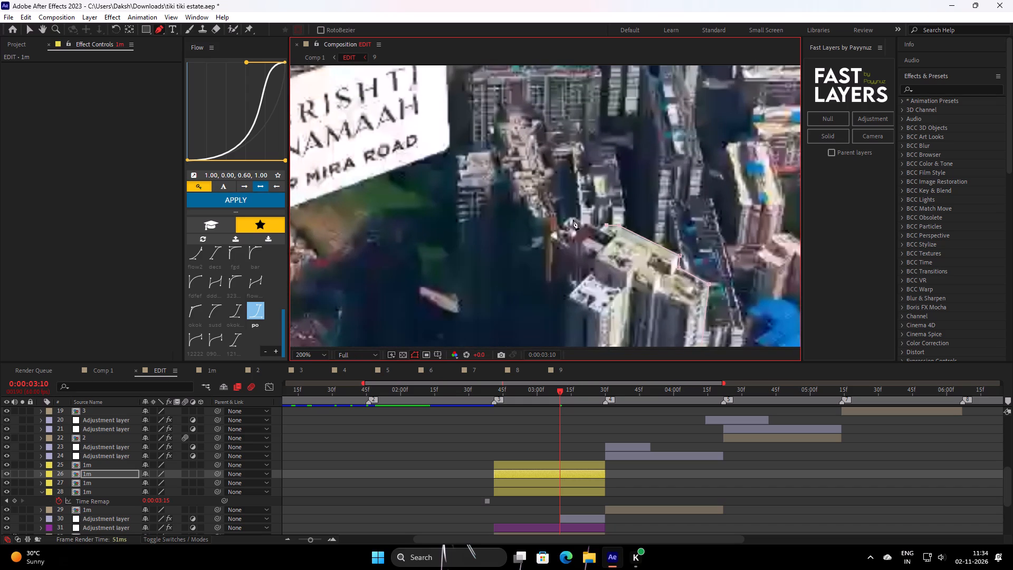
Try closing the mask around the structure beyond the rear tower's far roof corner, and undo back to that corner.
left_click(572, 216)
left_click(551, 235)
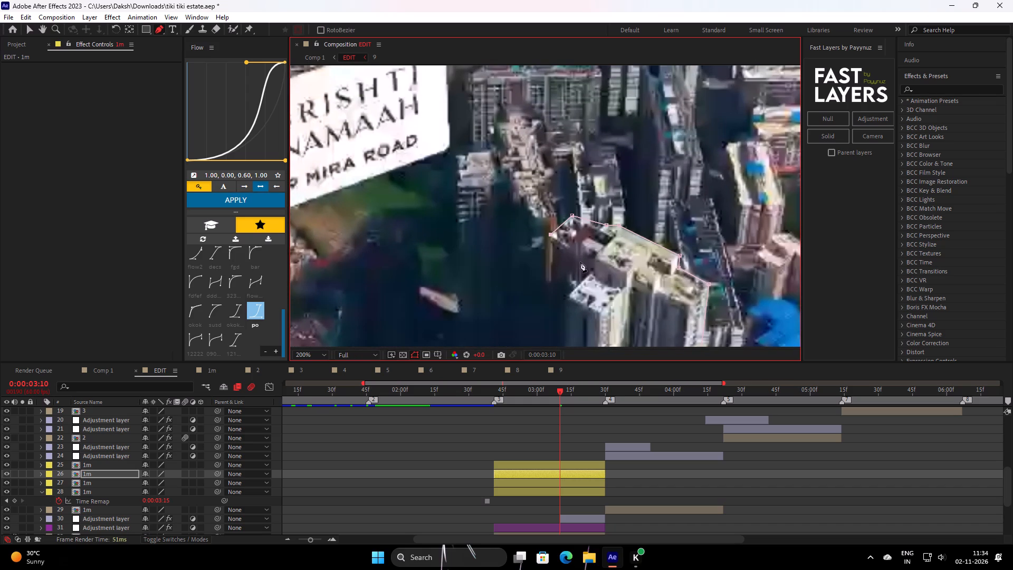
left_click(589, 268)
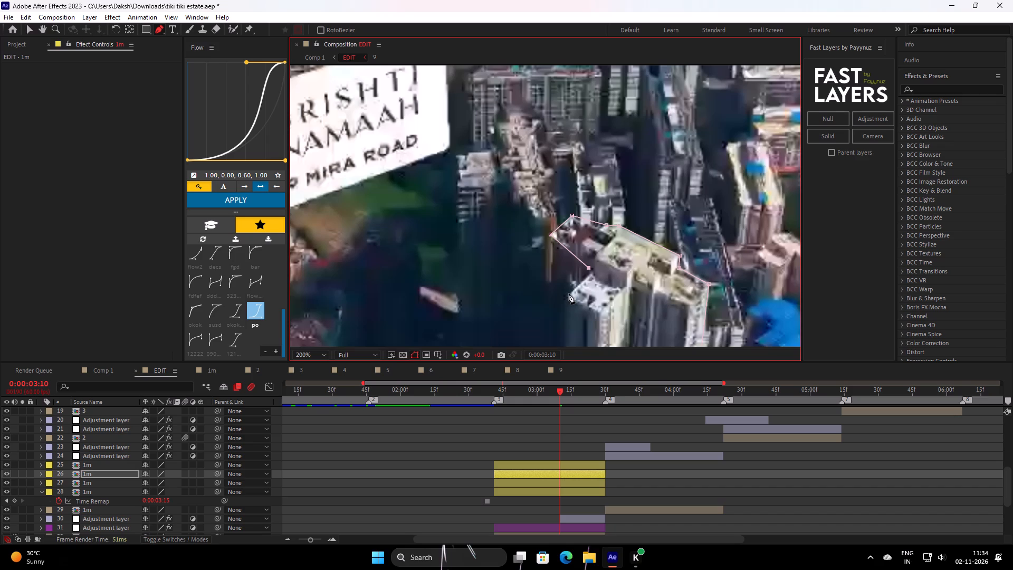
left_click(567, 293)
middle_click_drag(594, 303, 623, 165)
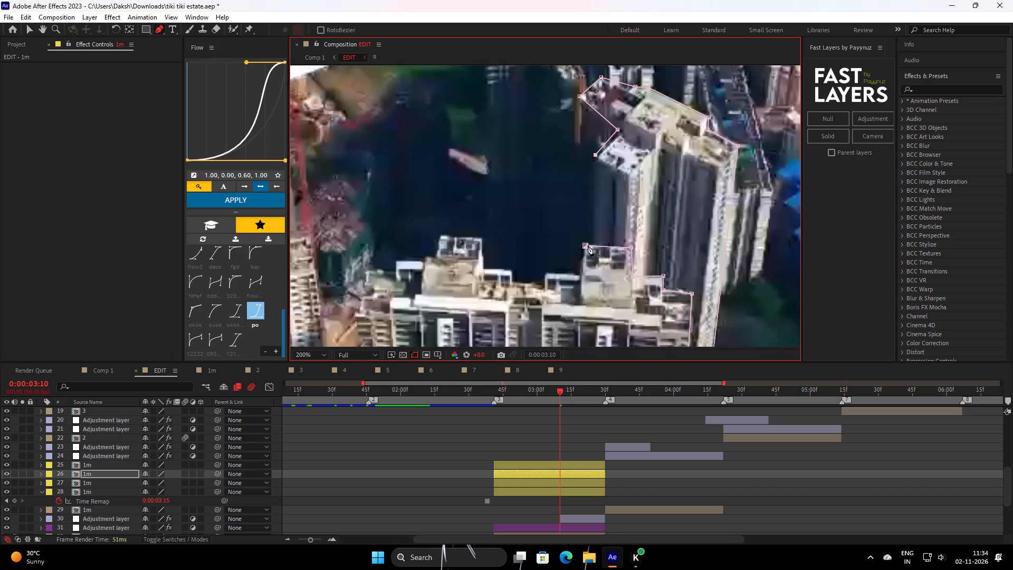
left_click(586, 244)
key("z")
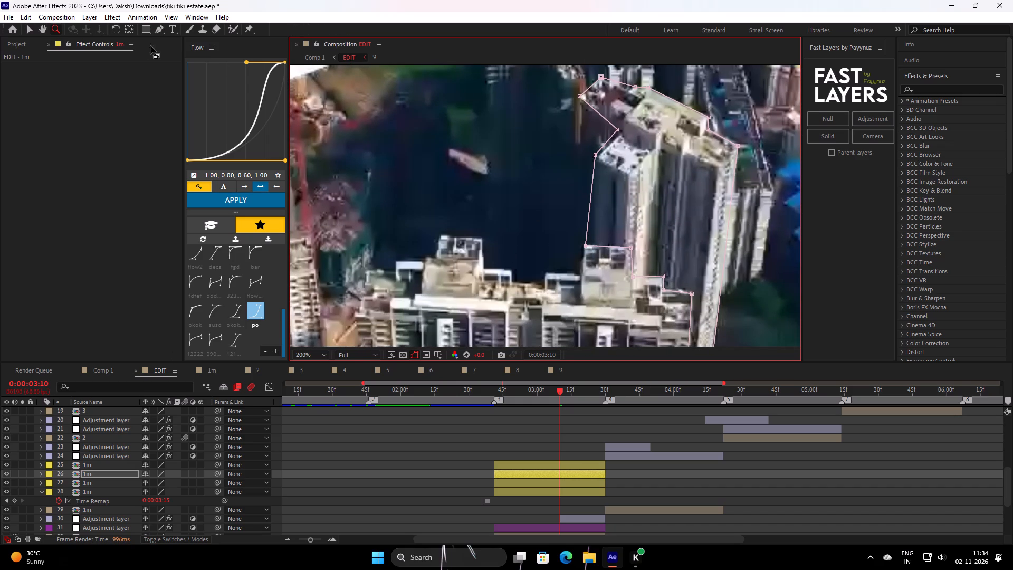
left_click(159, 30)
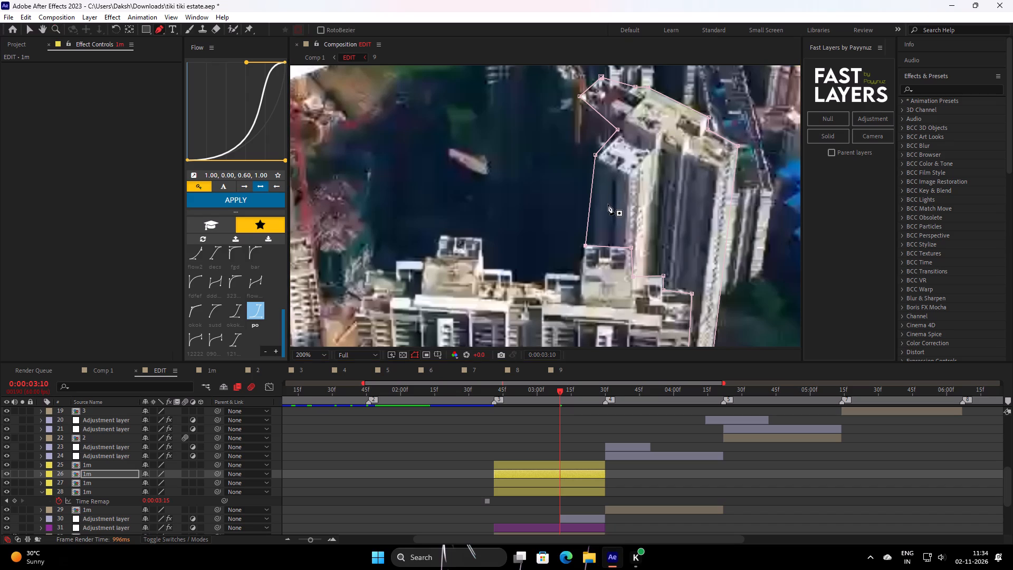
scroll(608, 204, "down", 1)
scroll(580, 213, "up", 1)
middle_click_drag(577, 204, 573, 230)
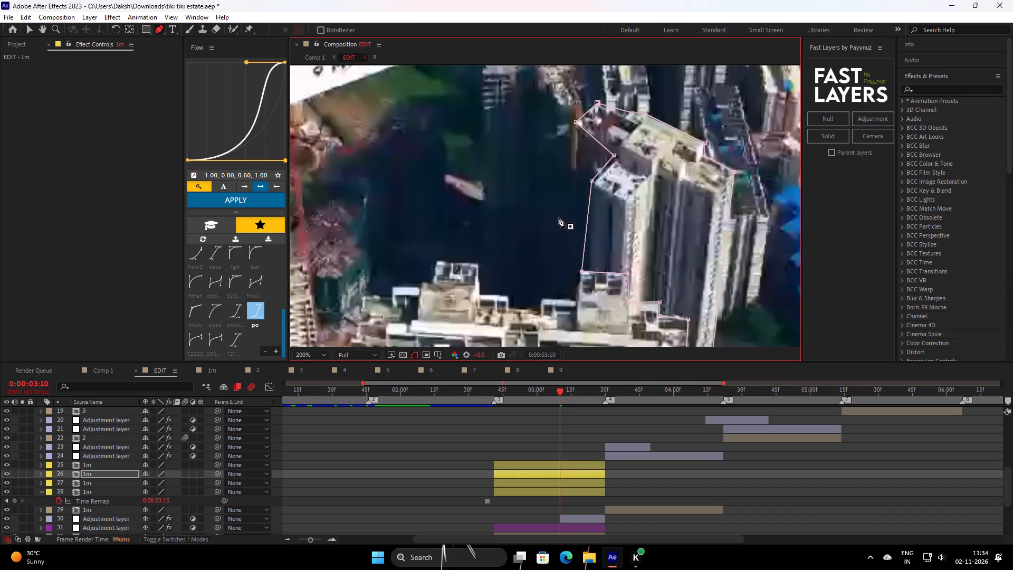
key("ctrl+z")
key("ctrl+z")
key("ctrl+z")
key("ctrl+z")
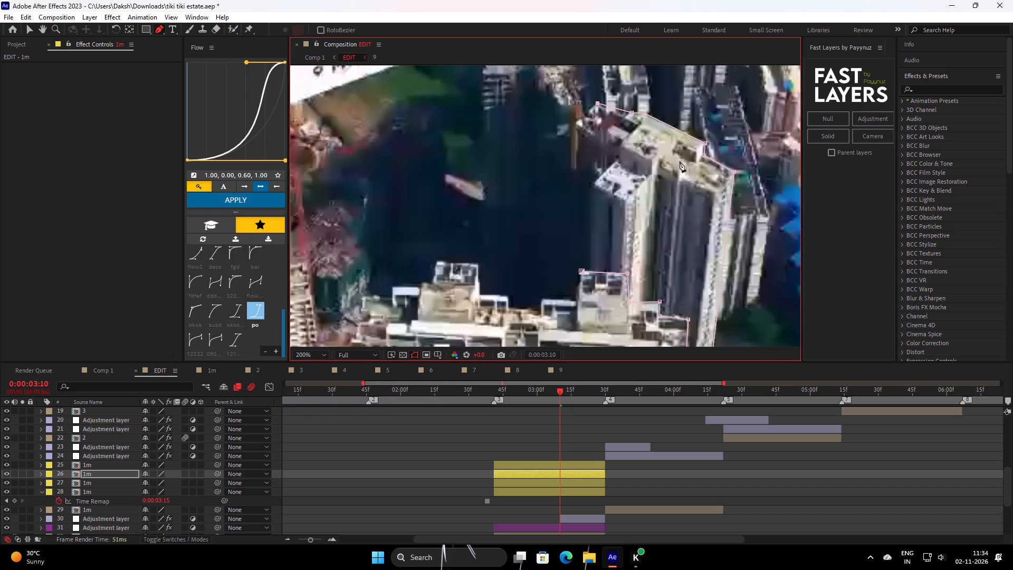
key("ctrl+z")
Close the mask tightly down the rear tower's inner side, past the lower white roof, to the starting point on the front block.
left_click(605, 130)
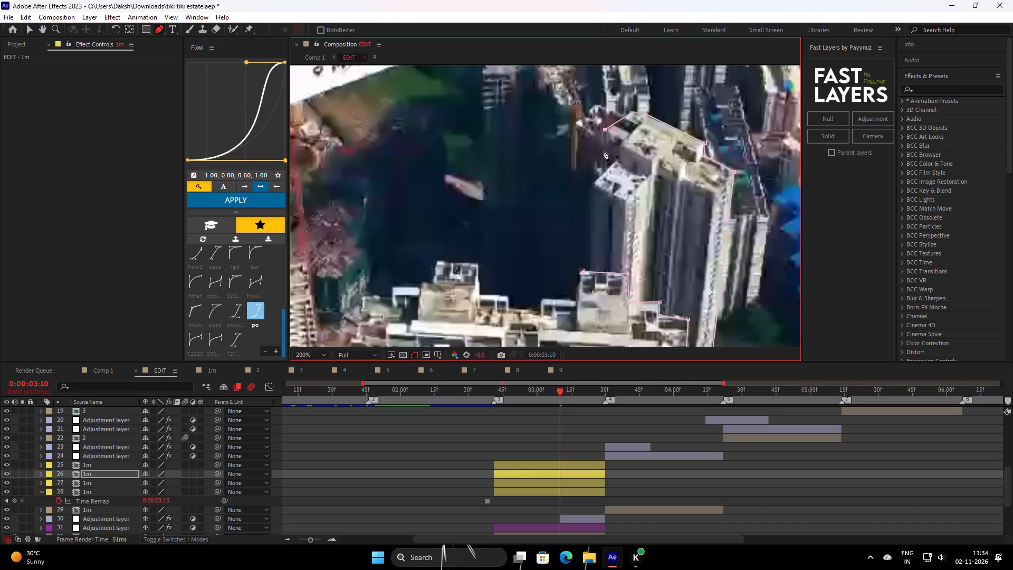
key("ctrl+z")
left_click(606, 132)
left_click(600, 151)
left_click(617, 159)
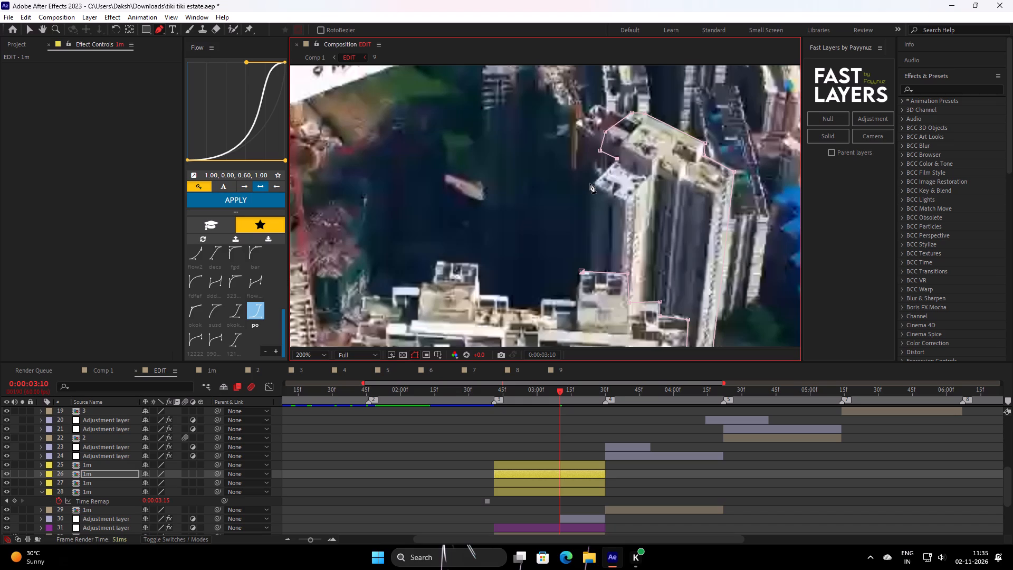
left_click(593, 185)
middle_click_drag(589, 201, 606, 178)
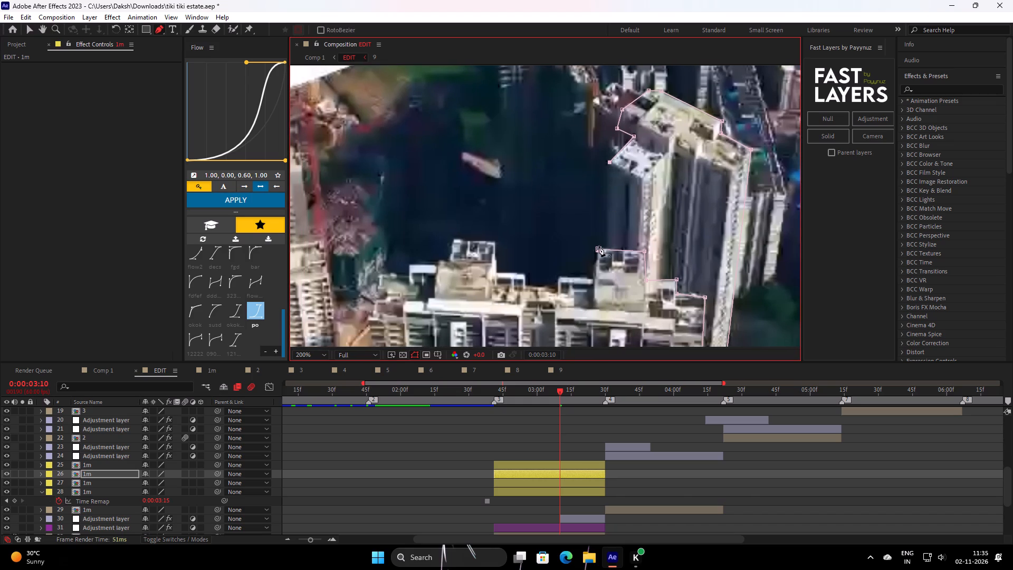
left_click(598, 249)
On the third yellow 1m copy, start a Pen mask along the slanted tower's foot and up its inner edge to the roof.
scroll(627, 188, "down", 1)
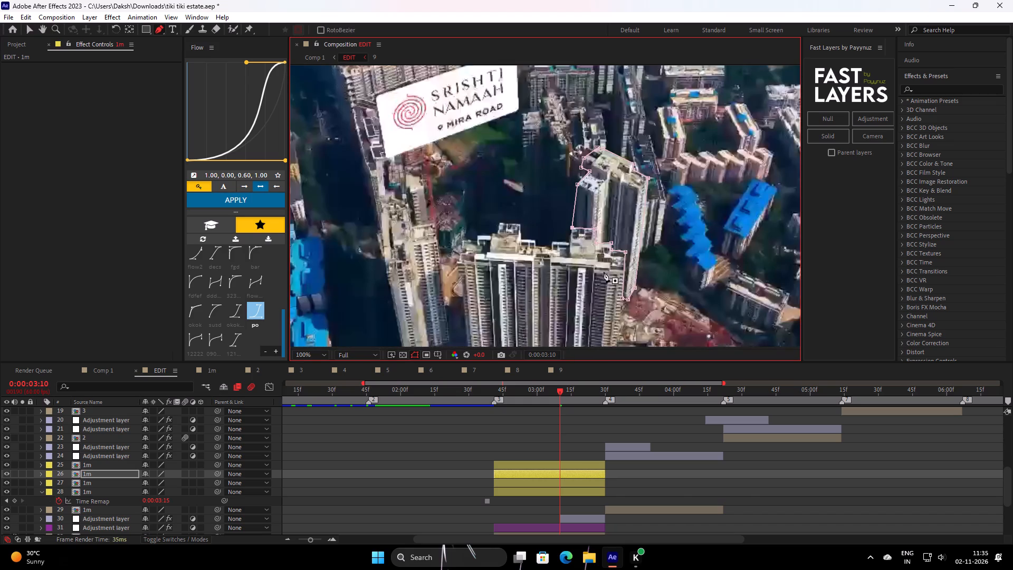
middle_click_drag(611, 267, 642, 197)
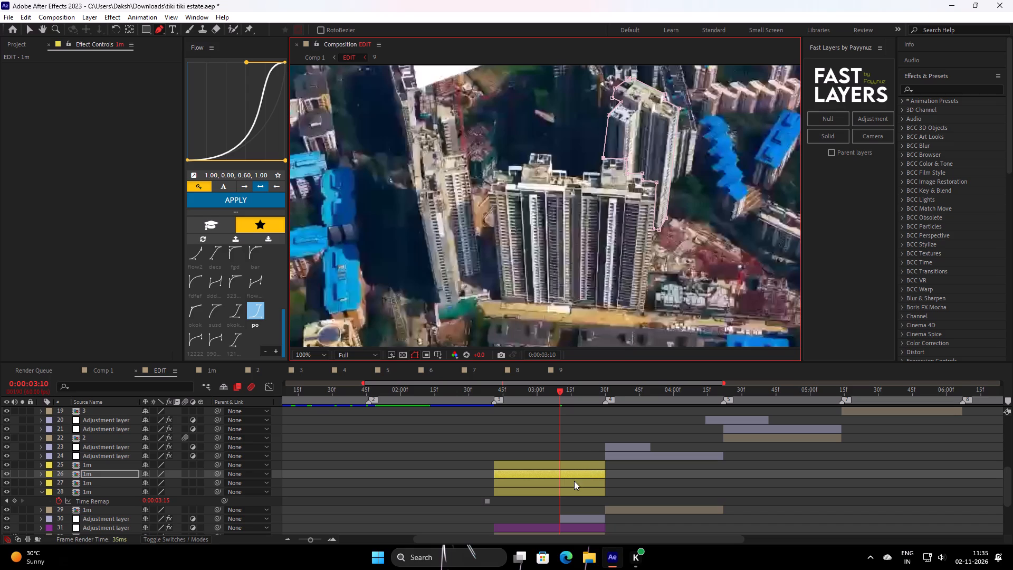
left_click(573, 483)
middle_click_drag(484, 204, 580, 215)
scroll(561, 213, "up", 1)
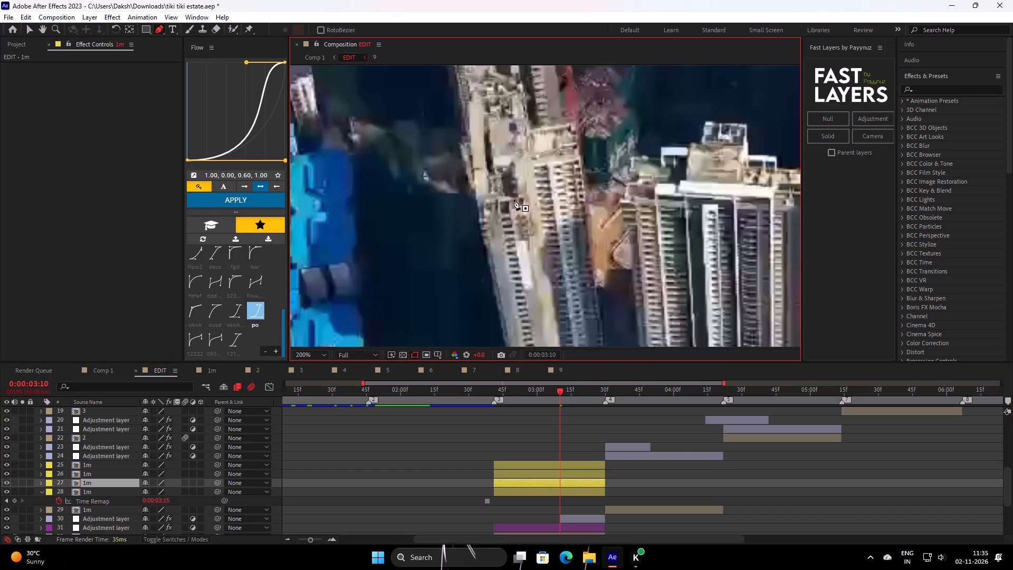
middle_click_drag(508, 195, 548, 254)
scroll(539, 204, "down", 1)
middle_click_drag(531, 196, 531, 209)
scroll(531, 209, "up", 1)
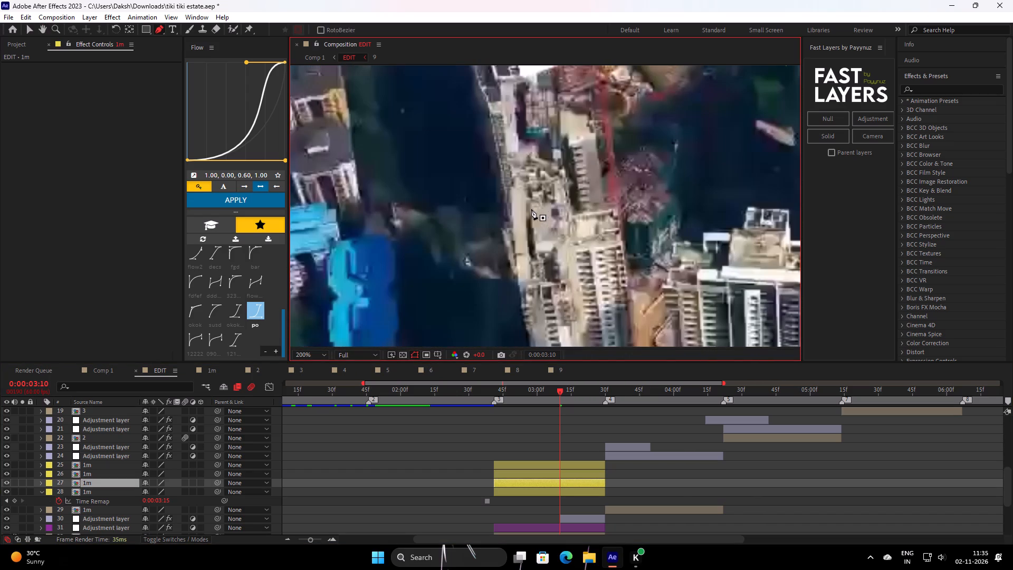
scroll(522, 202, "down", 1)
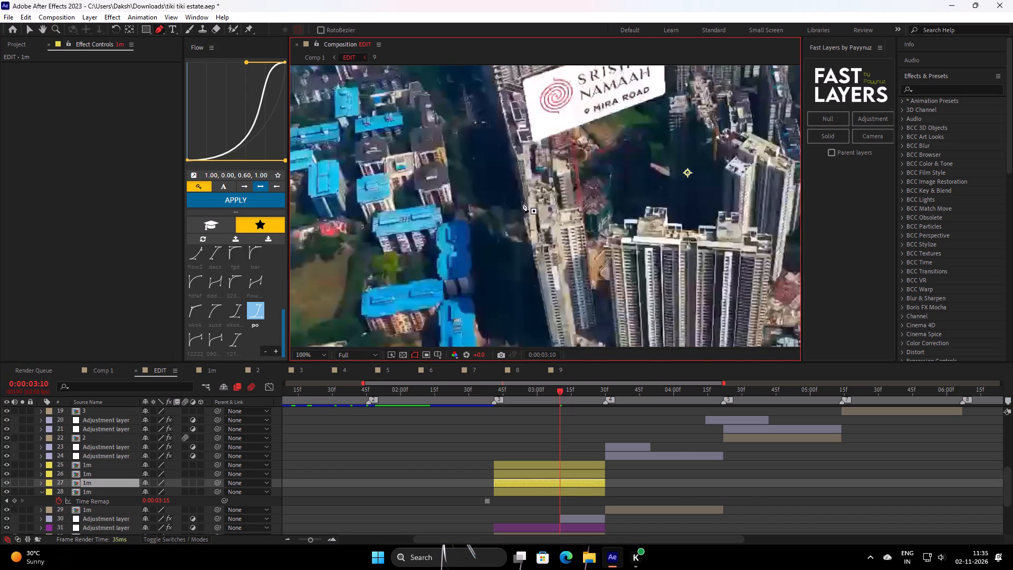
scroll(515, 197, "up", 1)
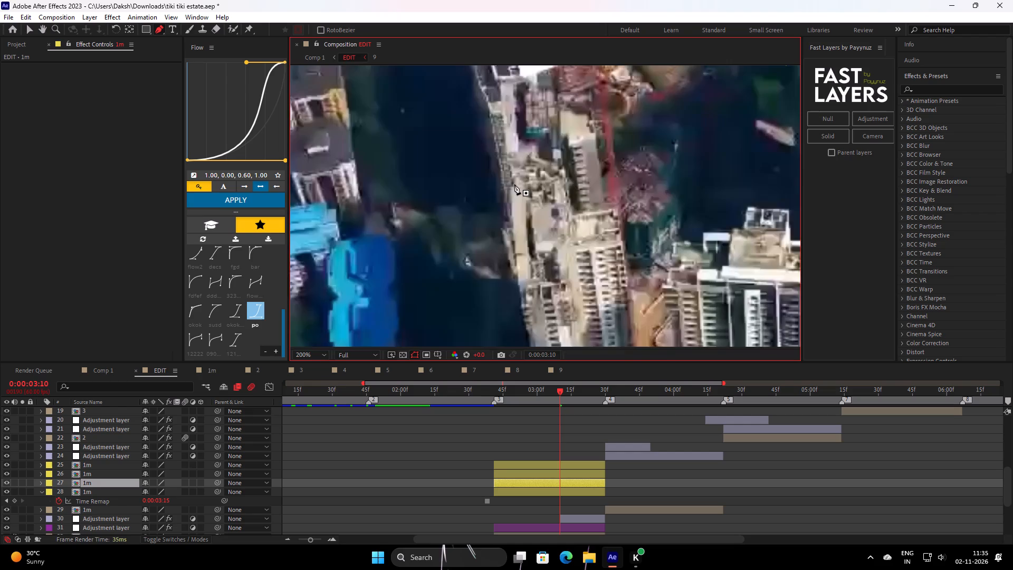
scroll(514, 185, "down", 2)
middle_click_drag(572, 224, 586, 177)
scroll(587, 176, "up", 1)
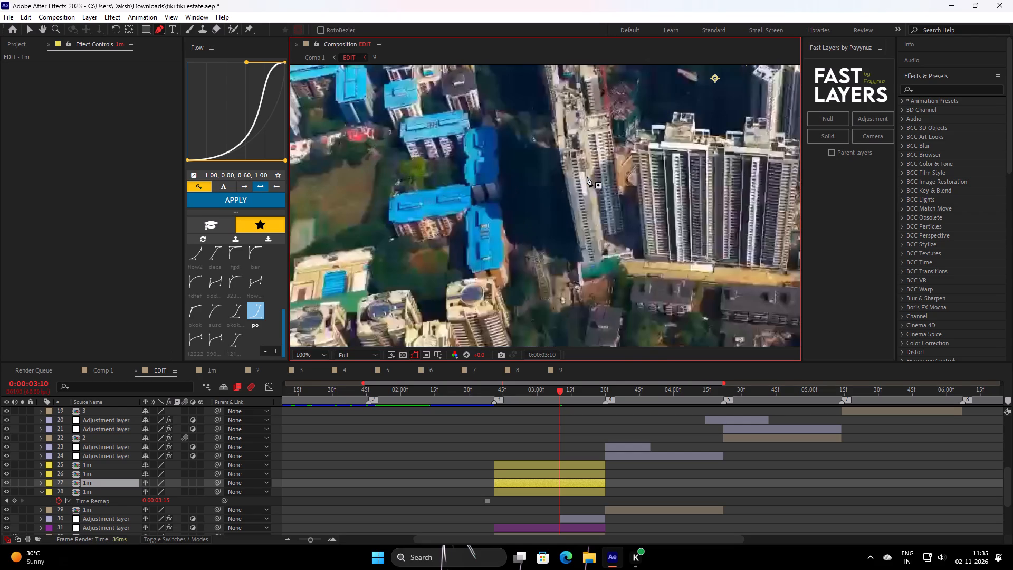
scroll(587, 176, "up", 1)
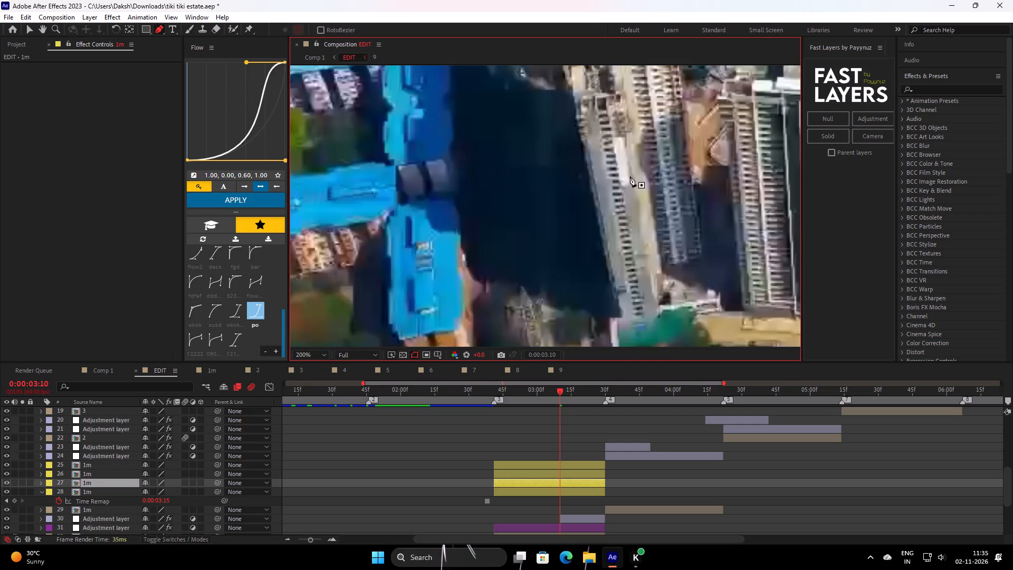
middle_click_drag(655, 217, 628, 169)
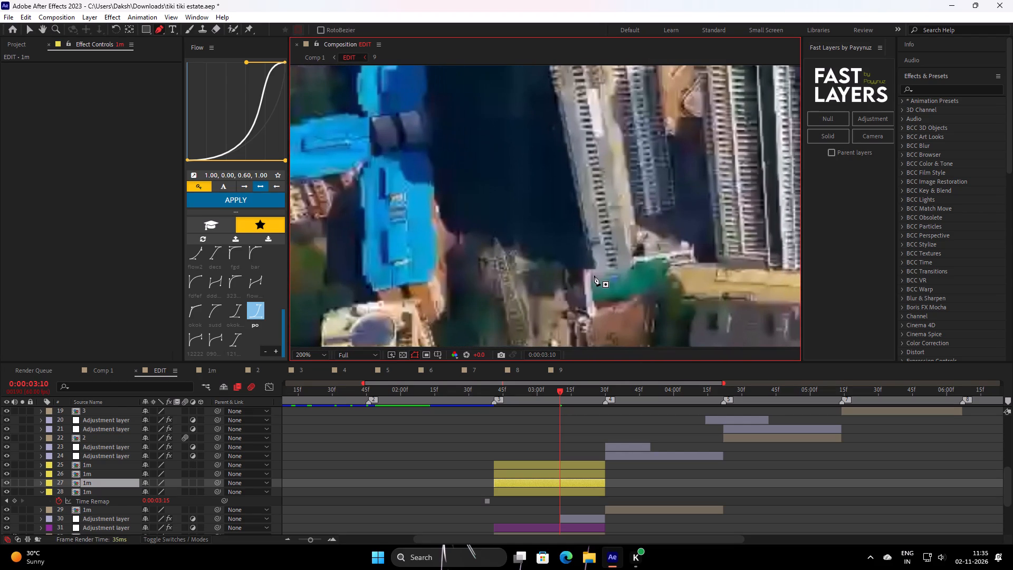
left_click(593, 275)
left_click(633, 270)
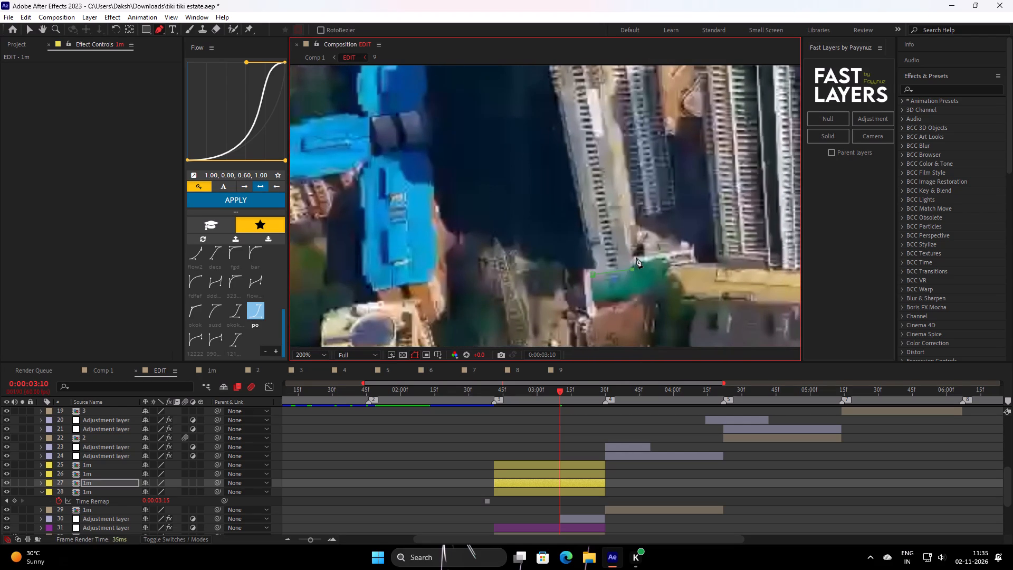
left_click(636, 220)
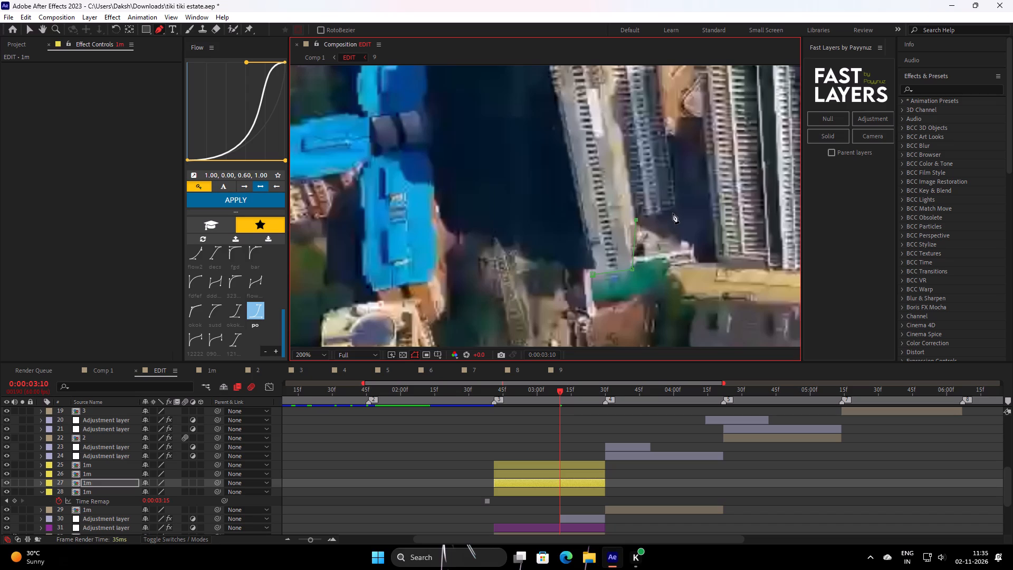
left_click(677, 208)
middle_click_drag(683, 180, 686, 338)
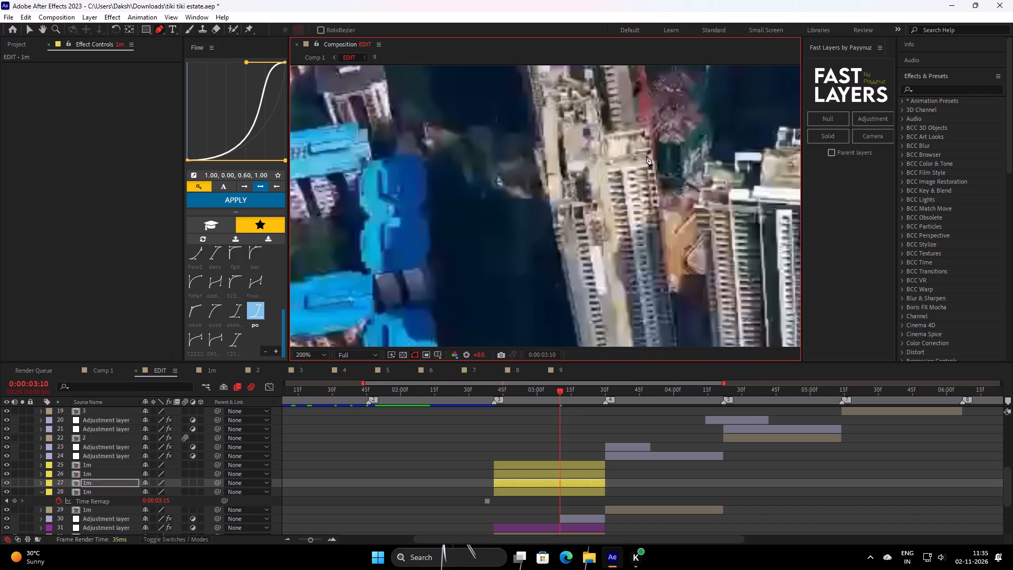
left_click(647, 129)
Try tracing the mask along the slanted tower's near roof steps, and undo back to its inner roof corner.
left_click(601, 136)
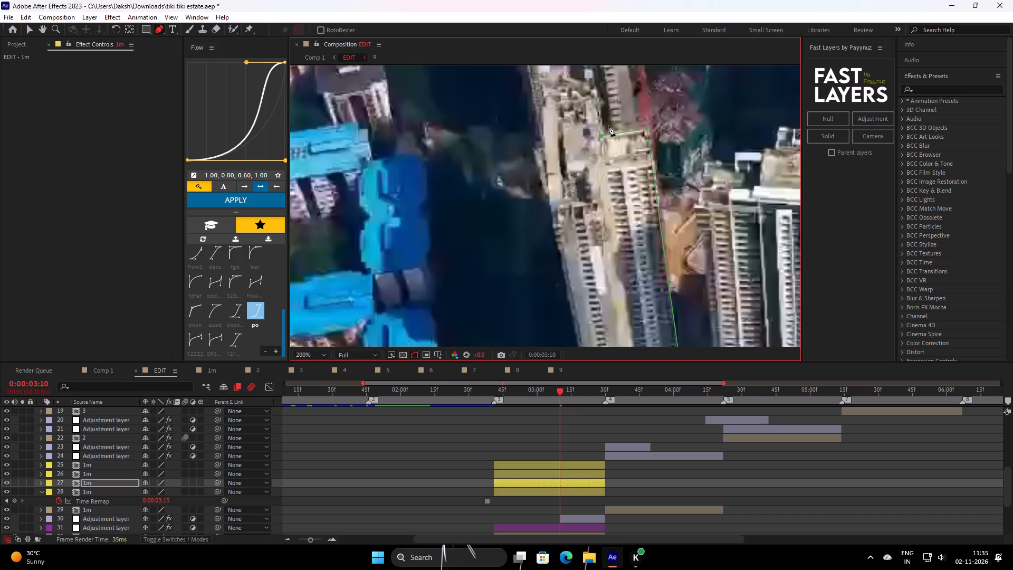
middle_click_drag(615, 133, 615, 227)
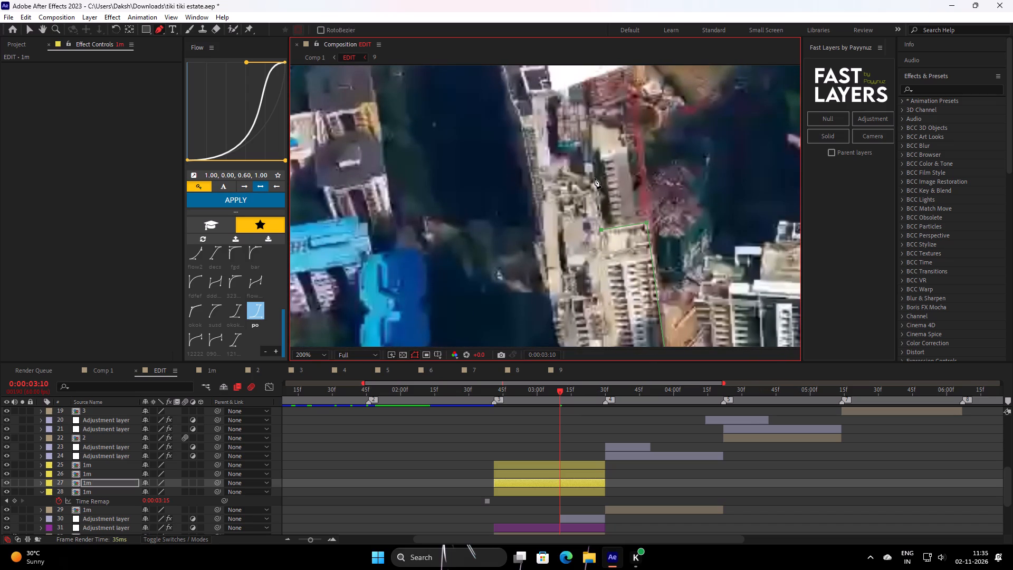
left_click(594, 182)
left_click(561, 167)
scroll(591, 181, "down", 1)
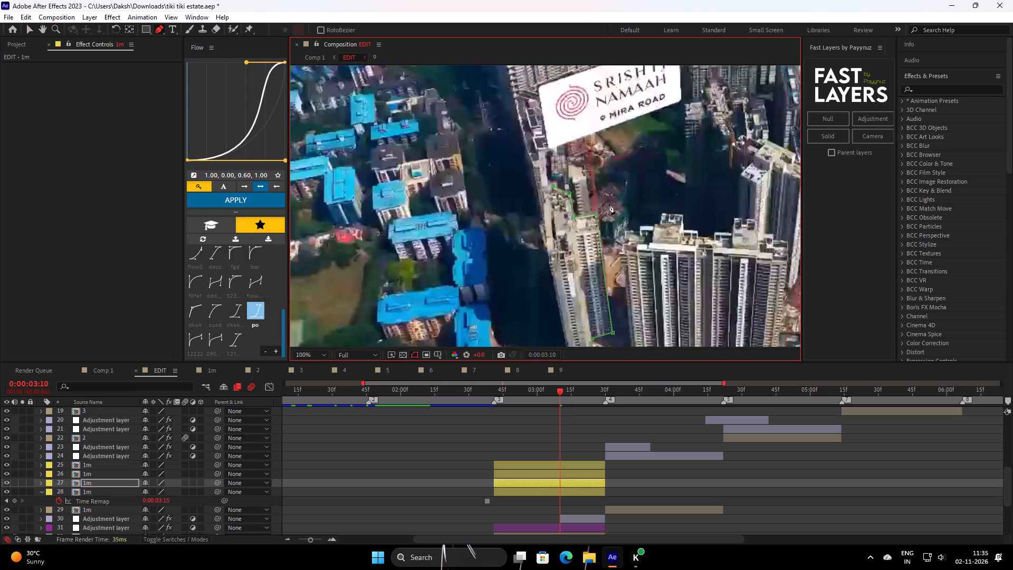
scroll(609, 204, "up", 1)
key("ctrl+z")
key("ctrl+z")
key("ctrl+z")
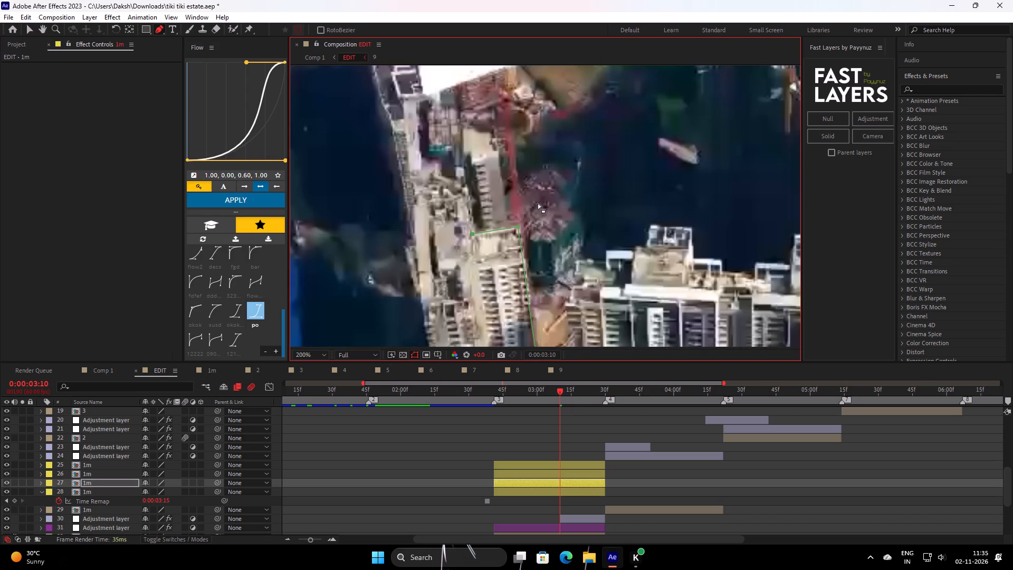
Extend the mask around the rear block behind the slanted tower and across its roof to the outer edge below the billboard.
left_click(498, 154)
middle_click_drag(499, 166, 528, 210)
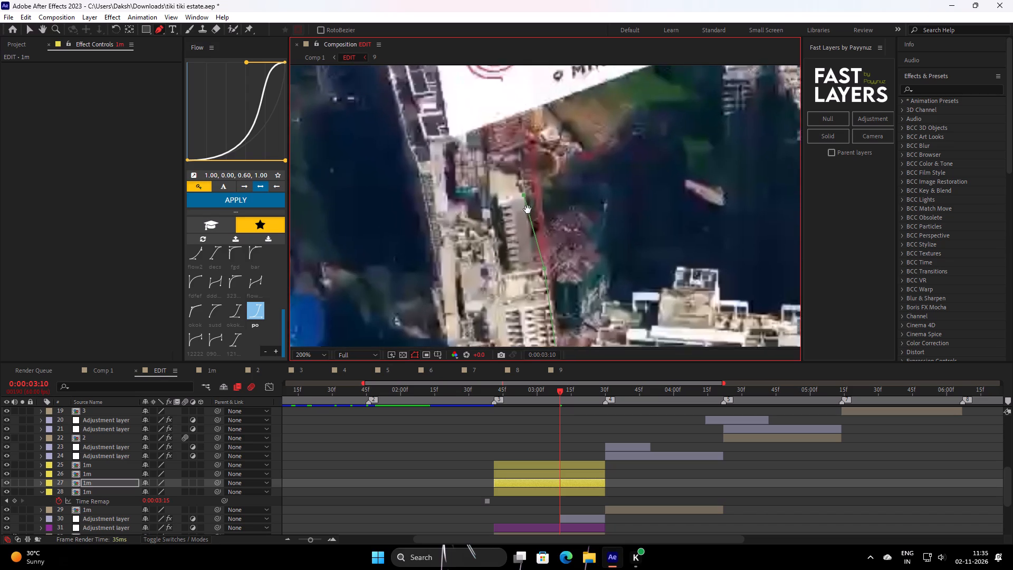
middle_click_drag(528, 210, 534, 212)
scroll(536, 205, "down", 1)
middle_click_drag(575, 210, 595, 245)
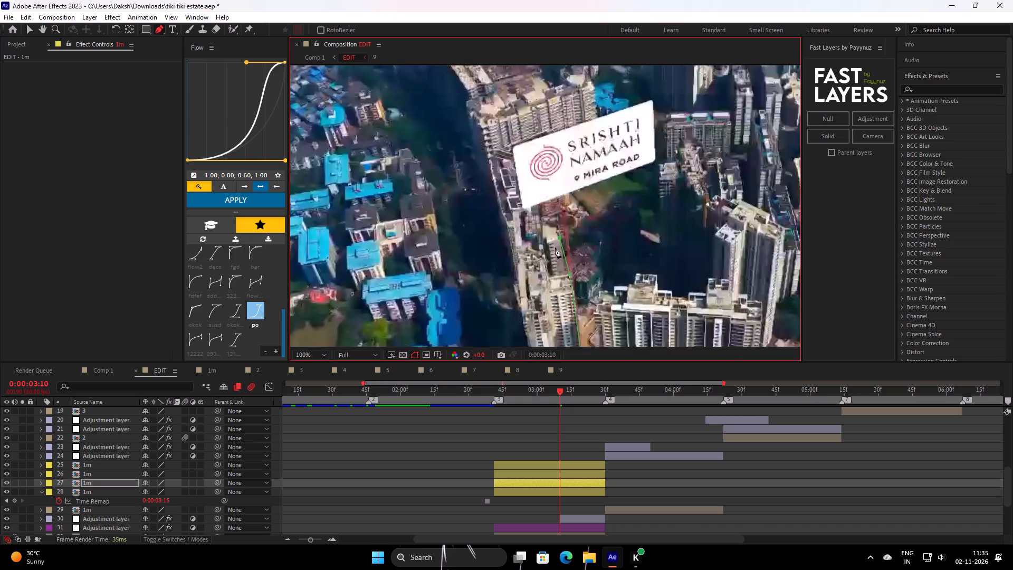
scroll(555, 248, "up", 1)
key("ctrl+z")
left_click(551, 165)
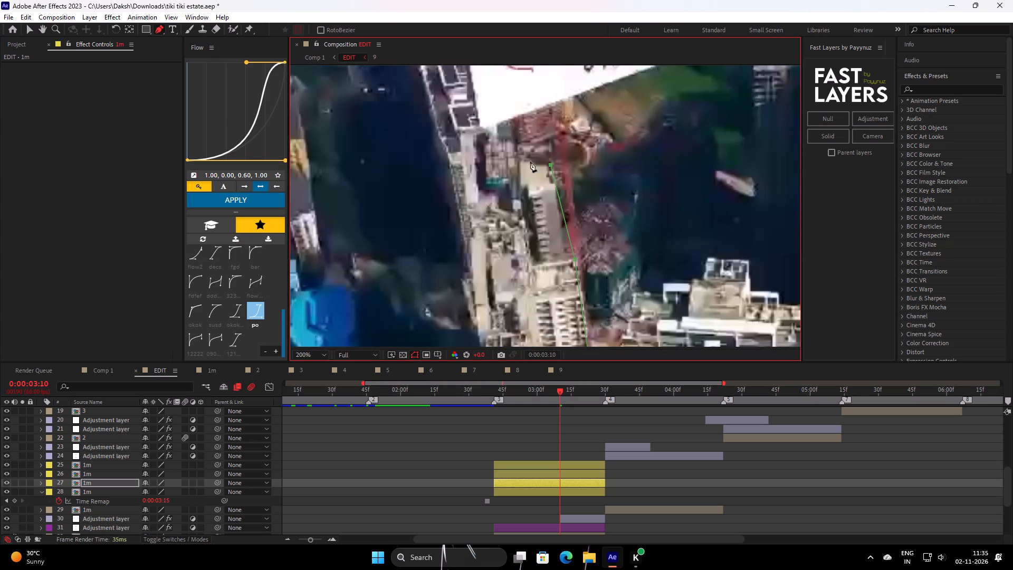
left_click(496, 138)
left_click(445, 140)
Close the mask down the slanted tower's outer edge to the starting point at its foot.
middle_click_drag(472, 271, 486, 209)
middle_click_drag(495, 176, 513, 82)
middle_click(513, 82)
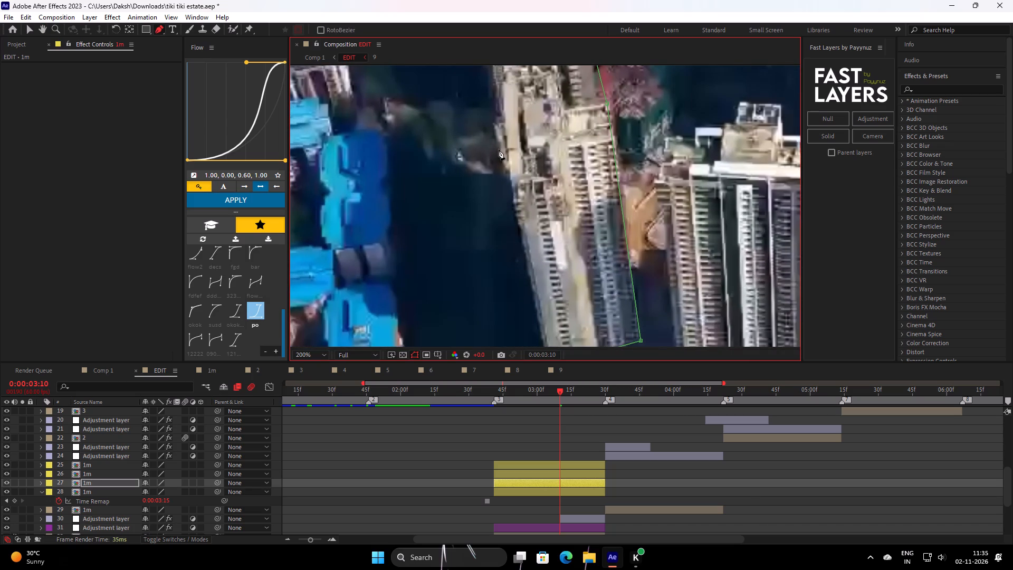
scroll(525, 206, "down", 1)
middle_click_drag(541, 239, 551, 169)
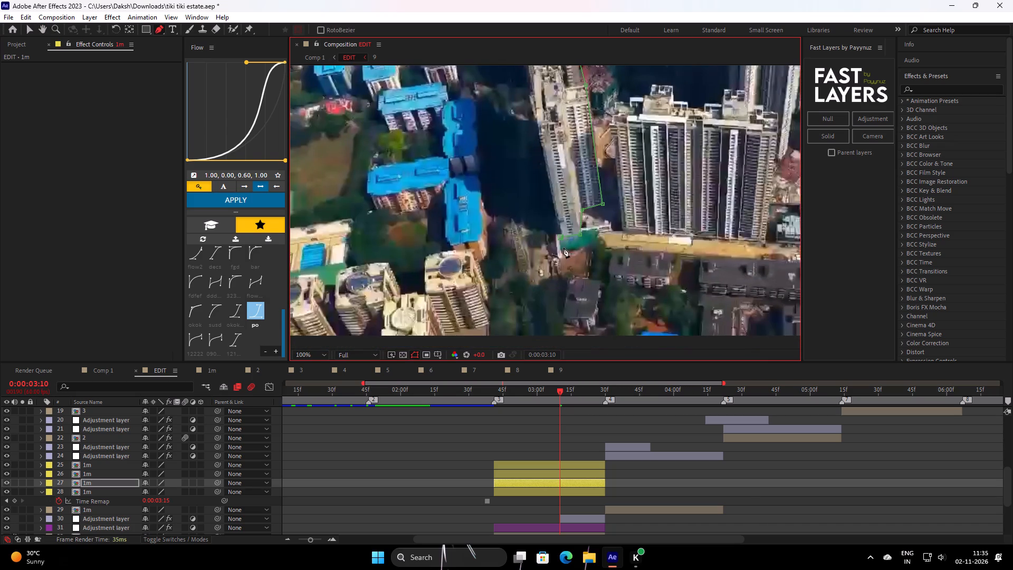
left_click(558, 236)
scroll(561, 157, "down", 1)
middle_click_drag(570, 237, 573, 253)
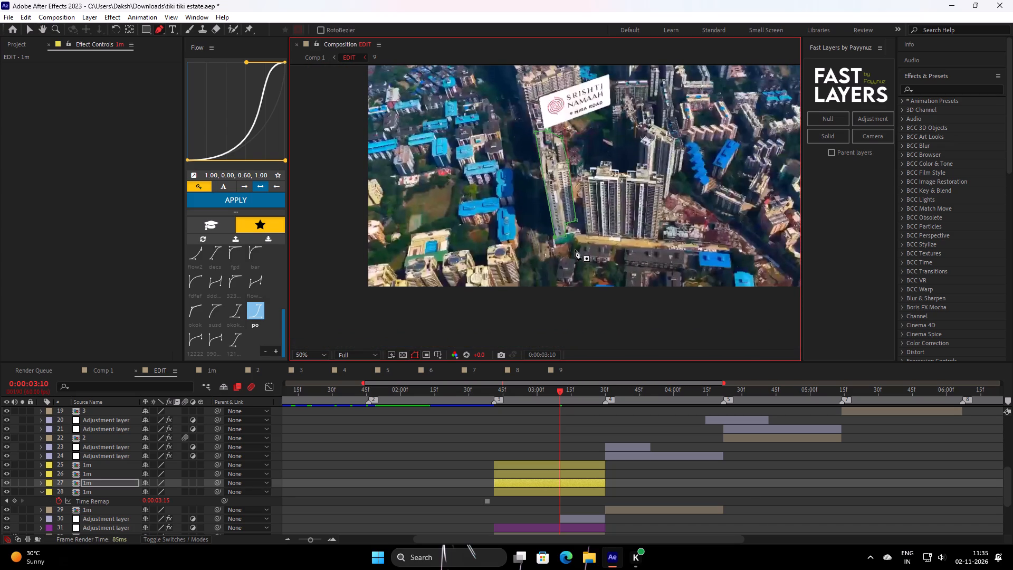
On the fourth yellow 1m copy, start a Pen mask along the base of the wide front block to its far corner.
scroll(577, 251, "up", 1)
middle_click_drag(611, 249, 548, 223)
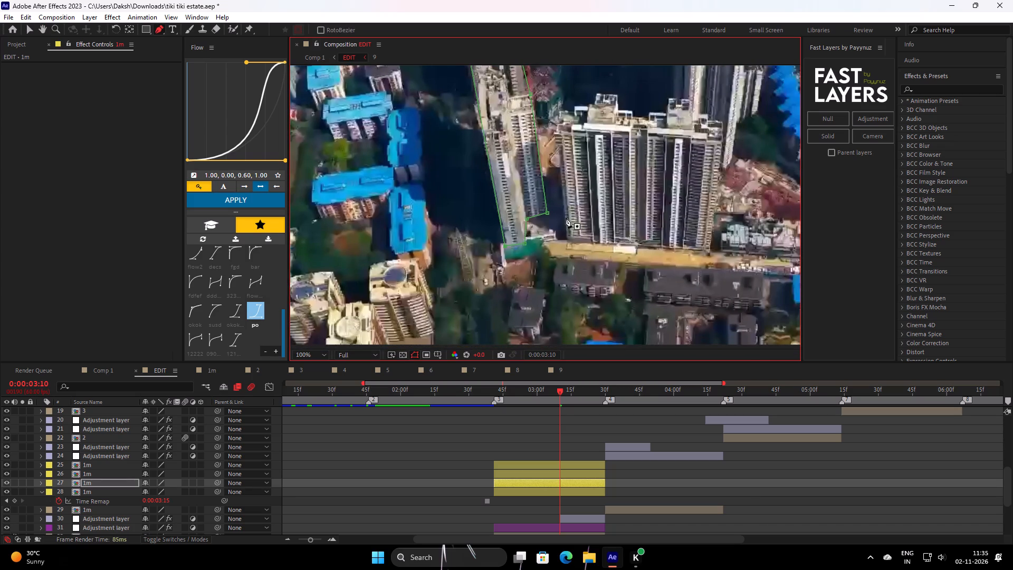
left_click(582, 491)
scroll(581, 263, "up", 1)
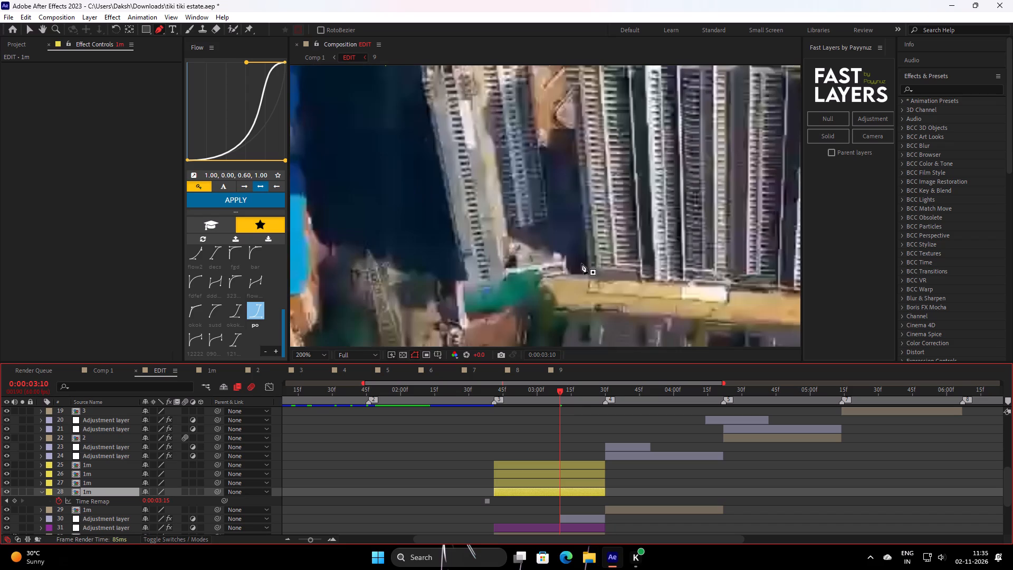
left_click(588, 272)
left_click(638, 272)
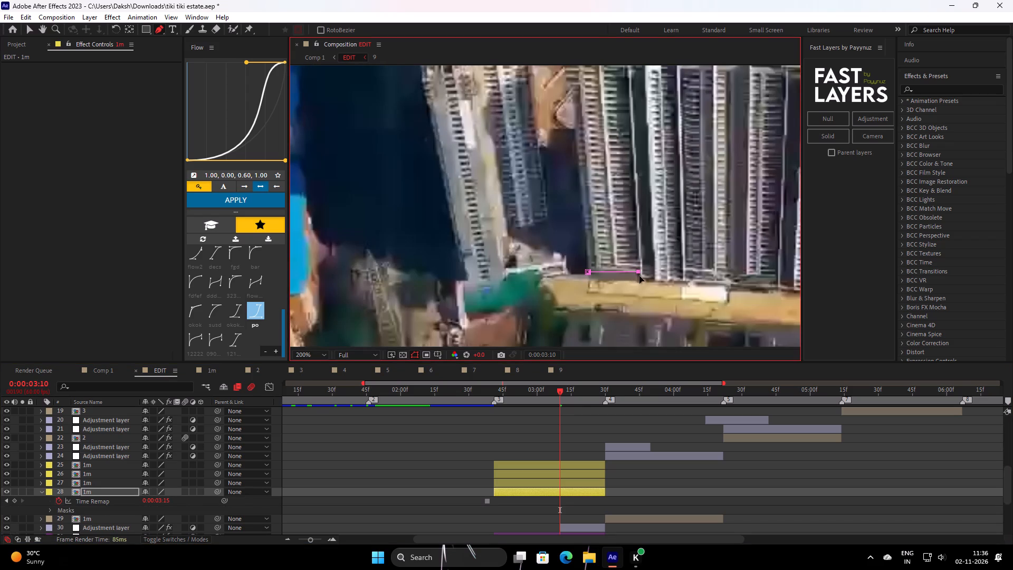
middle_click(687, 284)
left_click(641, 281)
middle_click_drag(690, 281, 614, 278)
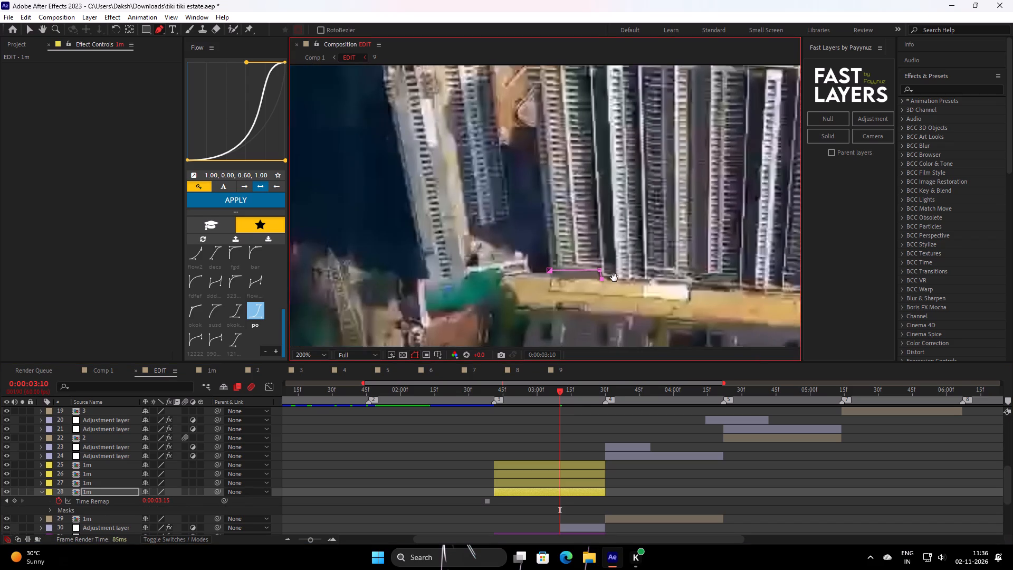
middle_click_drag(614, 278, 476, 277)
left_click(662, 289)
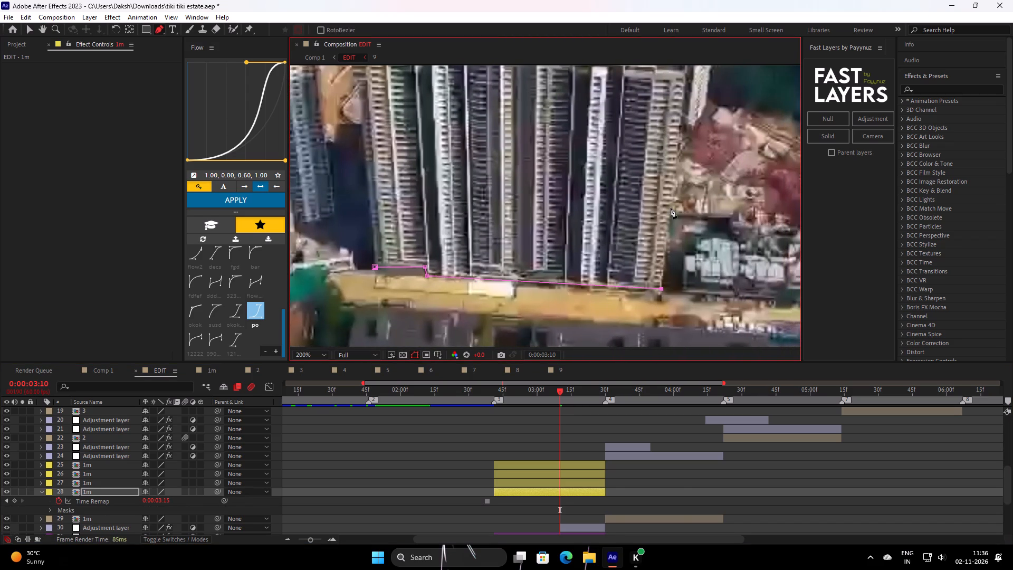
Extend the mask up the wide front block's far edge and around the first raised rooftop structure to the roof's middle.
middle_click_drag(669, 209, 643, 338)
left_click(660, 162)
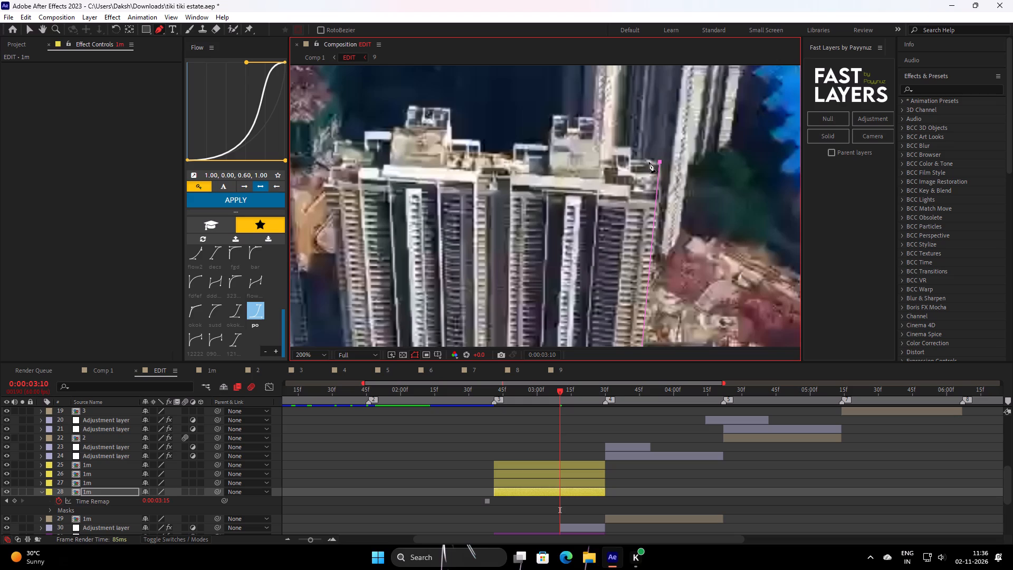
left_click(630, 160)
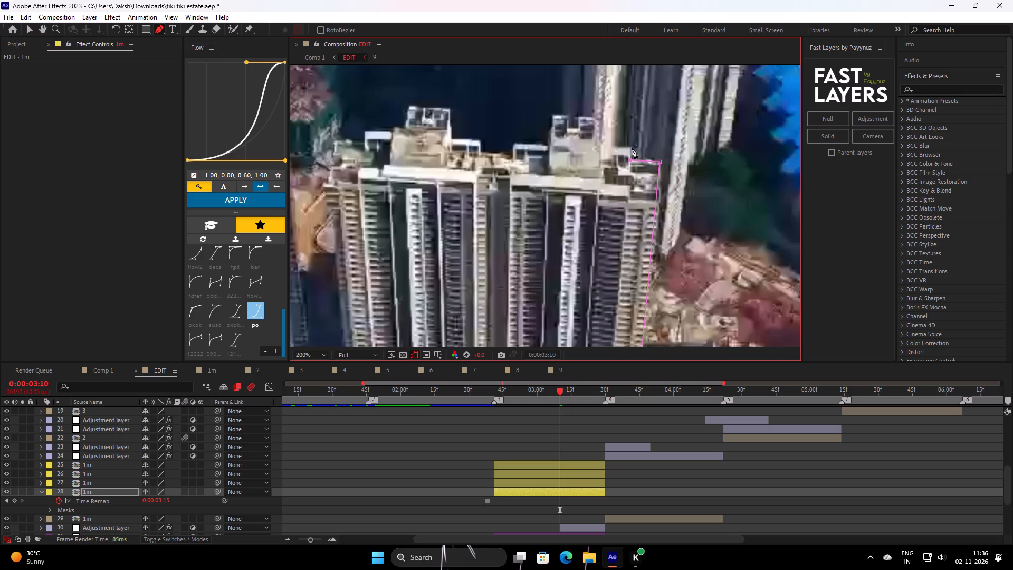
left_click(631, 147)
left_click(601, 145)
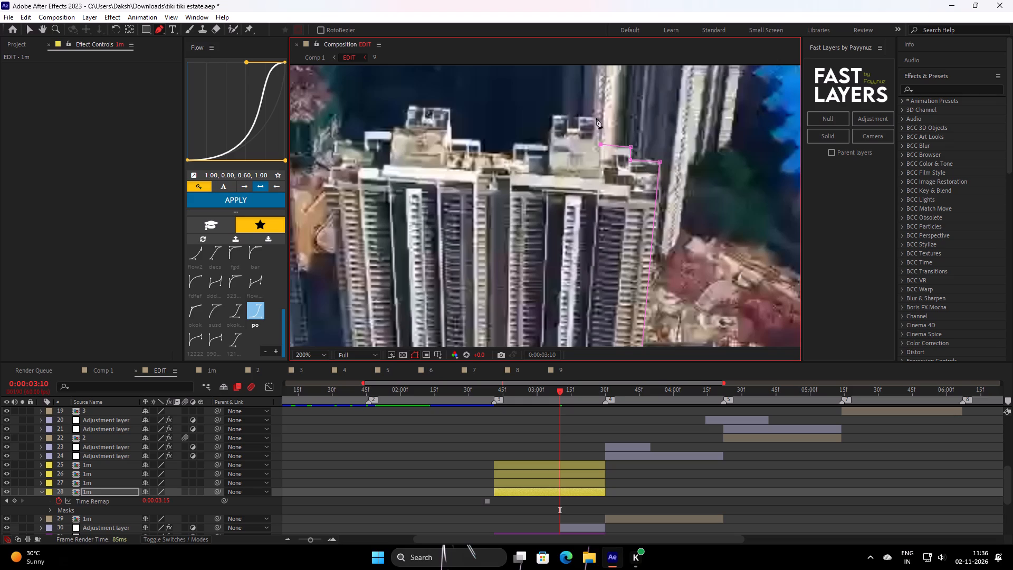
left_click(598, 118)
left_click(553, 115)
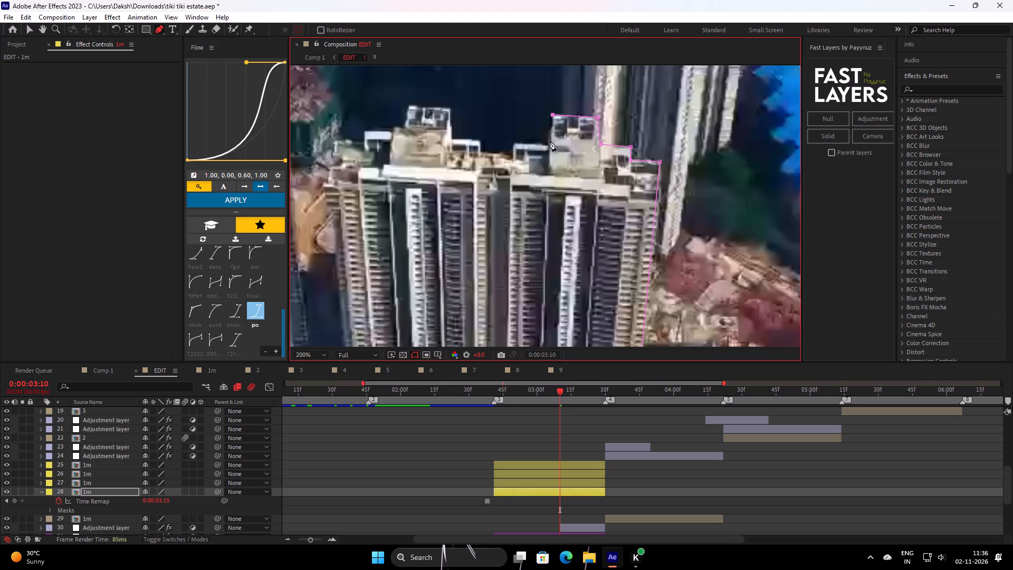
left_click(549, 146)
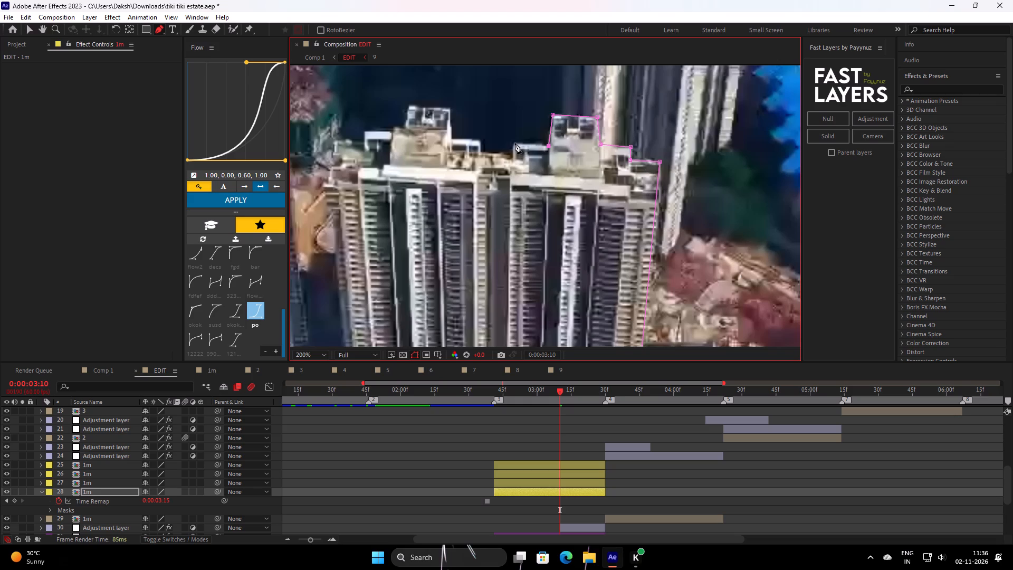
left_click(515, 143)
left_click(512, 155)
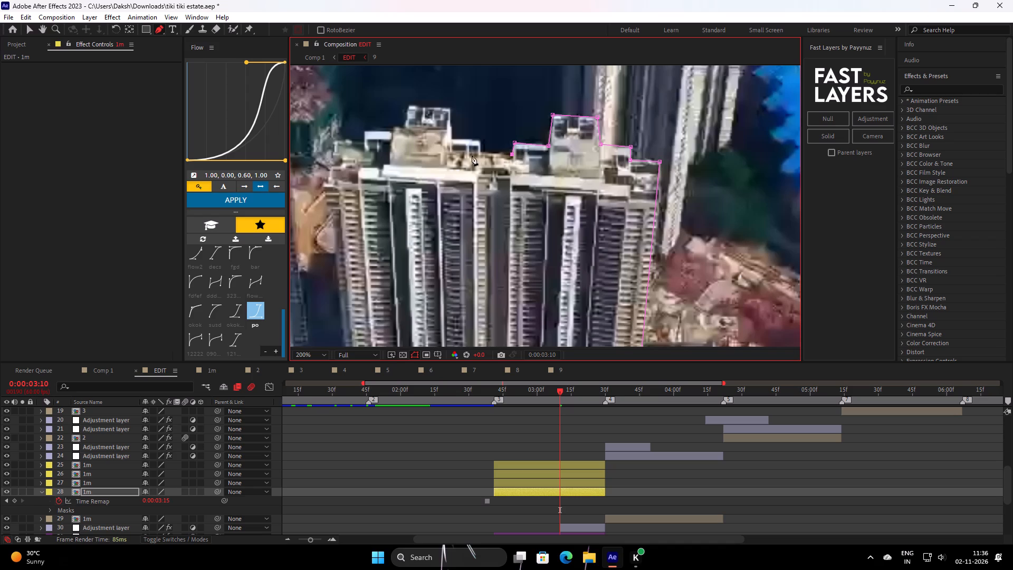
Continue the mask around the second raised rooftop structure and onto the lower white roof unit beyond it.
left_click(481, 152)
left_click(480, 140)
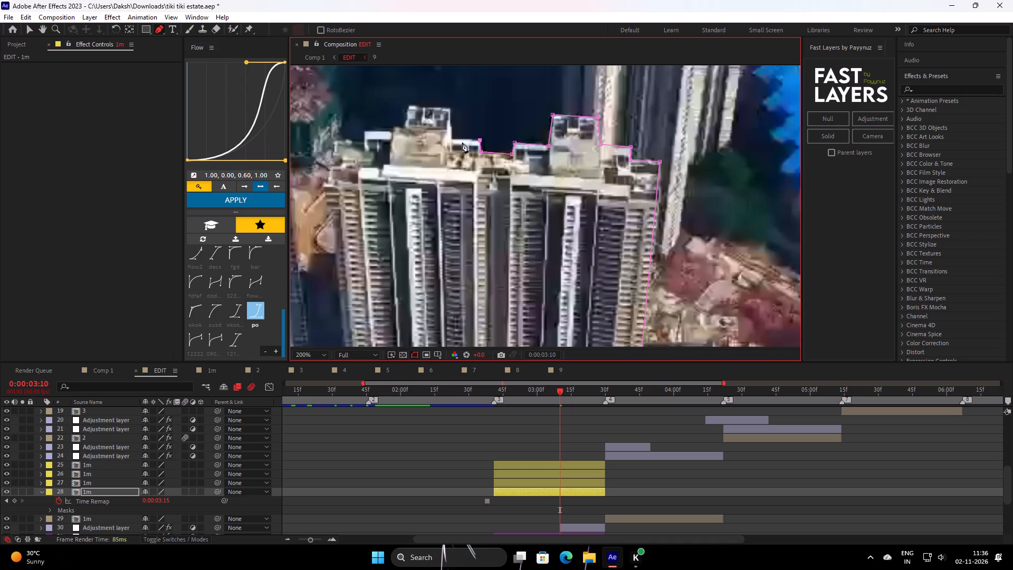
left_click(453, 139)
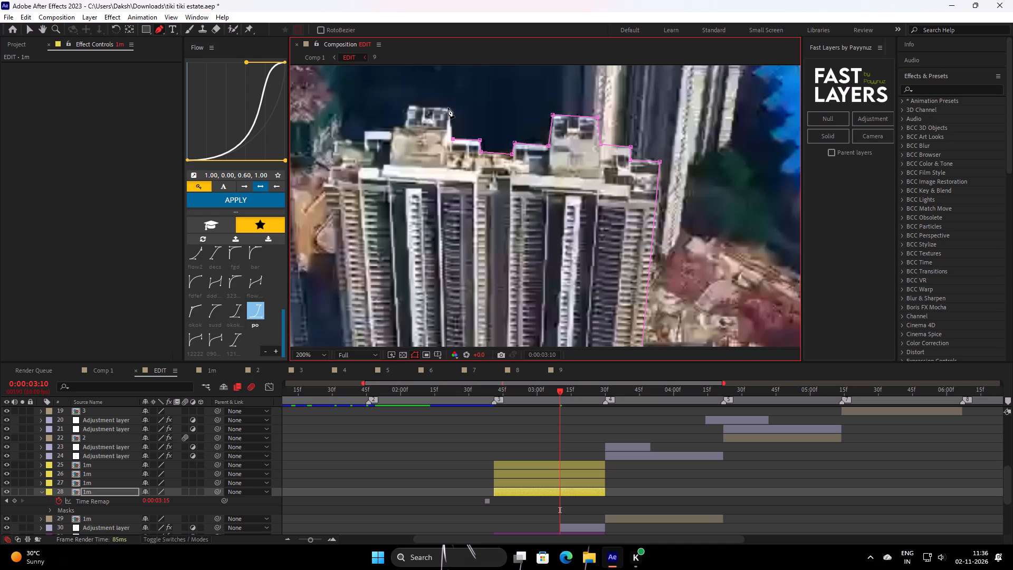
left_click(450, 109)
middle_click_drag(438, 133, 548, 141)
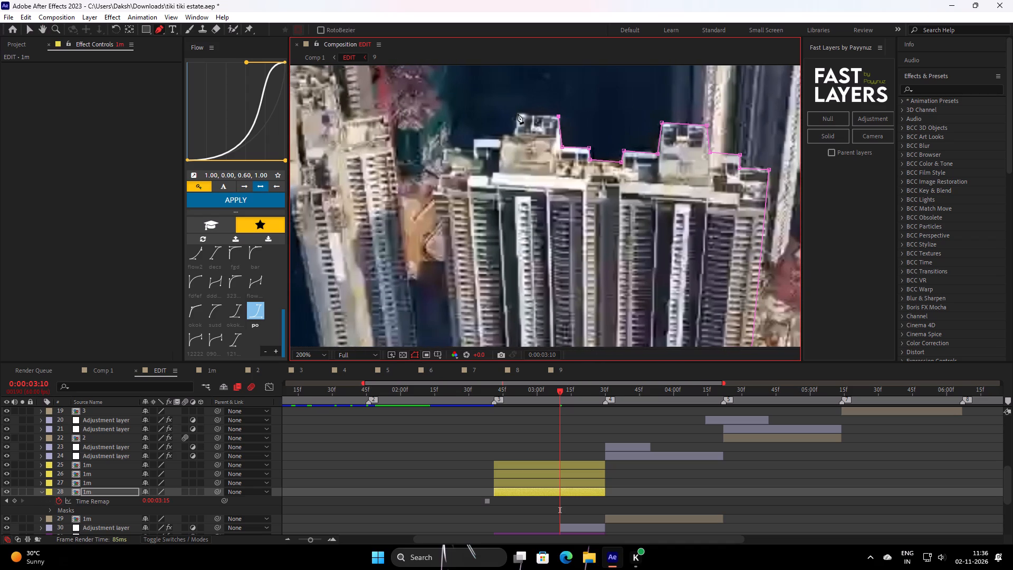
left_click(517, 113)
left_click(513, 136)
left_click(474, 140)
Trace the last roof steps and close the front block's mask down its remaining edge to the starting point at the base.
middle_click_drag(477, 155, 542, 156)
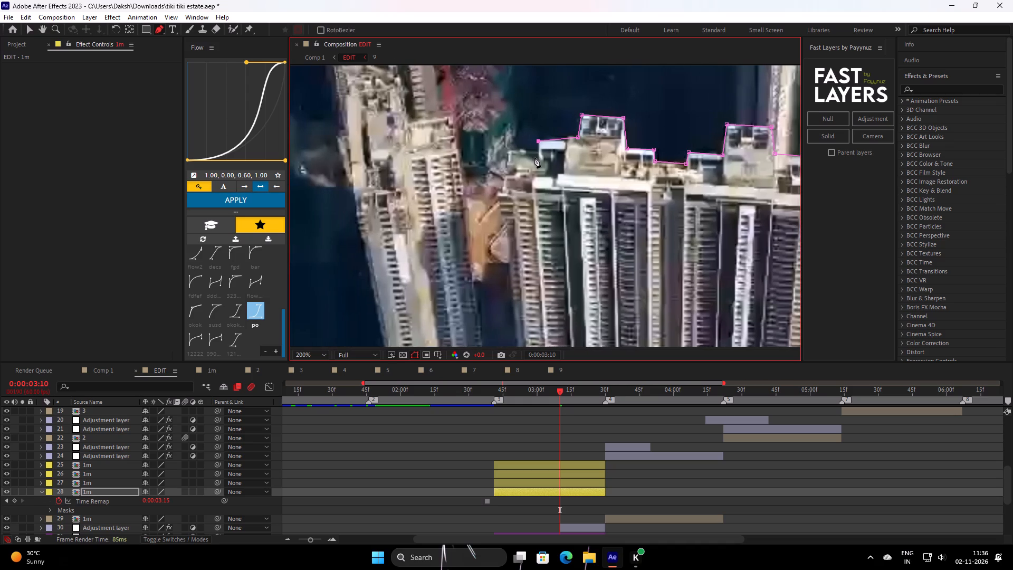
left_click(537, 154)
left_click(509, 152)
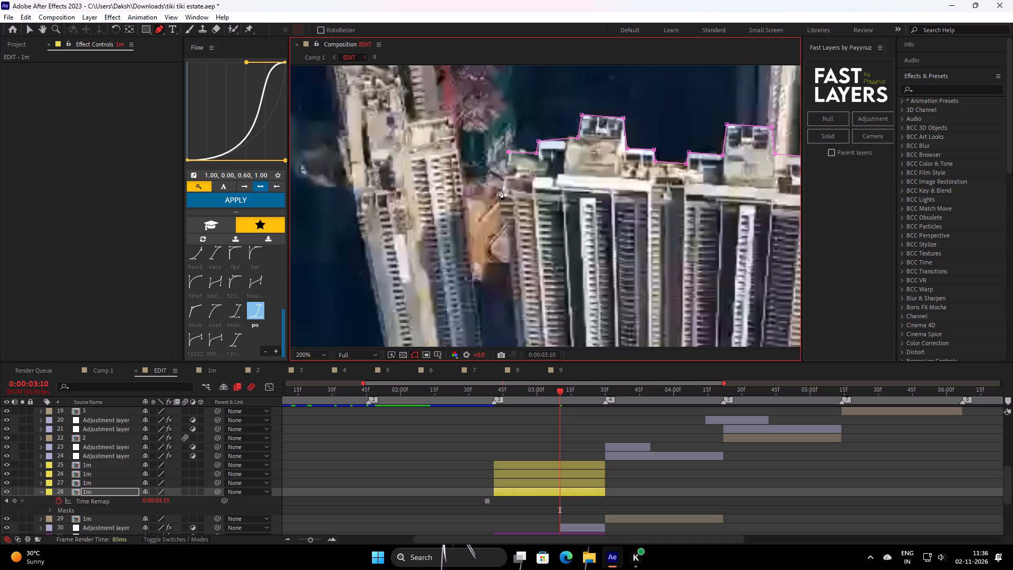
left_click(499, 194)
middle_click_drag(543, 215, 560, 54)
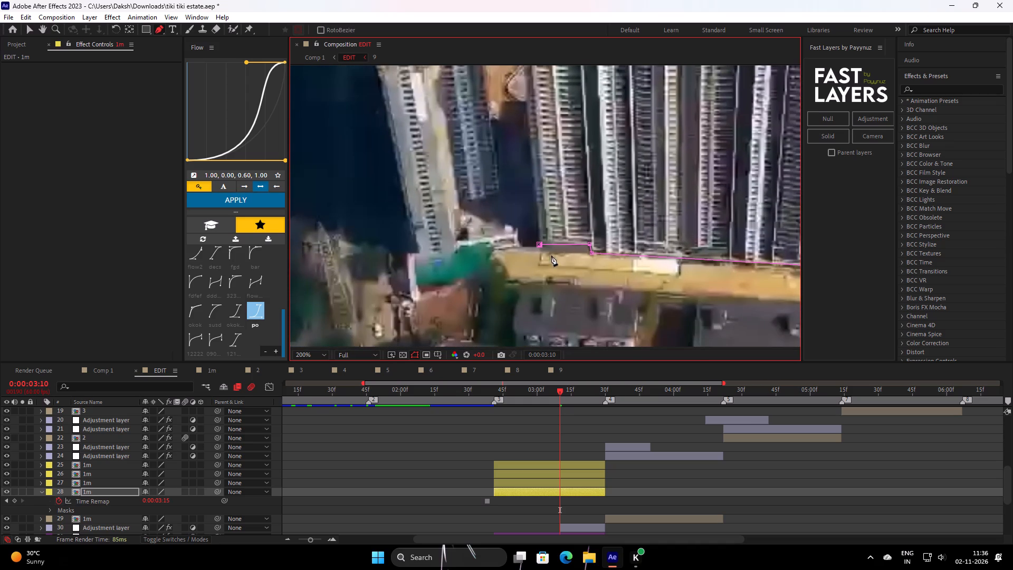
left_click(538, 243)
scroll(566, 207, "down", 1)
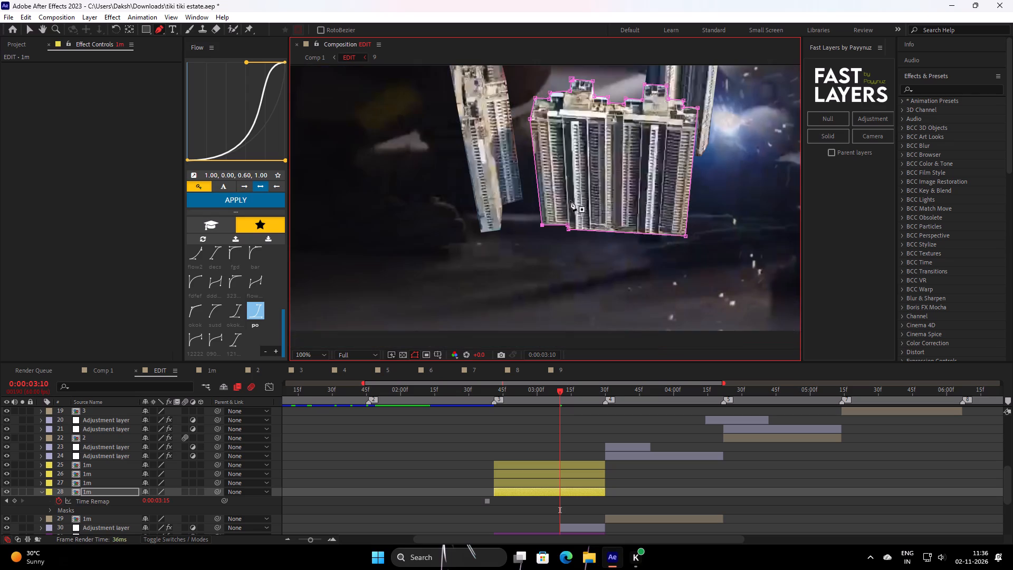
scroll(561, 220, "down", 1)
middle_click_drag(595, 179, 583, 216)
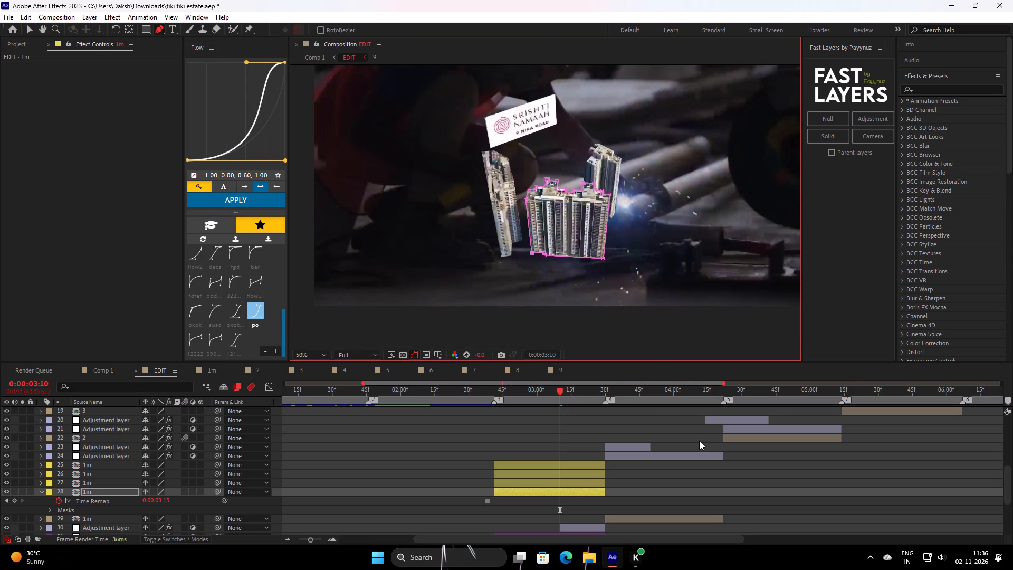
left_click(685, 479)
scroll(588, 176, "down", 1)
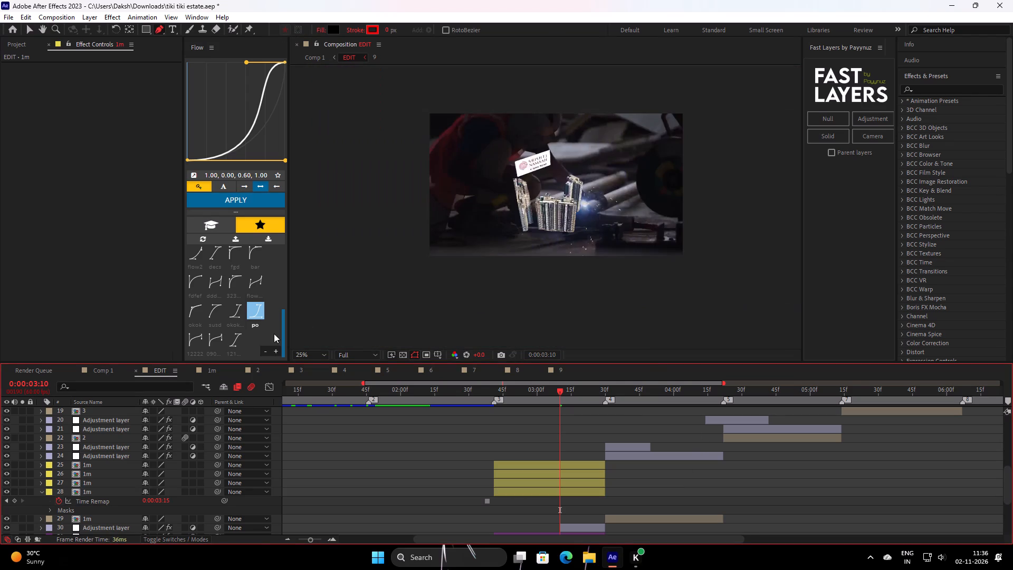
Add Position keyframes of 960, 540 to all four yellow 1m copies at their last frame, 0:00:03:29.
left_click(318, 350)
left_click(329, 180)
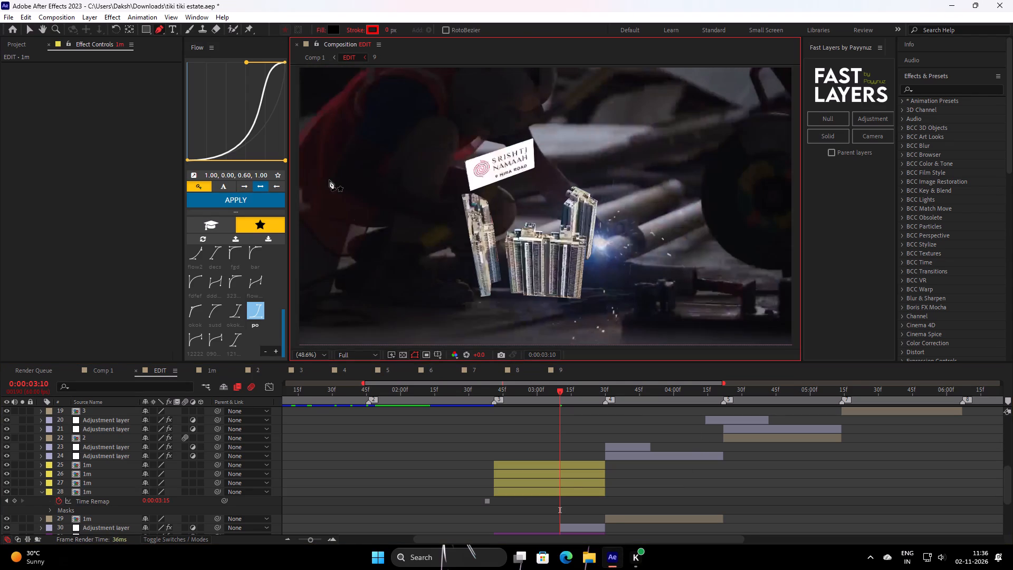
left_click(565, 462)
left_click(561, 493)
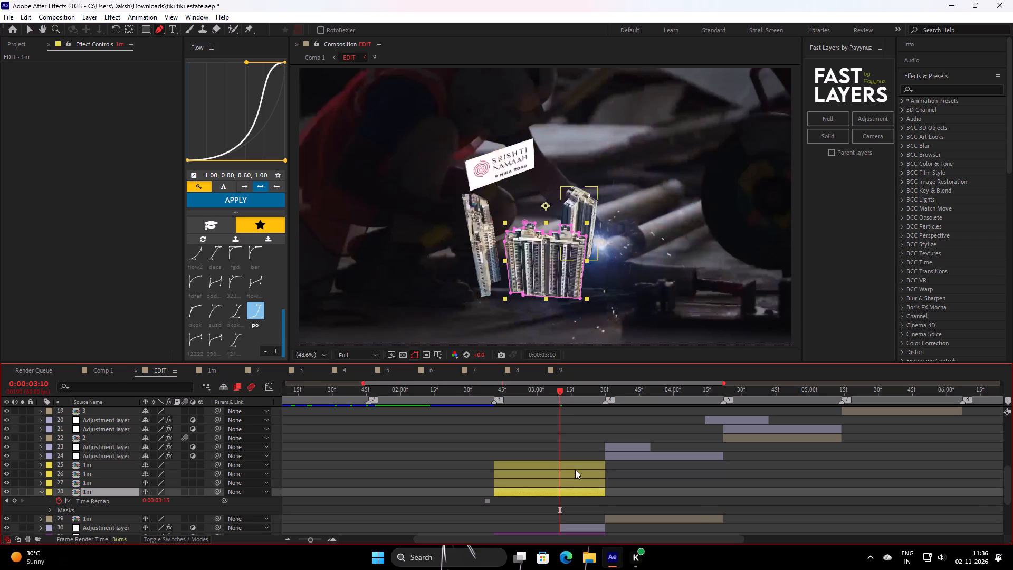
left_click(575, 468, "ctrl+shift")
type("po")
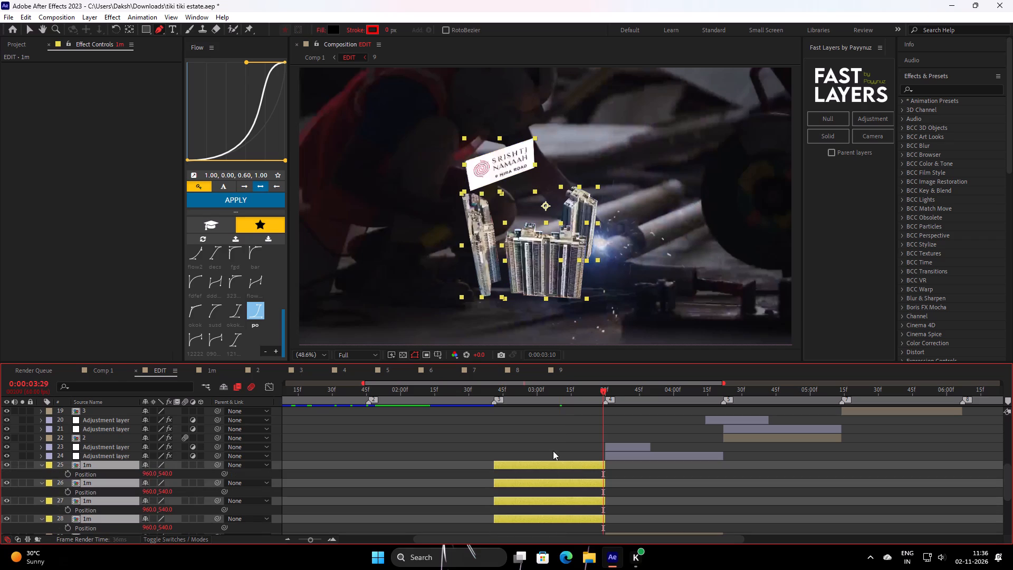
left_click(64, 473)
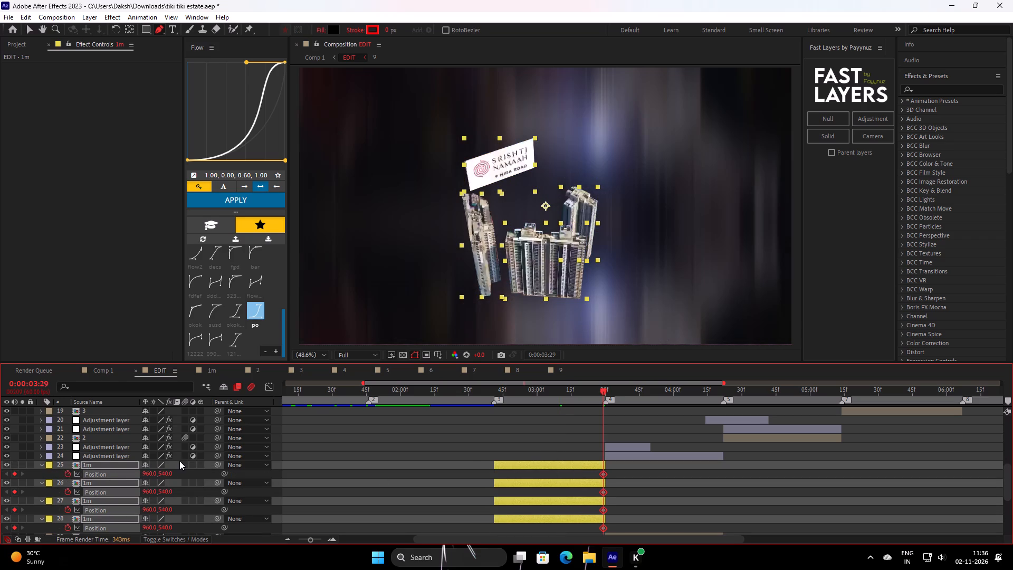
Enable motion blur on the four yellow 1m copies.
left_click(184, 463)
At the copies' first frame, 0:00:02:41, set the billboard copy's Position to 960, 20 so it sits above the frame.
key("i")
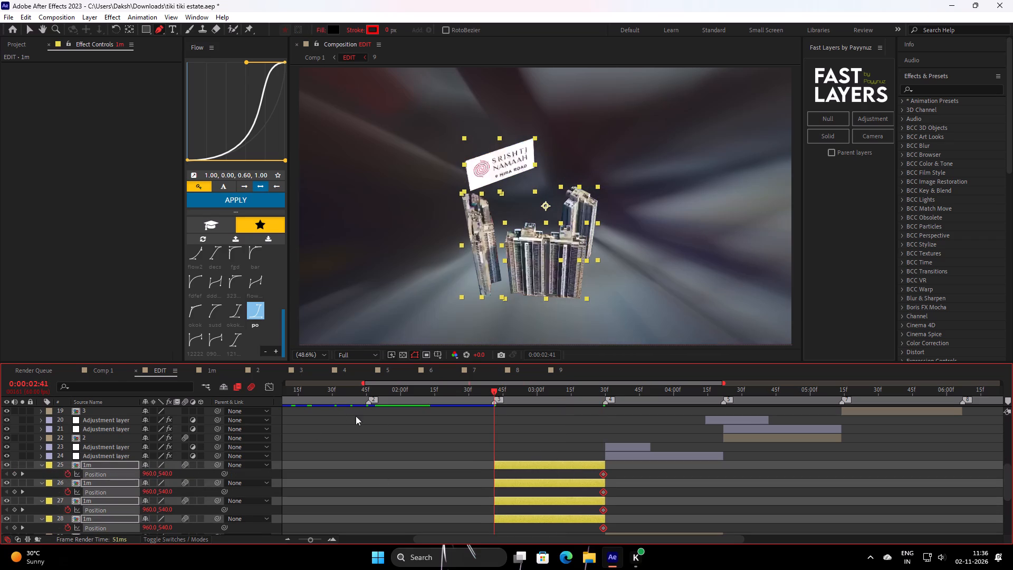
left_click(286, 448)
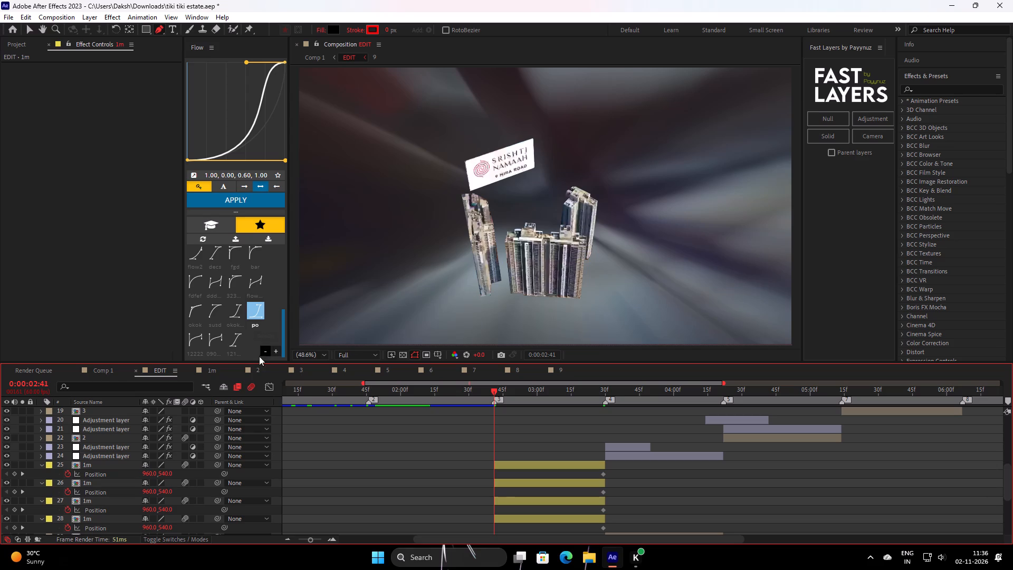
left_click(309, 349)
left_click(309, 353)
left_click(323, 182)
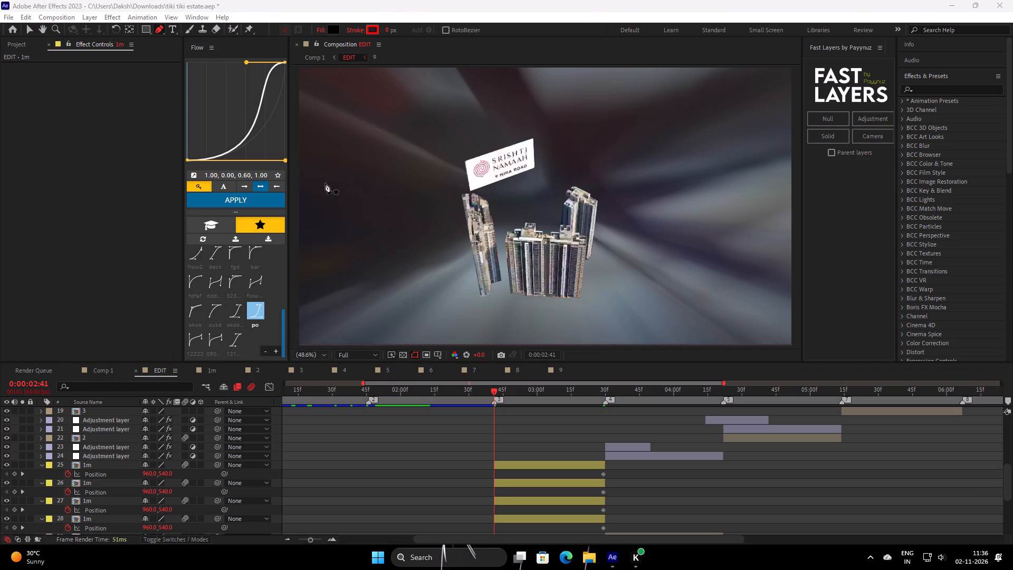
scroll(421, 248, "down", 1)
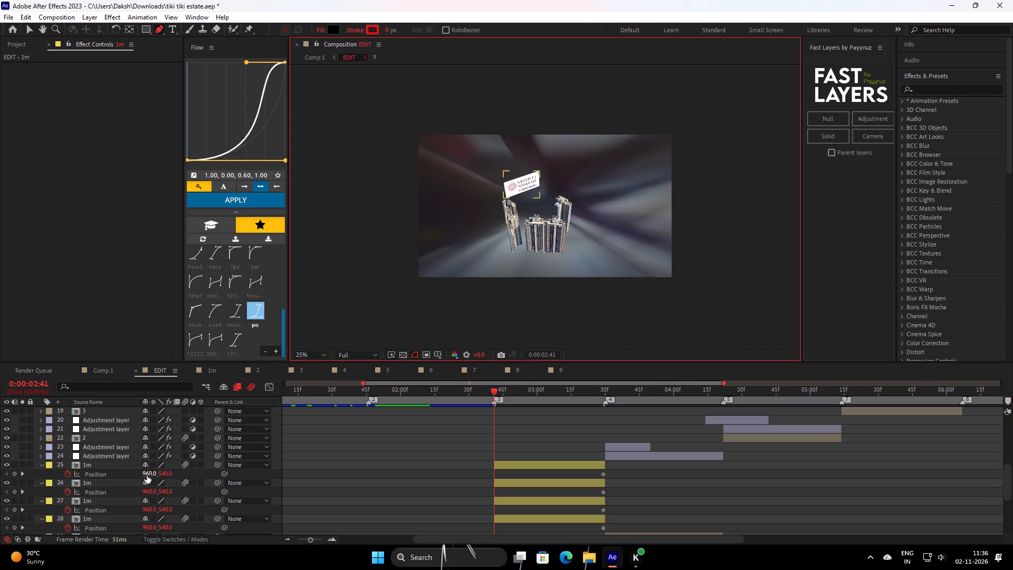
left_click_drag(148, 476, 108, 468, "shift")
key("ctrl+z")
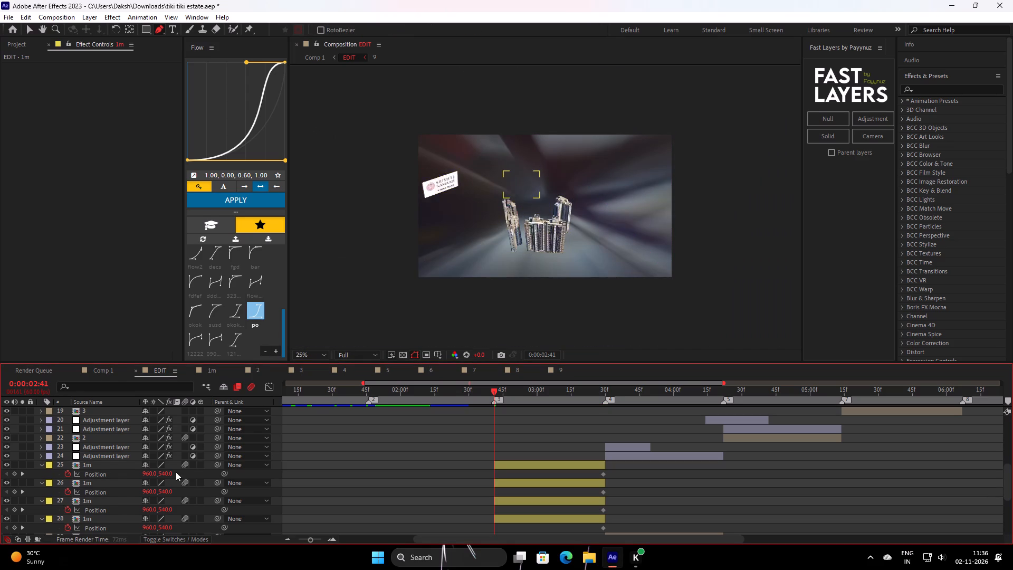
left_click_drag(170, 472, 146, 470, "shift")
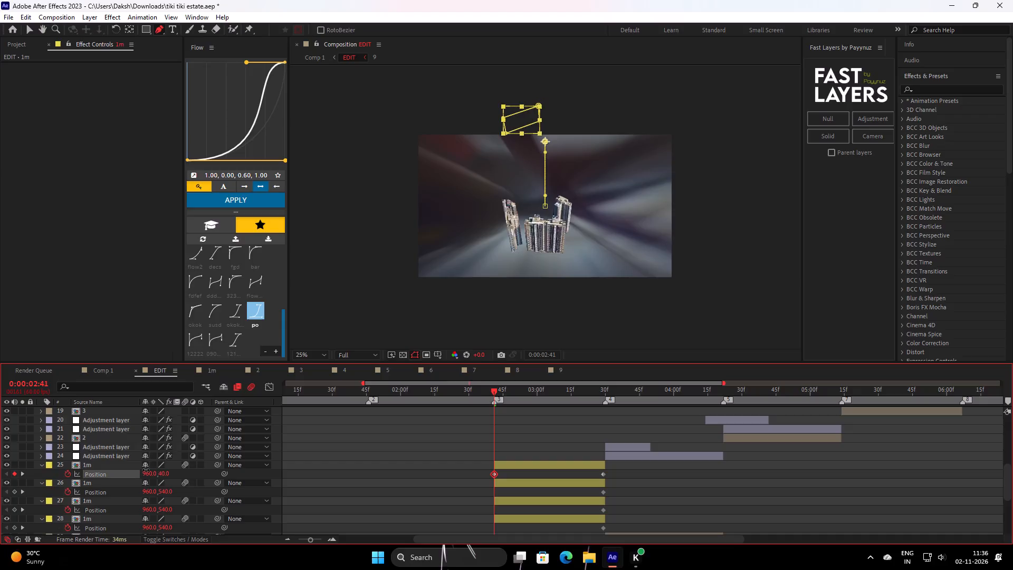
left_click_drag(146, 470, 145, 470, "shift")
Move the rear tower copy off the frame's right side to 1895, 540 and the slanted tower copy off the left to 100, 540.
left_click_drag(152, 490, 133, 490)
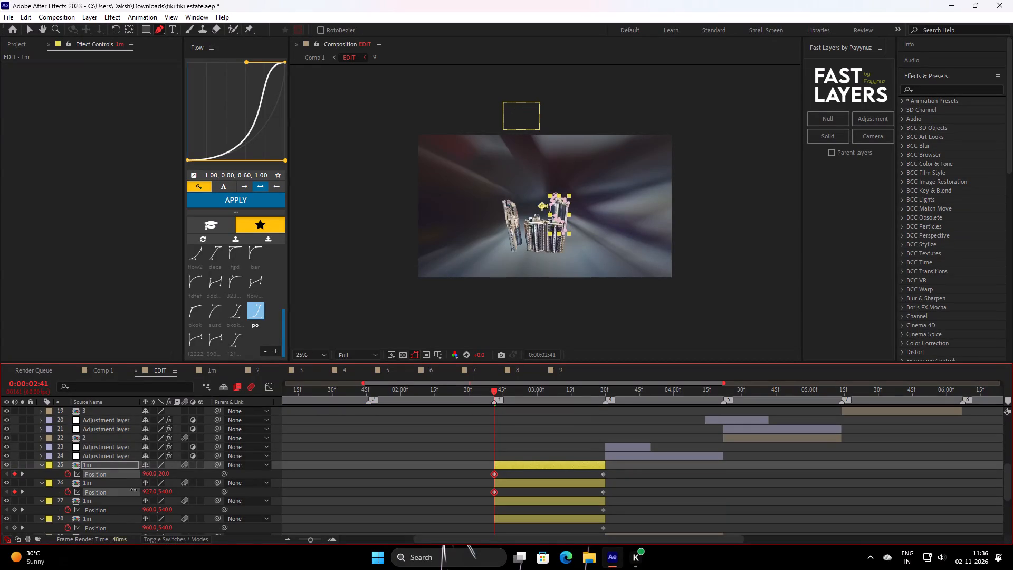
left_click_drag(133, 490, 502, 493)
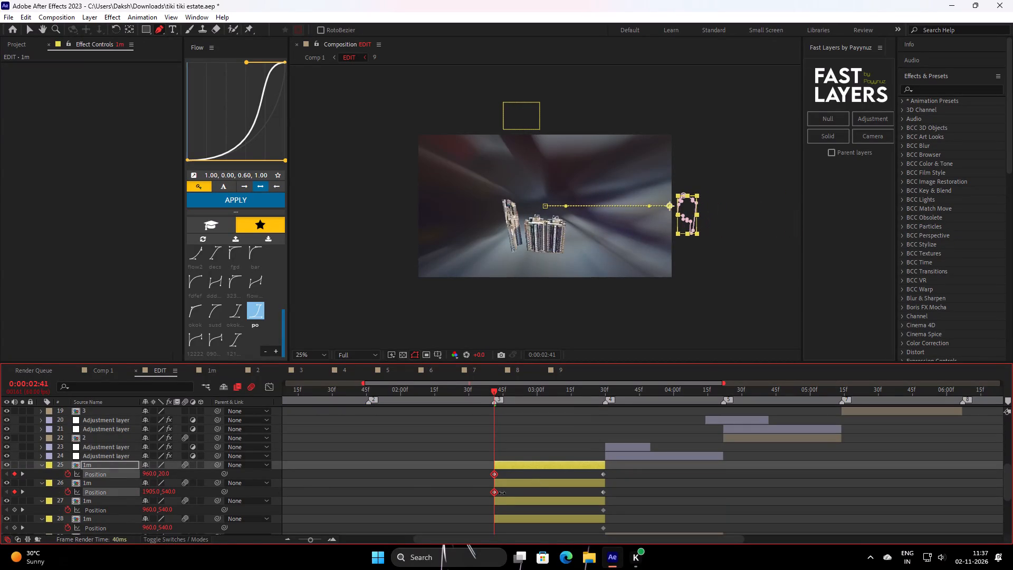
left_click_drag(502, 493, 502, 493)
left_click_drag(148, 511, 147, 511, "shift")
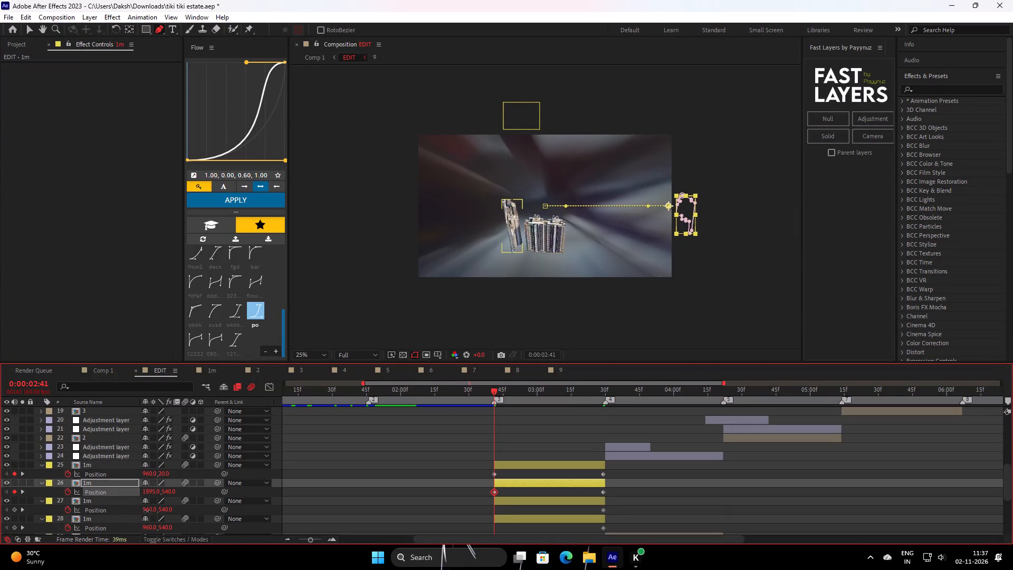
left_click_drag(147, 511, 104, 513, "shift")
Set the front block copy's starting Position to 960, 1100, below the frame.
scroll(442, 478, "down", 1)
left_click_drag(167, 498, 168, 499, "shift")
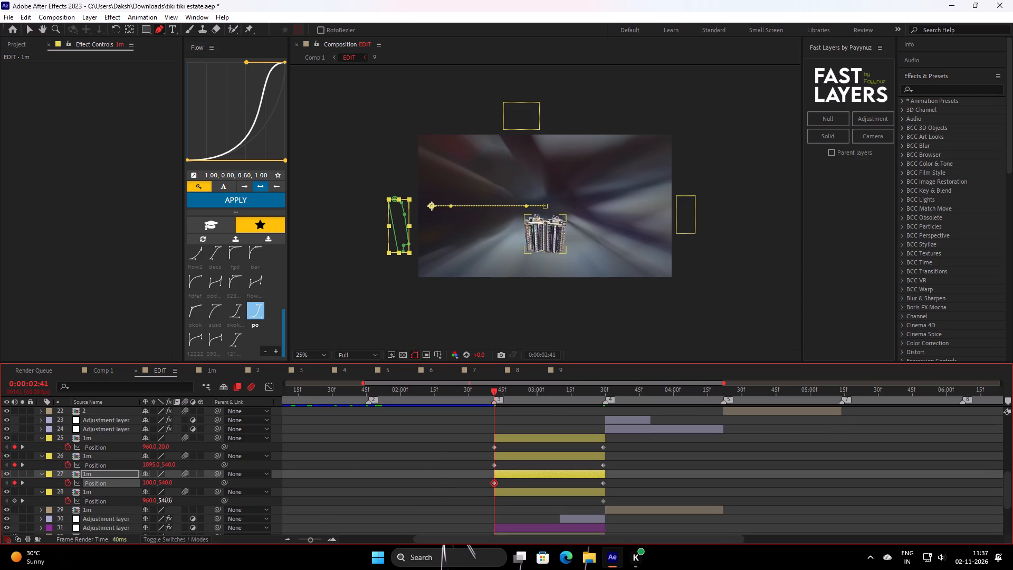
left_click_drag(168, 499, 198, 497, "shift")
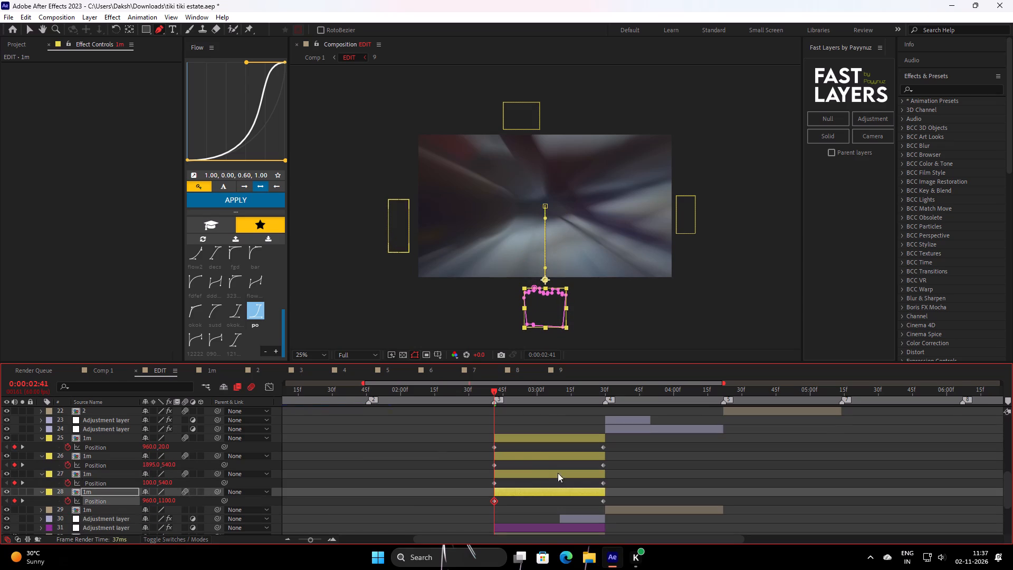
Apply the Flow easing curve 1.00, 0.00, 0.60, 1.00 to all Position keyframes of the four yellow 1m copies.
left_click_drag(470, 441, 619, 507)
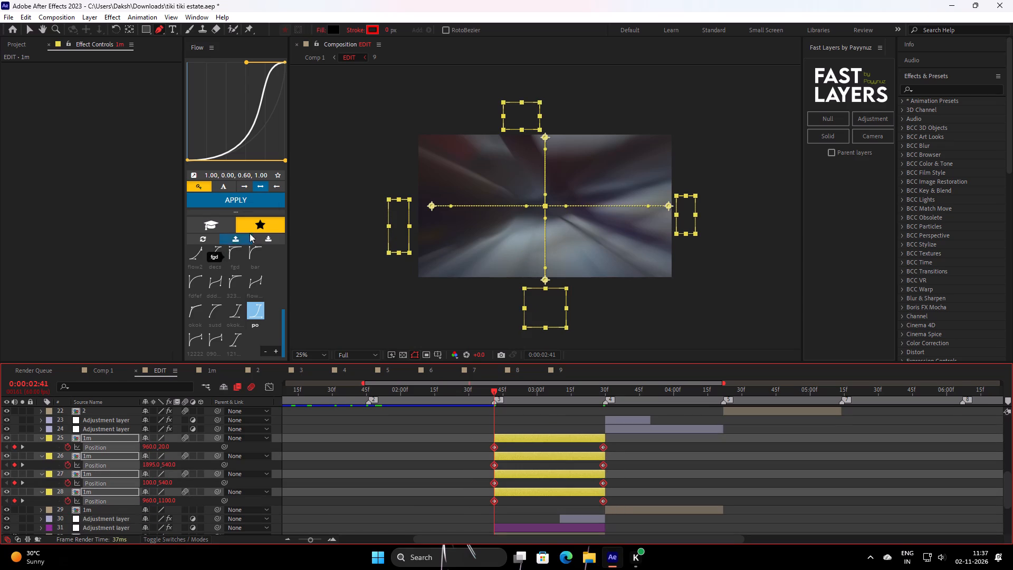
left_click(247, 201)
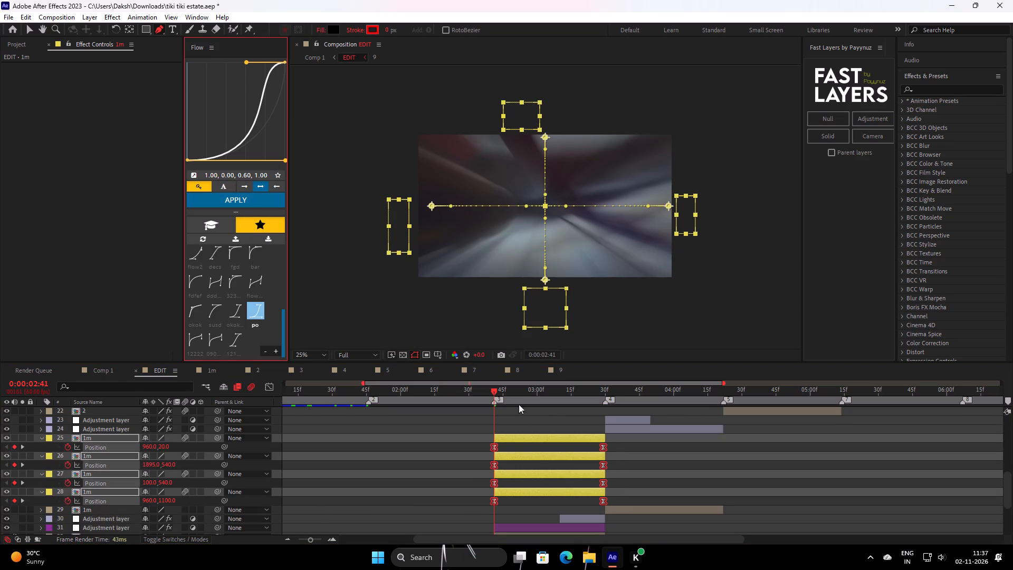
Preview the cutout transition from 0:00:01:59 through the following aerial shot.
left_click_drag(520, 395, 398, 420)
key("space")
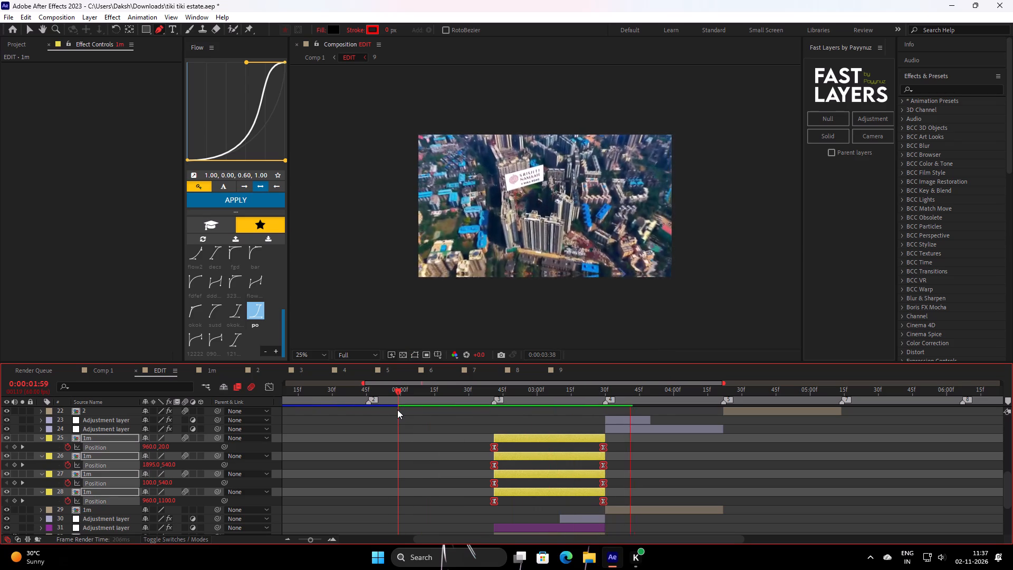
key("space")
left_click(365, 464)
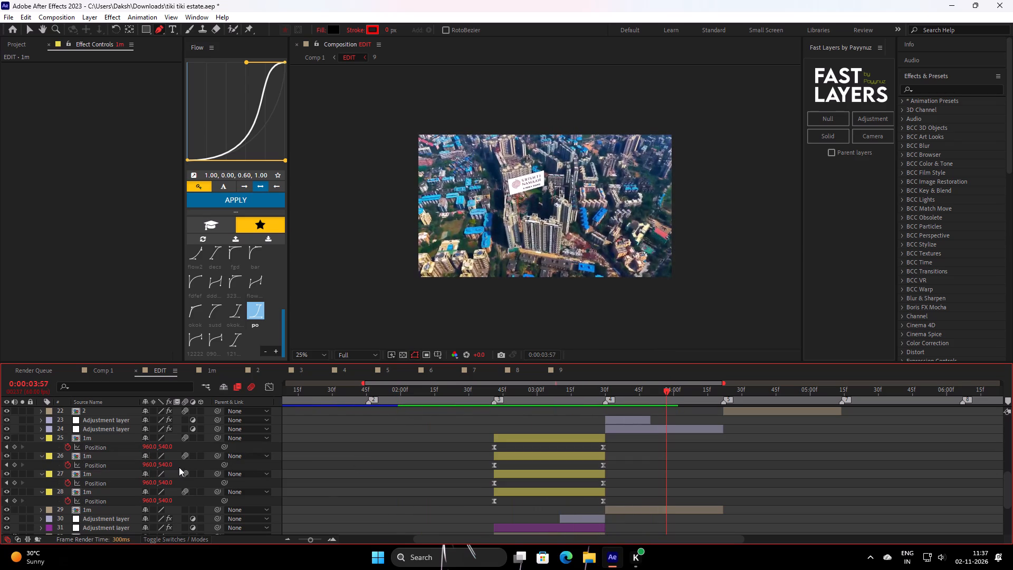
Move the four yellow 1m cutout copies below the aerial 1m clip and its short blur adjustment layer, and collapse their Position properties.
left_click(563, 517)
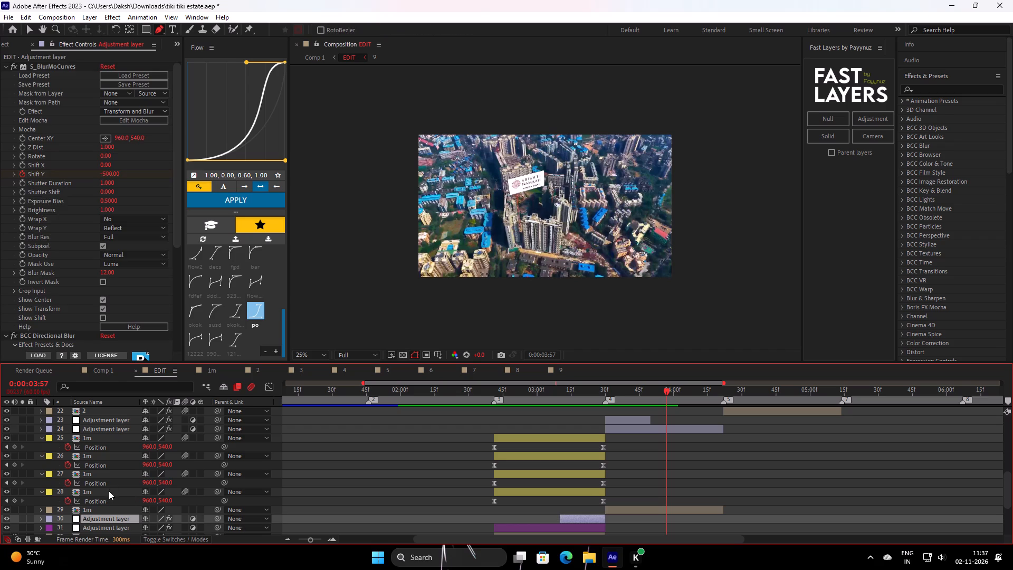
left_click(108, 491)
left_click(111, 434, "ctrl+shift")
left_click_drag(117, 436, 126, 476)
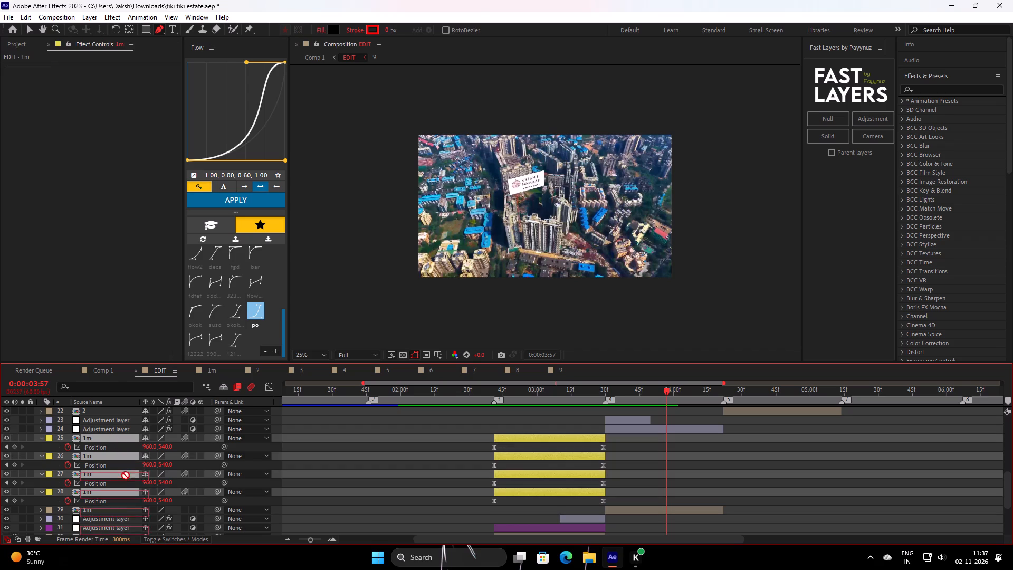
left_click_drag(126, 476, 127, 520)
left_click_drag(556, 398, 508, 420)
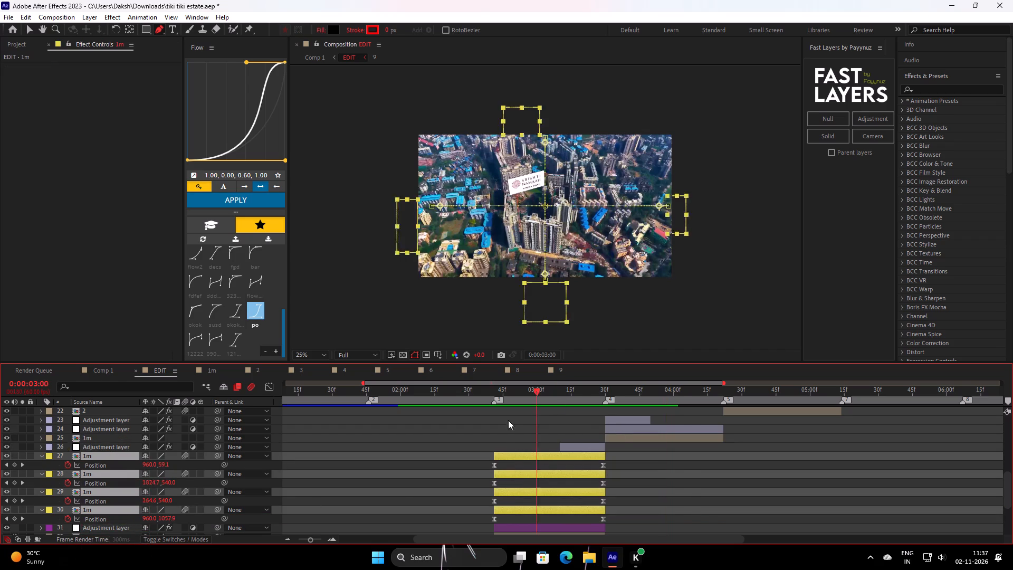
left_click_drag(508, 420, 447, 431)
left_click(41, 455)
left_click(387, 459)
Preview the cutout transition repeatedly from around 0:00:02:20 into the following shots, checking the frames around the 0:00:03:30 cut.
key("space")
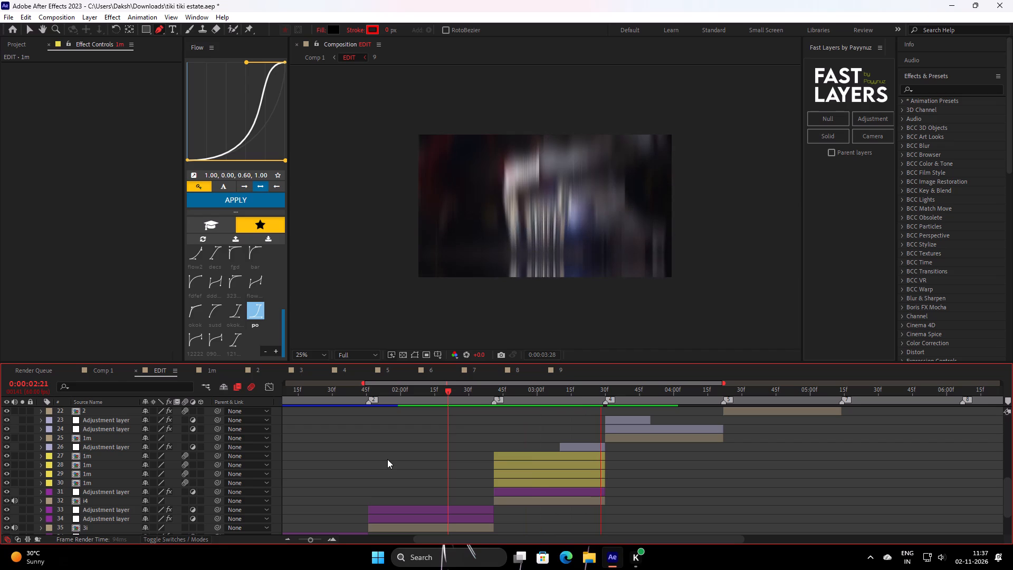
key("space")
left_click_drag(611, 401, 498, 436)
key("space")
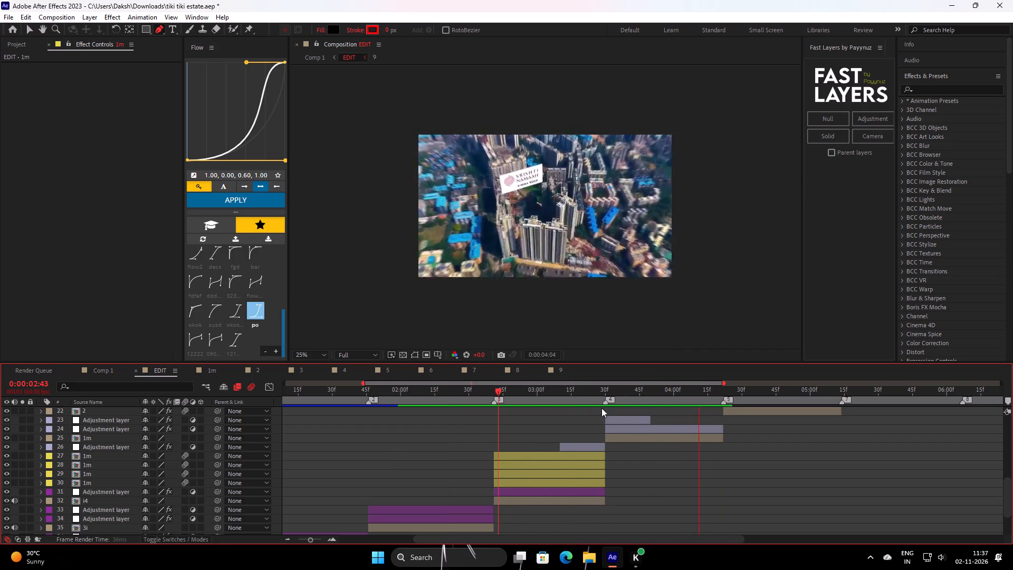
key("space")
left_click_drag(636, 394, 470, 444)
key("space")
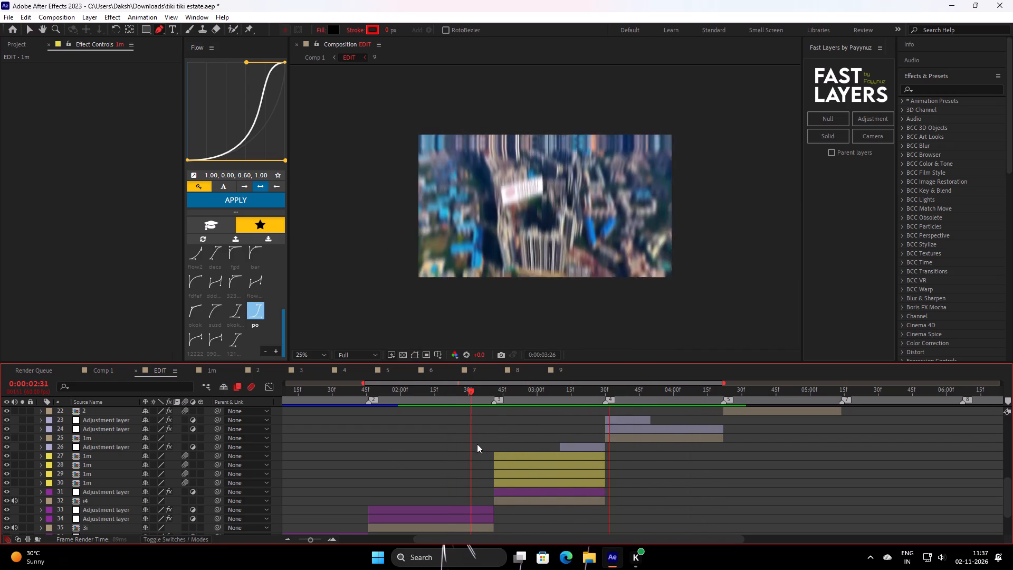
key("space")
left_click_drag(633, 397, 589, 422)
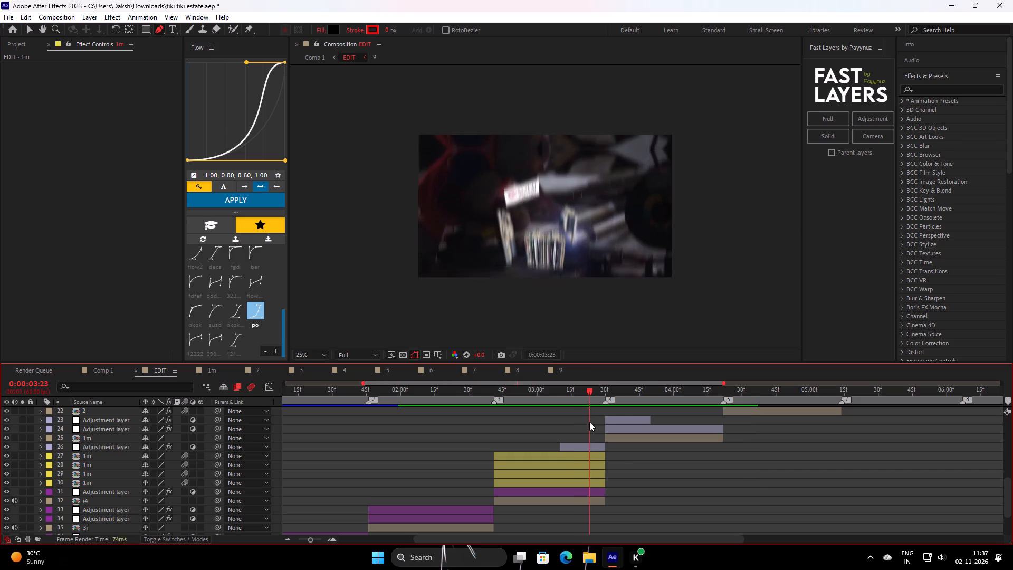
left_click_drag(589, 422, 600, 422)
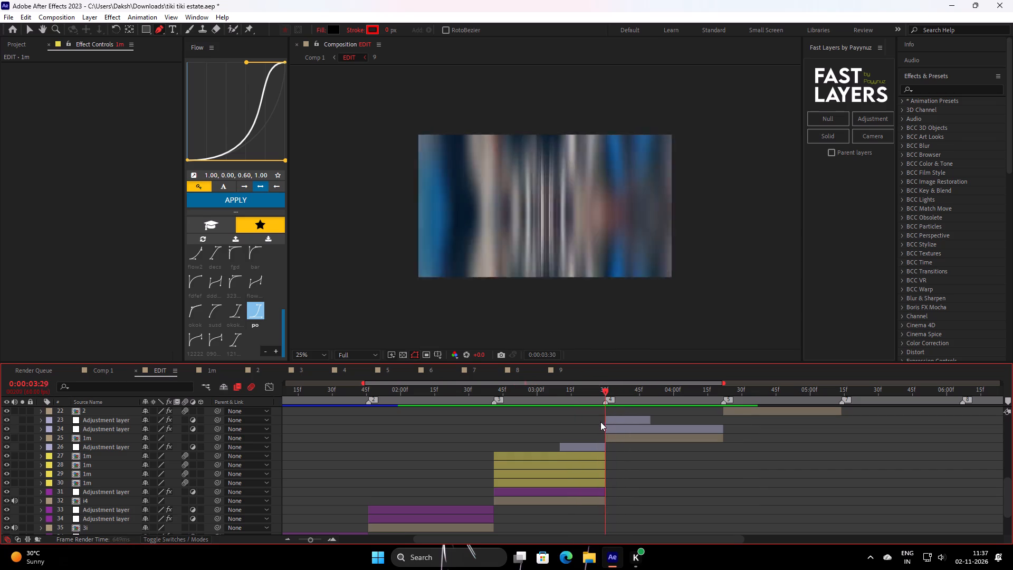
left_click_drag(600, 422, 578, 436)
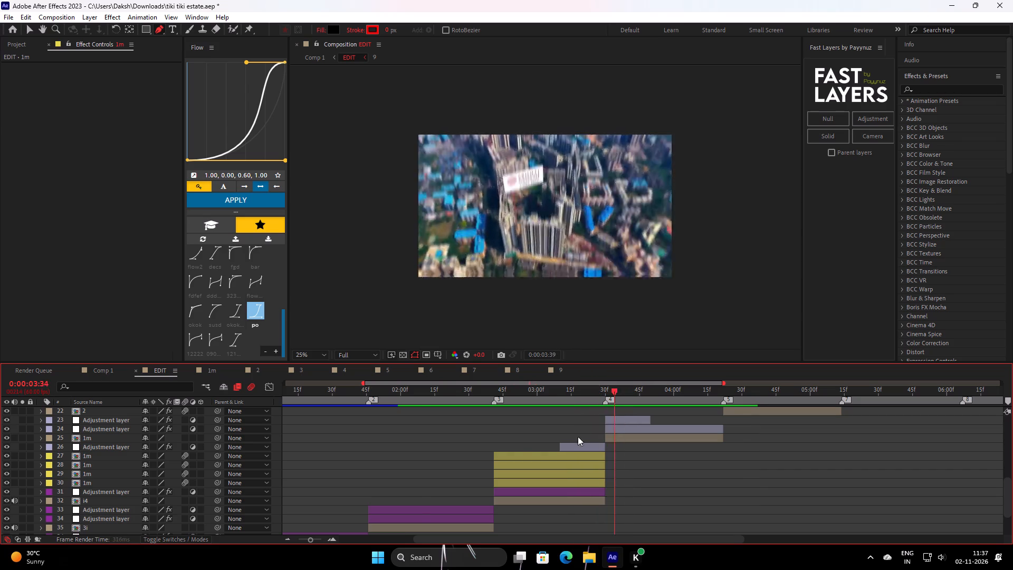
left_click_drag(578, 436, 419, 459)
key("space")
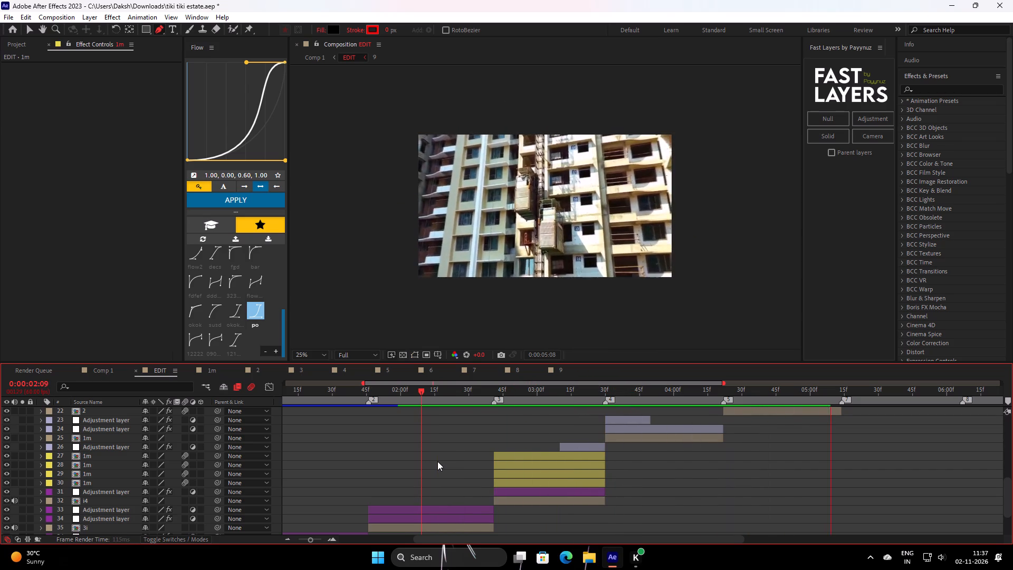
key("space")
Duplicate clip 2 at 0:00:04:22 and freeze the upper copy on that frame.
left_click_drag(759, 395, 723, 426)
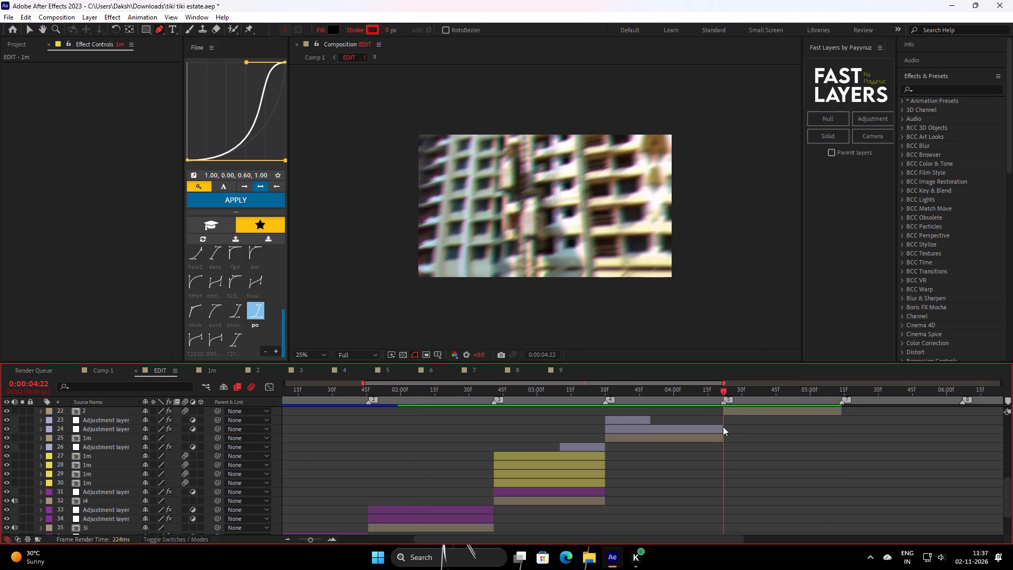
left_click_drag(723, 426, 724, 440)
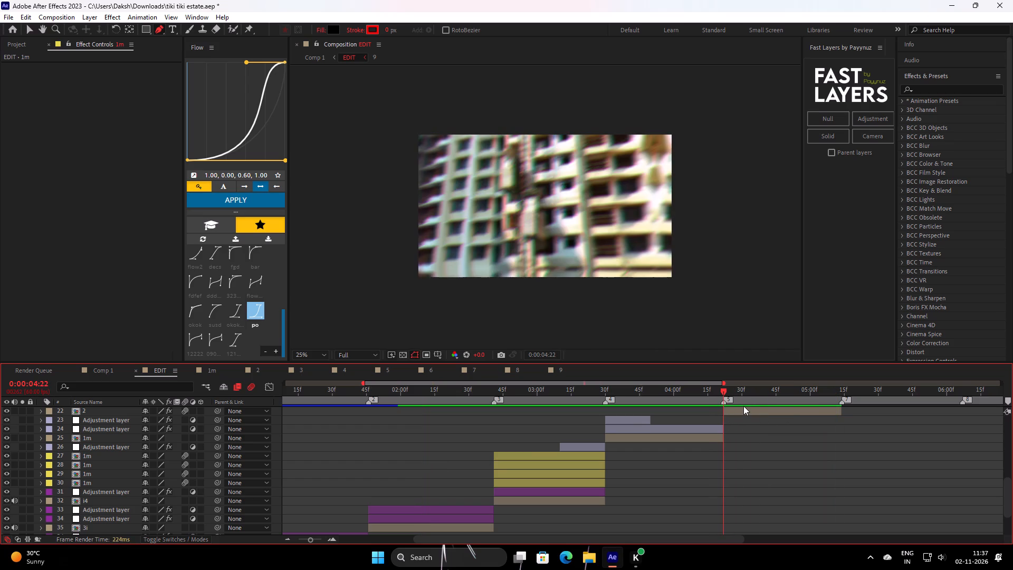
left_click(743, 406)
left_click(742, 411)
scroll(741, 432, "up", 1)
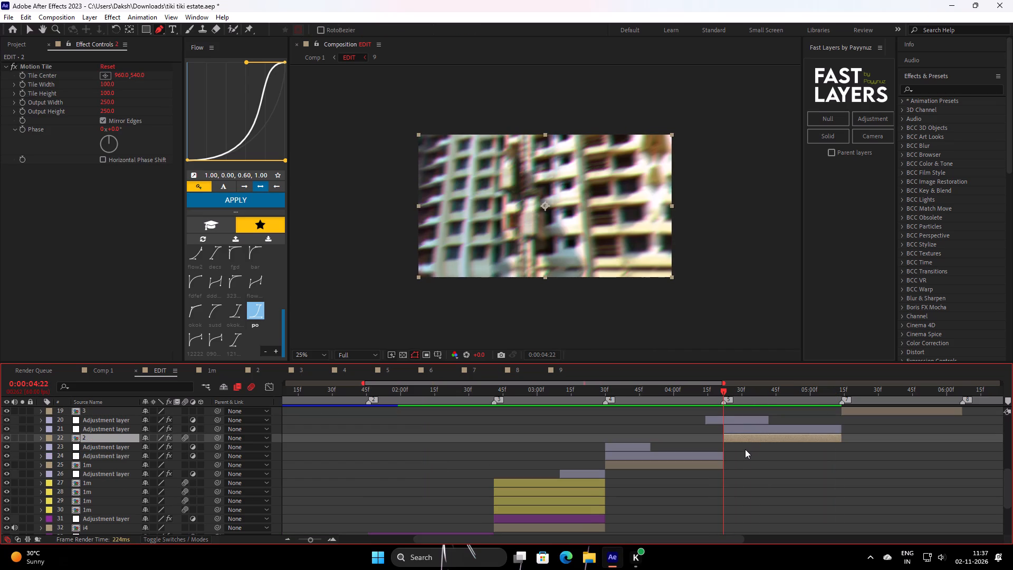
key("ctrl+d")
right_click(737, 438)
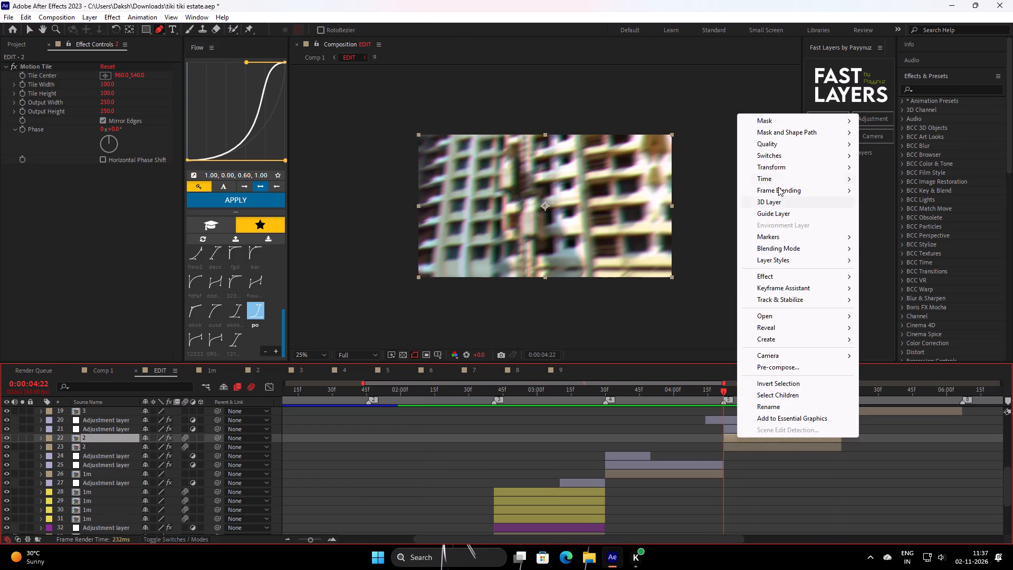
left_click(778, 183)
left_click(911, 216)
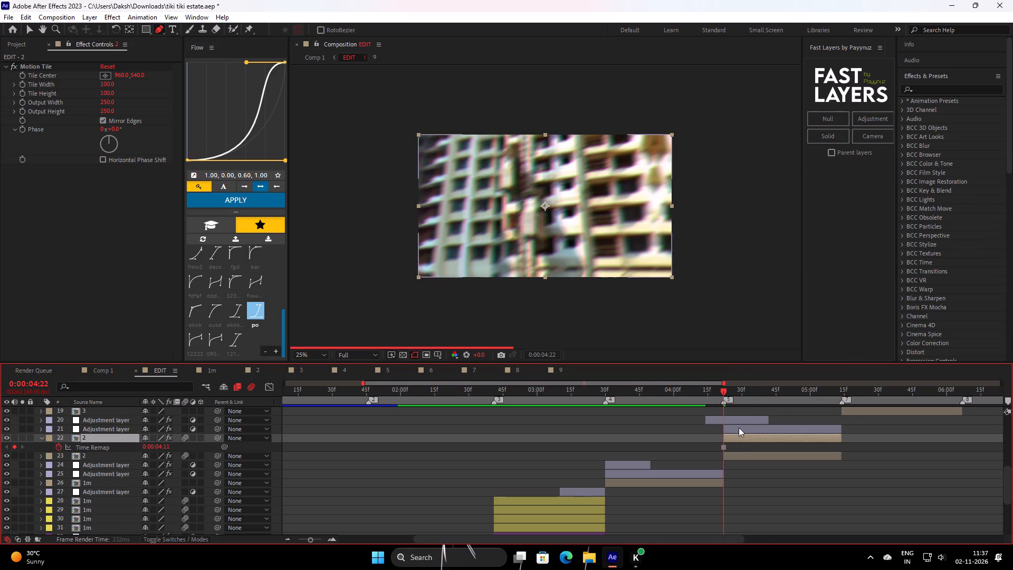
Move the frozen copy of clip 2 earlier so it starts at 0:00:03:30, over the aerial 1m clip.
left_click_drag(737, 438, 621, 479)
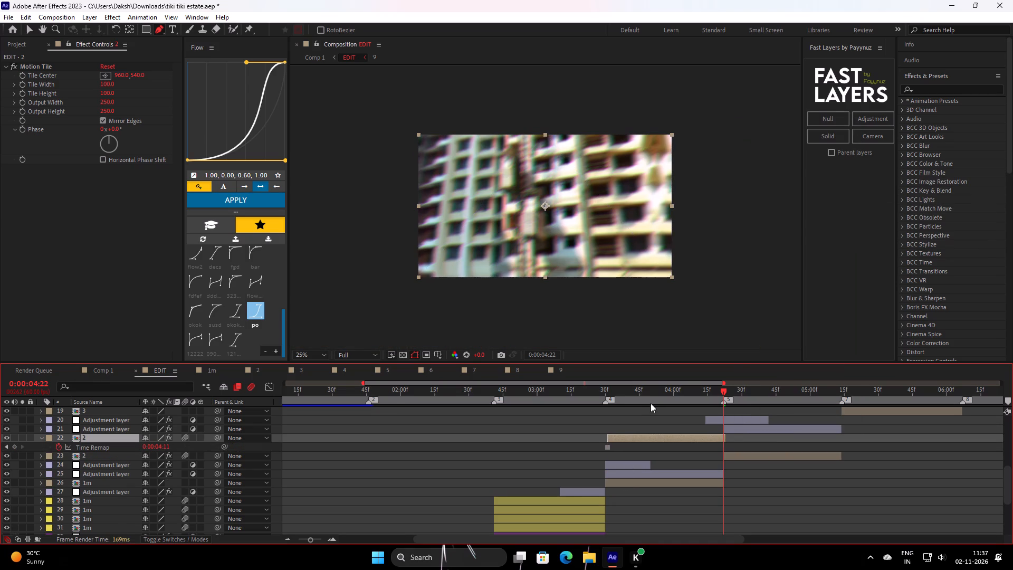
left_click_drag(639, 394, 604, 436)
left_click(620, 437)
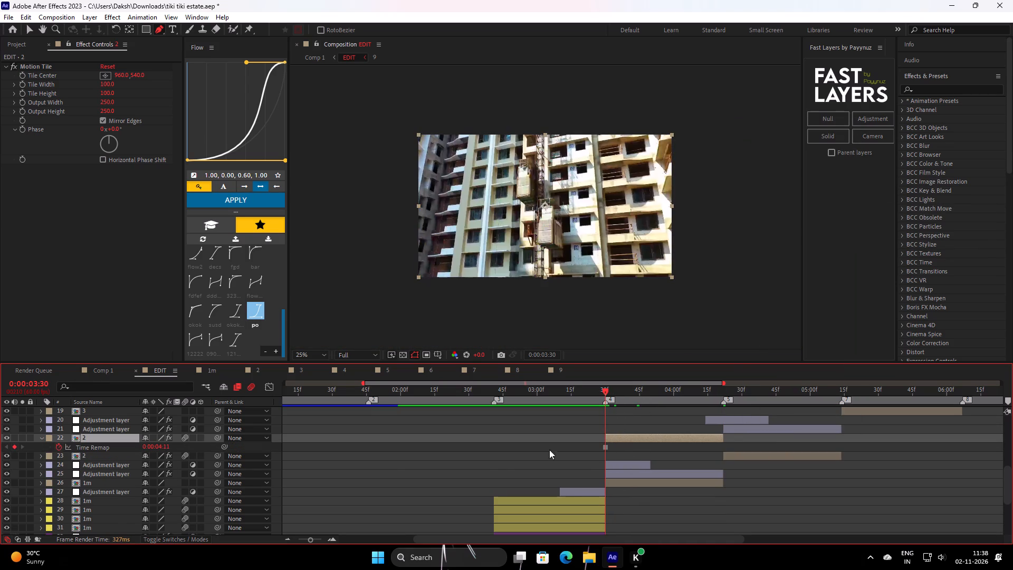
left_click(648, 441)
Duplicate the frozen copy of clip 2 with the current time at 0:00:03:40.
left_click_drag(584, 396, 548, 407)
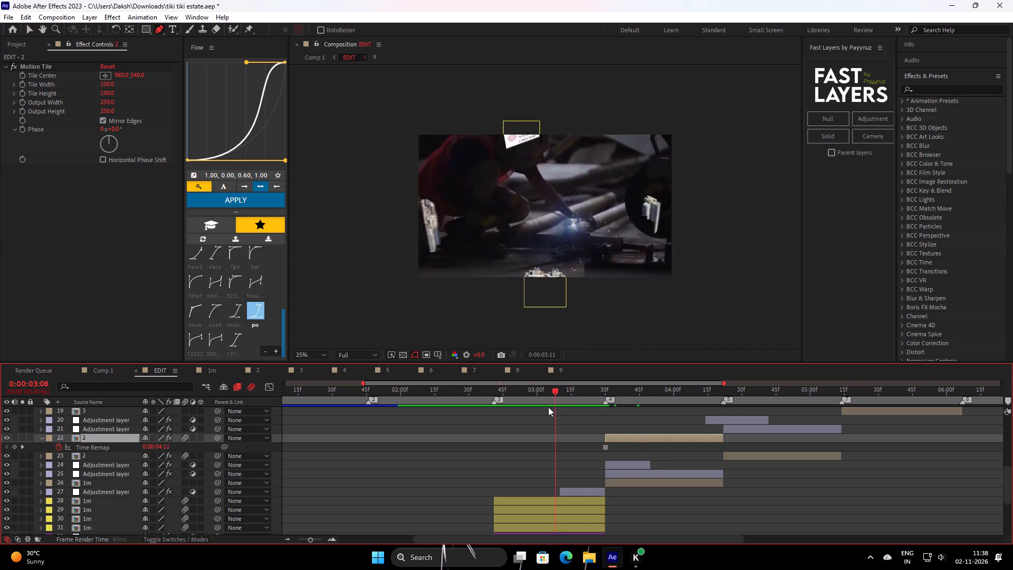
left_click_drag(548, 407, 626, 413)
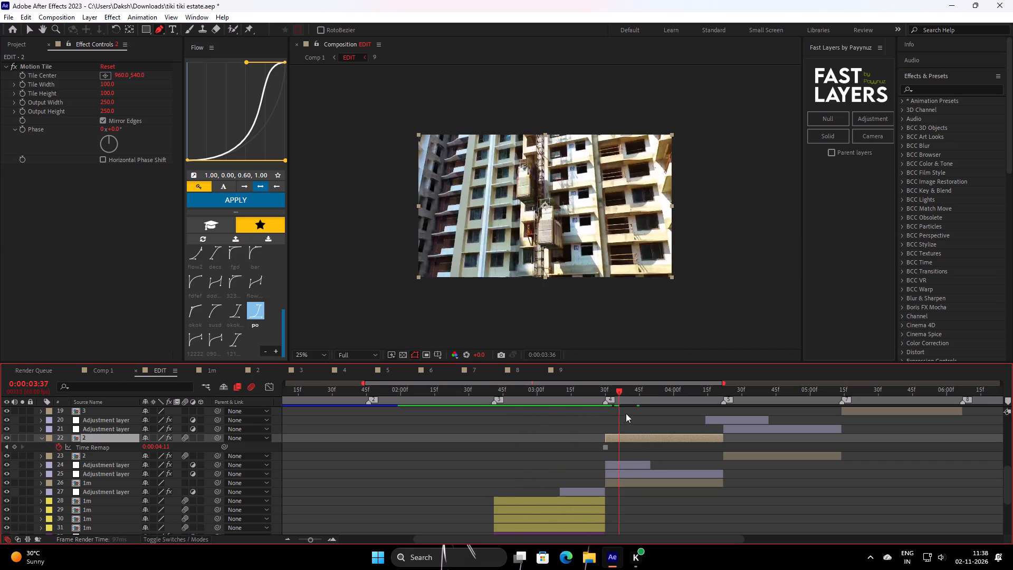
left_click_drag(626, 413, 629, 411)
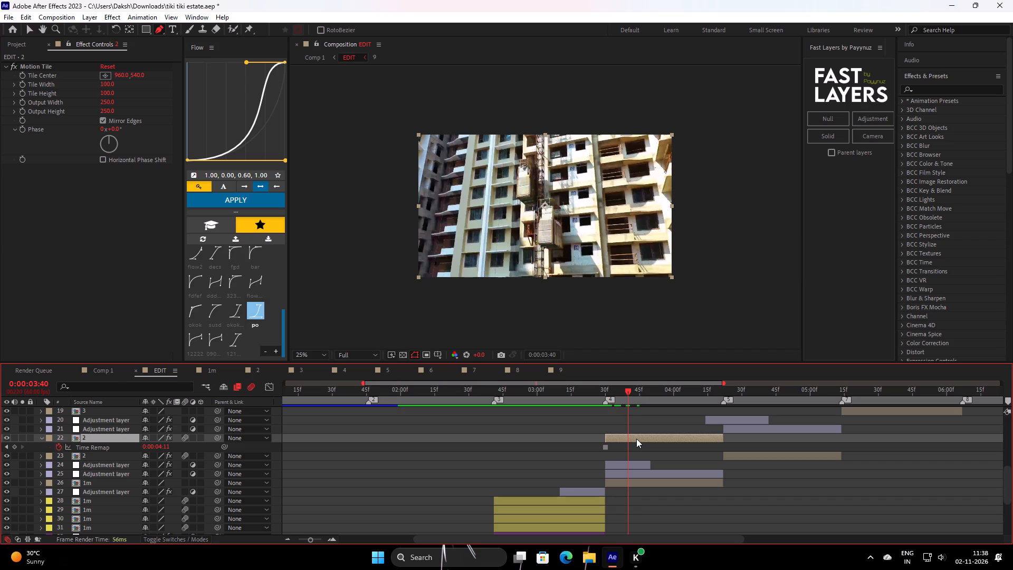
scroll(569, 222, "up", 2)
middle_click_drag(575, 185, 570, 148)
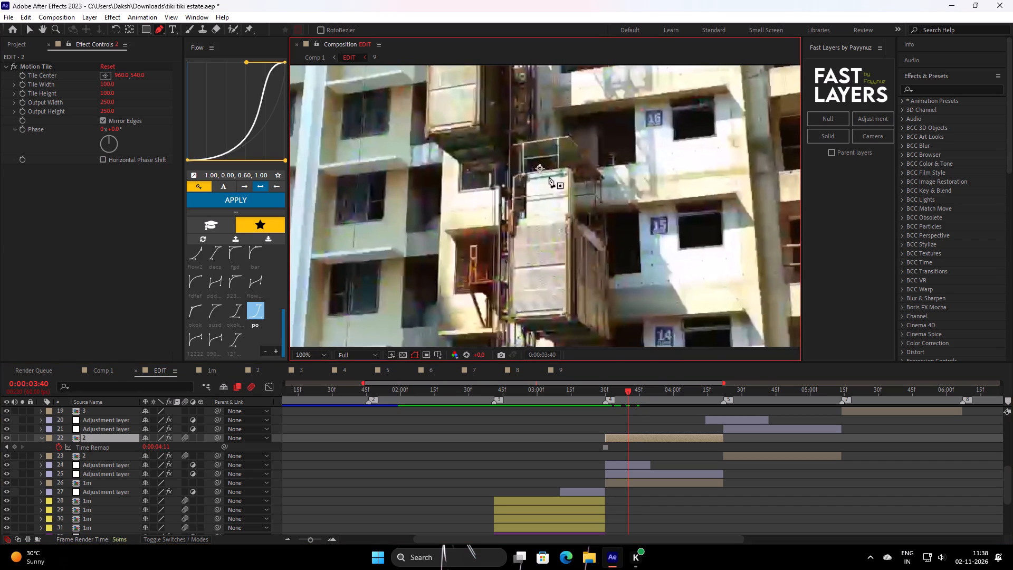
key("ctrl+d")
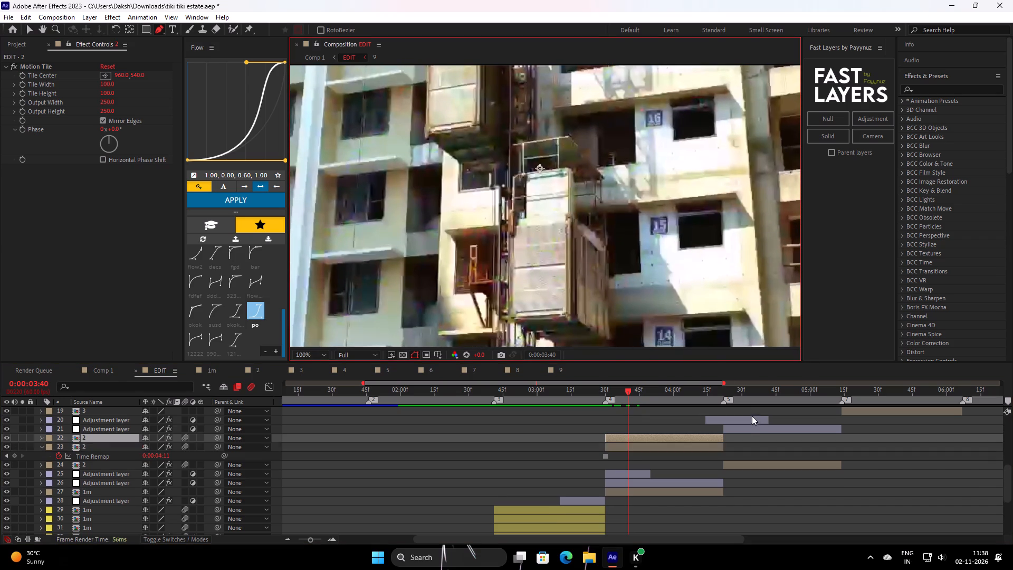
Mask the lower construction lift on the upper frozen copy with a closed six-point Pen tool outline.
scroll(529, 289, "down", 1)
middle_click_drag(529, 291, 531, 273)
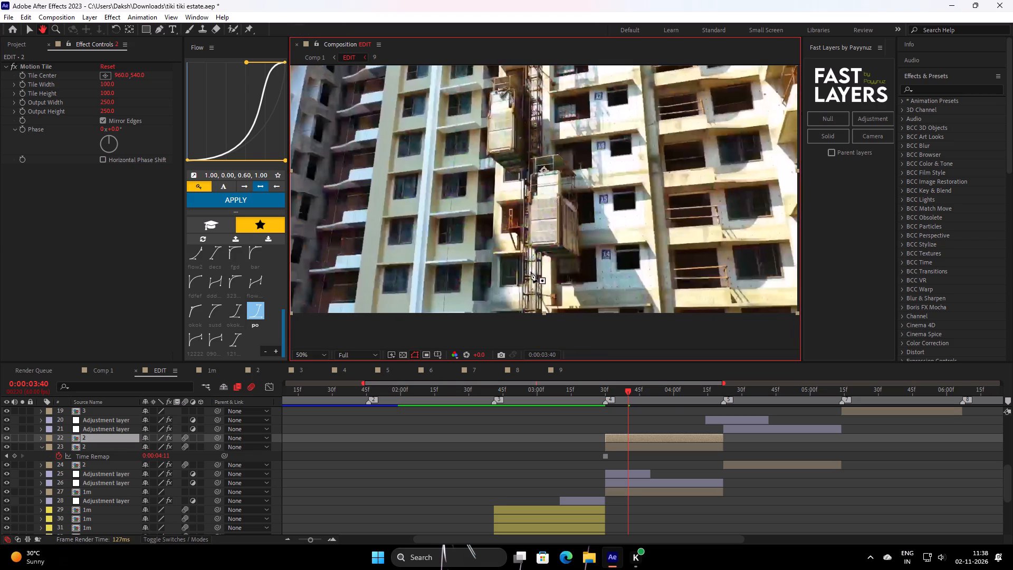
scroll(531, 272, "up", 1)
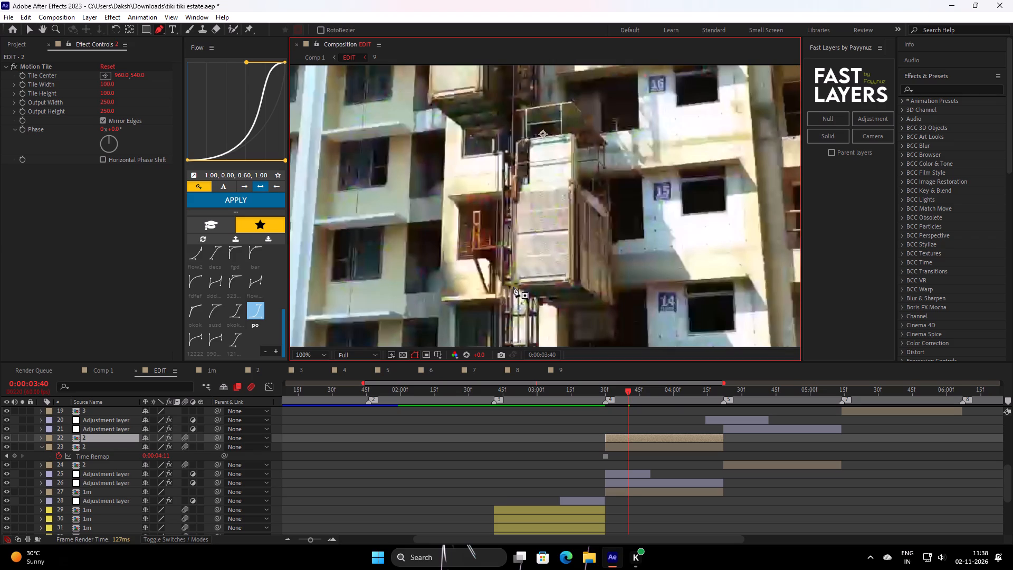
left_click(509, 285)
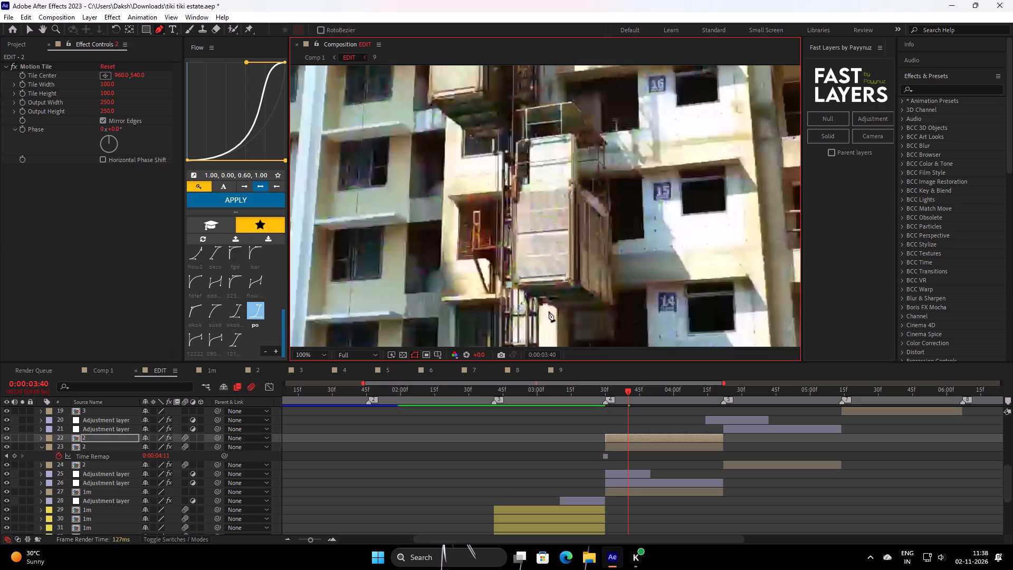
left_click(558, 310)
left_click(614, 305)
left_click(606, 142)
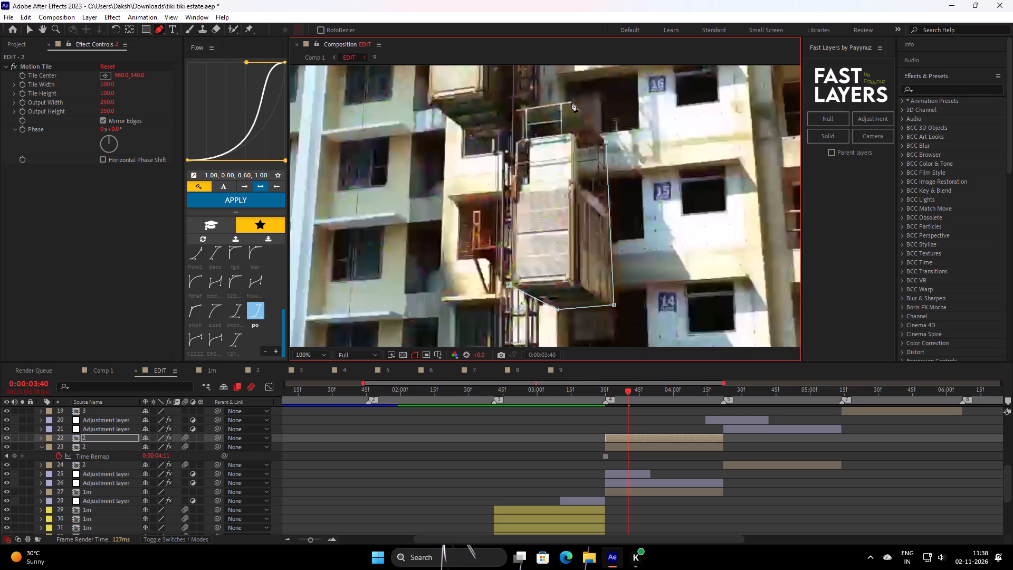
left_click(569, 101)
left_click(516, 112)
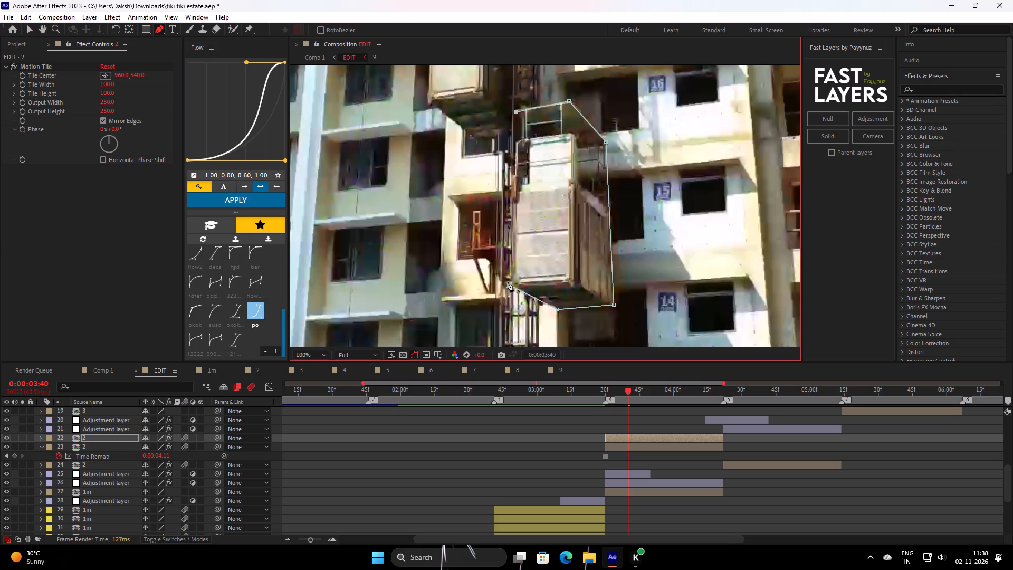
left_click(507, 282)
Mask the upper construction lift on the lower frozen copy of clip 2 with a closed six-point Pen tool outline.
middle_click_drag(514, 206, 560, 280)
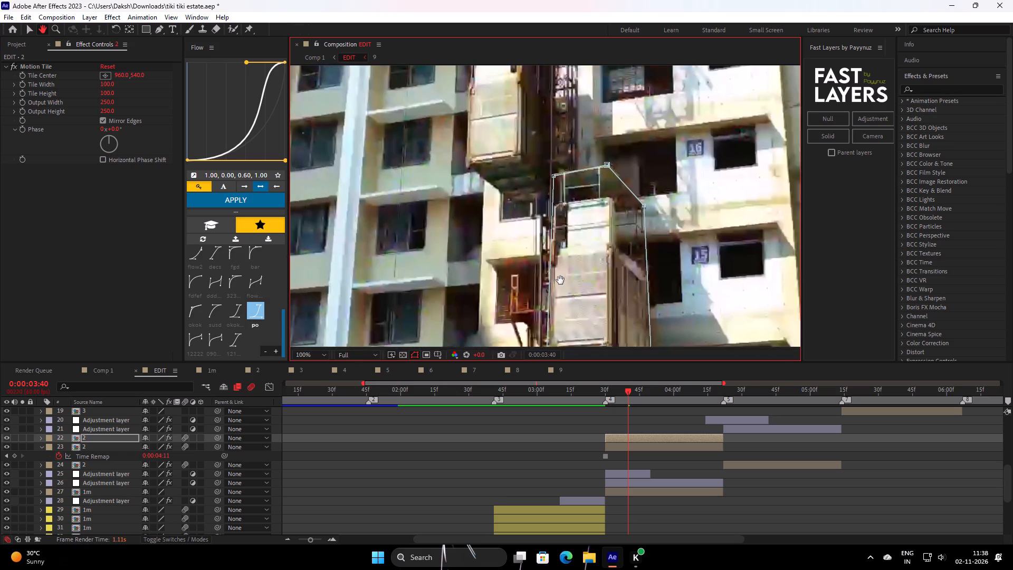
middle_click_drag(560, 280, 585, 316)
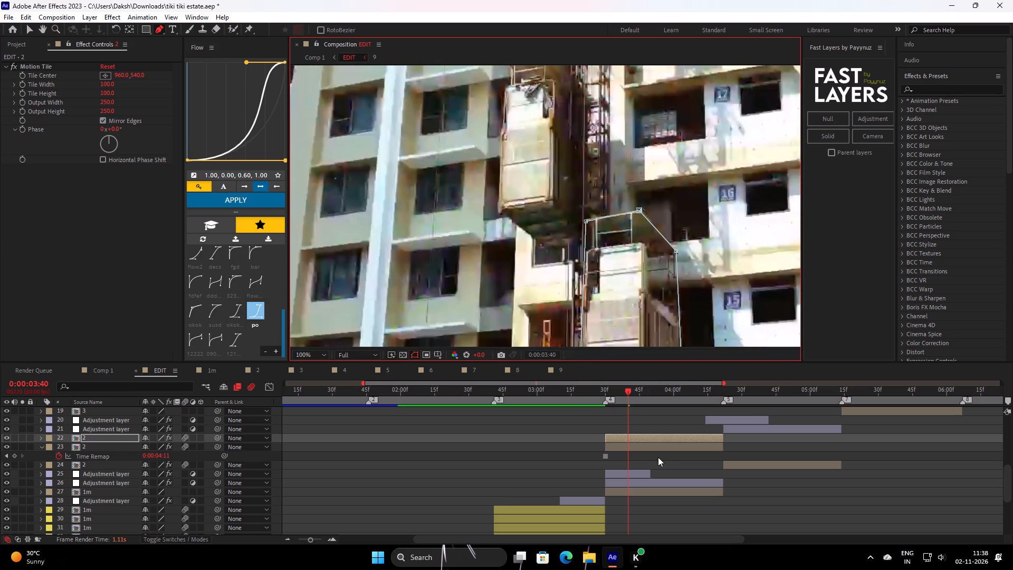
left_click(667, 446)
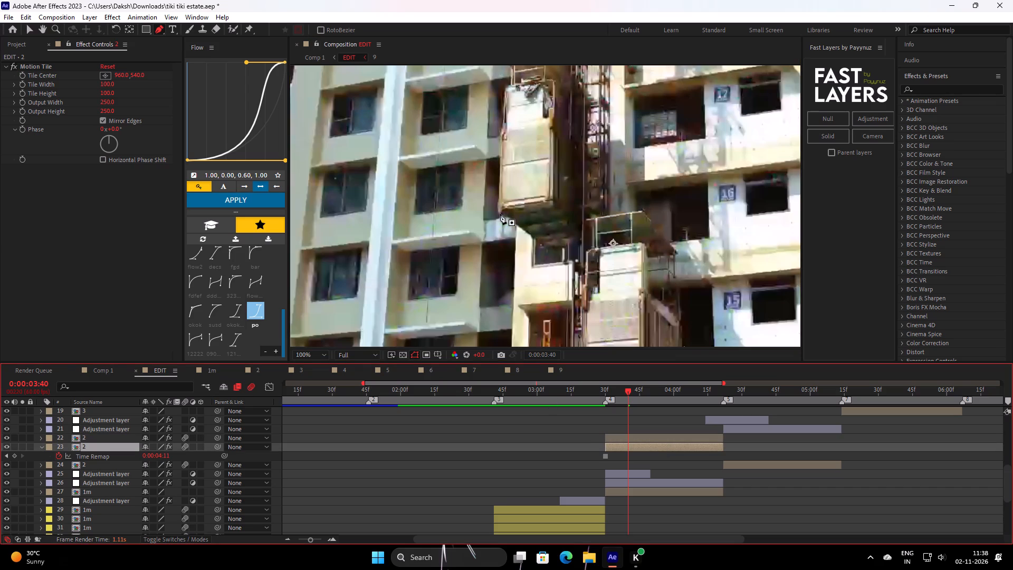
left_click(499, 212)
left_click(544, 251)
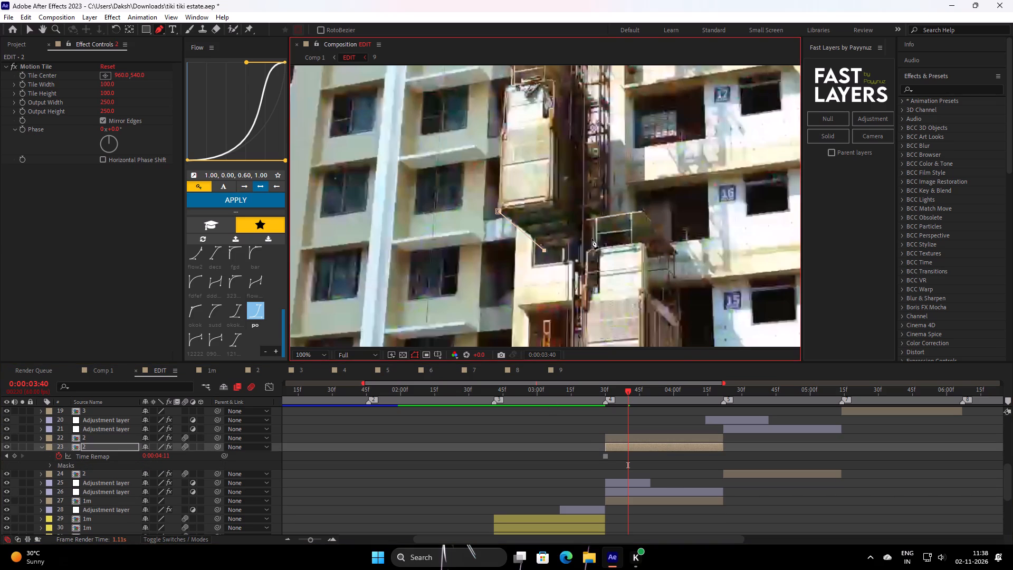
left_click(591, 237)
middle_click_drag(595, 154, 588, 276)
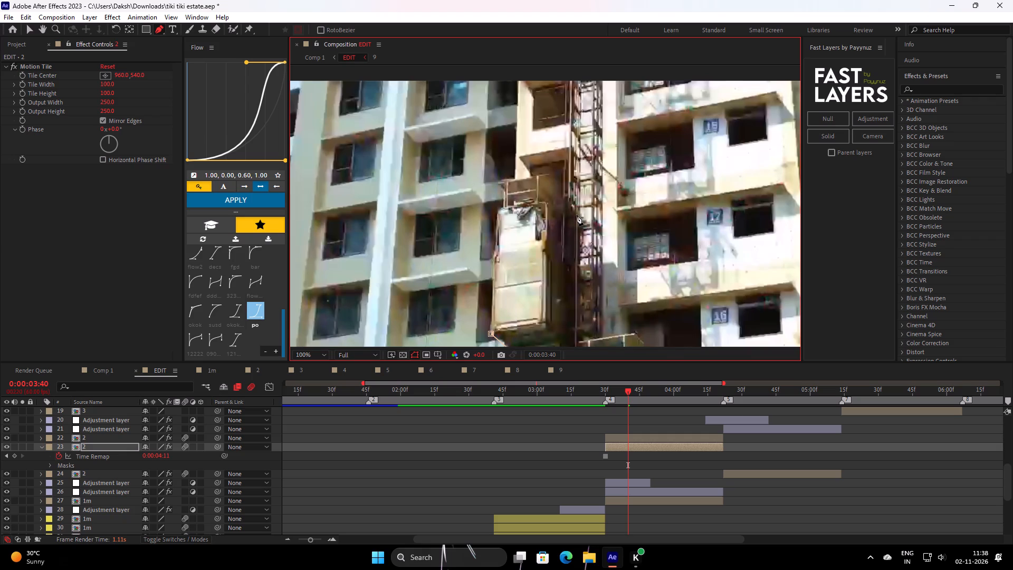
scroll(578, 220, "down", 1)
scroll(578, 220, "up", 1)
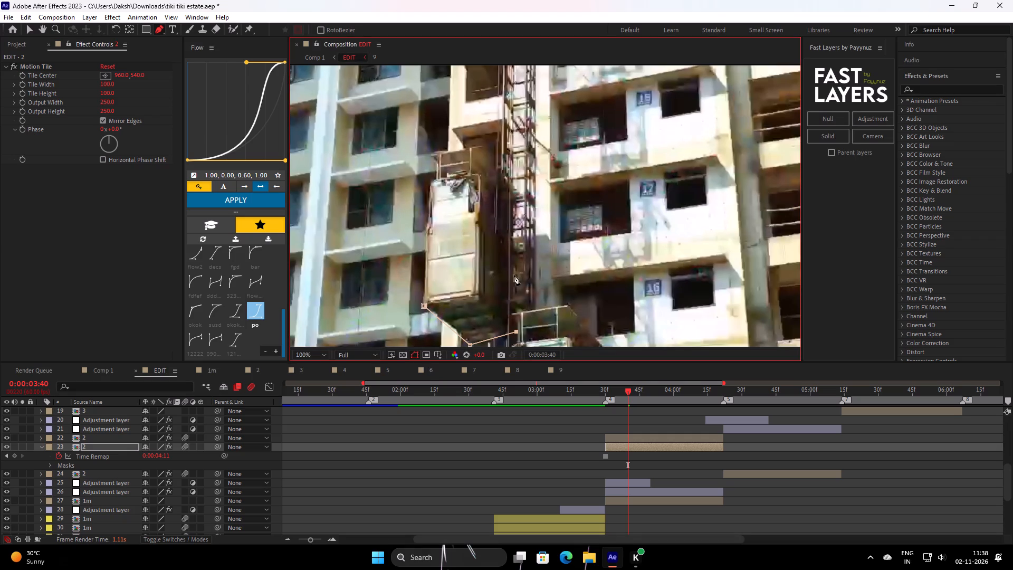
left_click(520, 196)
key("ctrl+z")
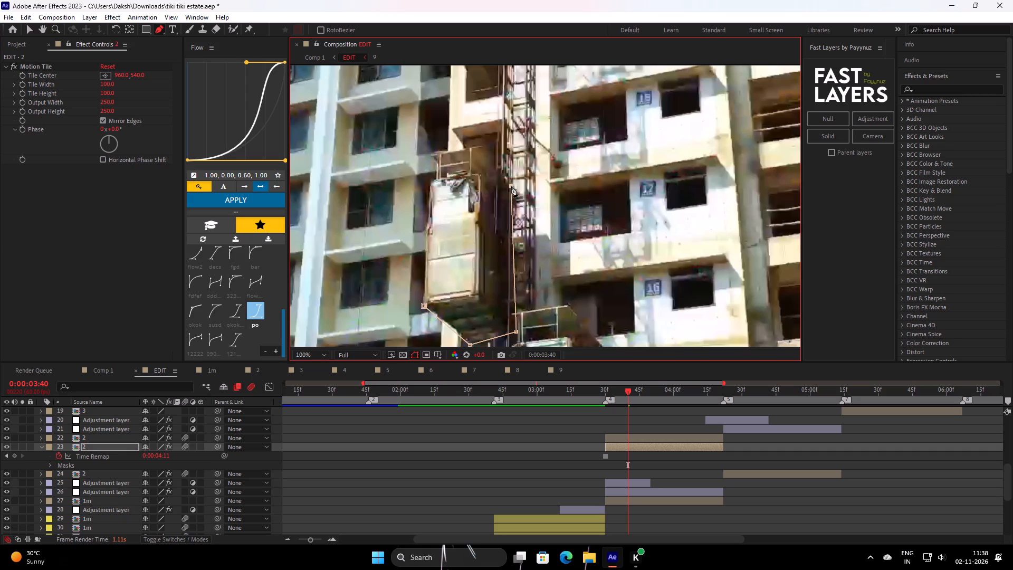
left_click(511, 186)
key("ctrl+z")
key("ctrl+z")
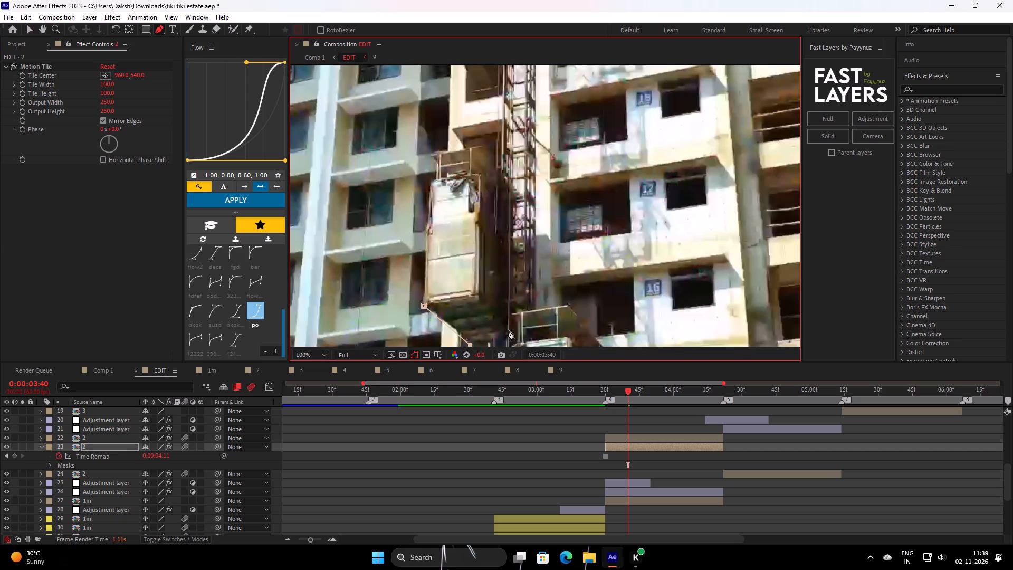
left_click(511, 330)
left_click(511, 189)
left_click(483, 147)
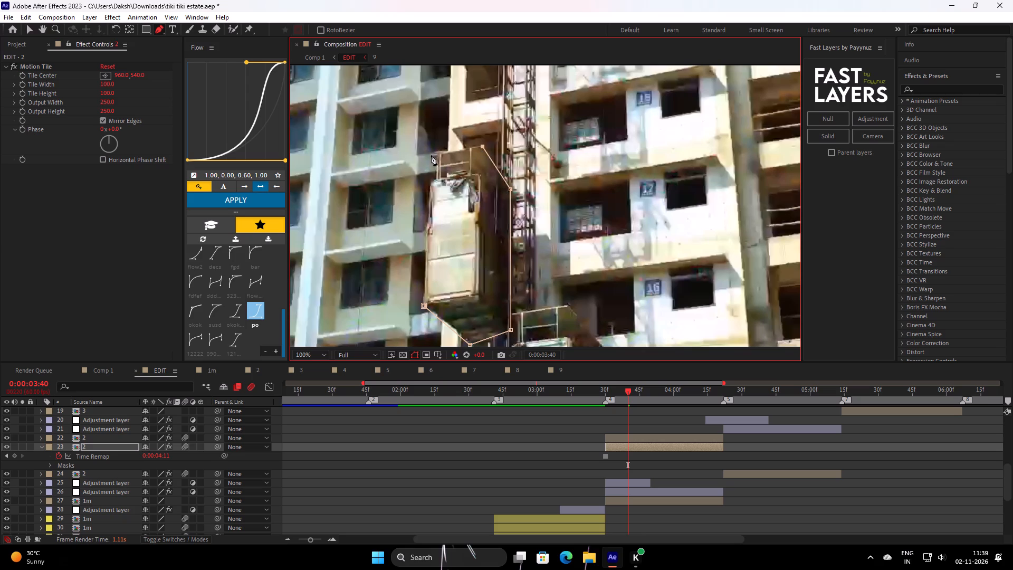
left_click(431, 155)
left_click(424, 305)
Keyframe Position on both masked frozen copies of clip 2 at 0:00:04:21, and return to their start at 0:00:03:30.
scroll(558, 272, "down", 1)
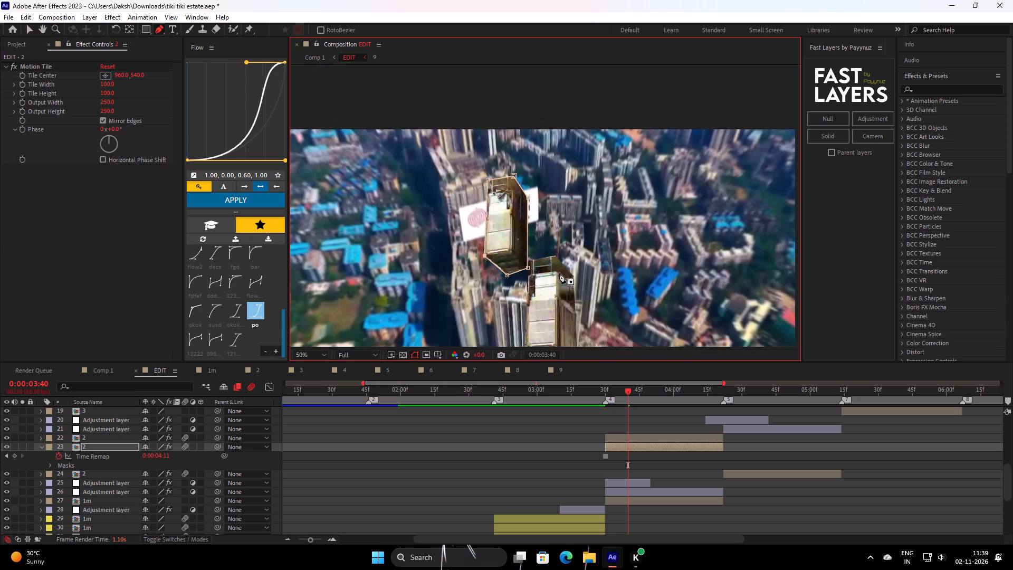
middle_click_drag(570, 268, 564, 201)
left_click(663, 461)
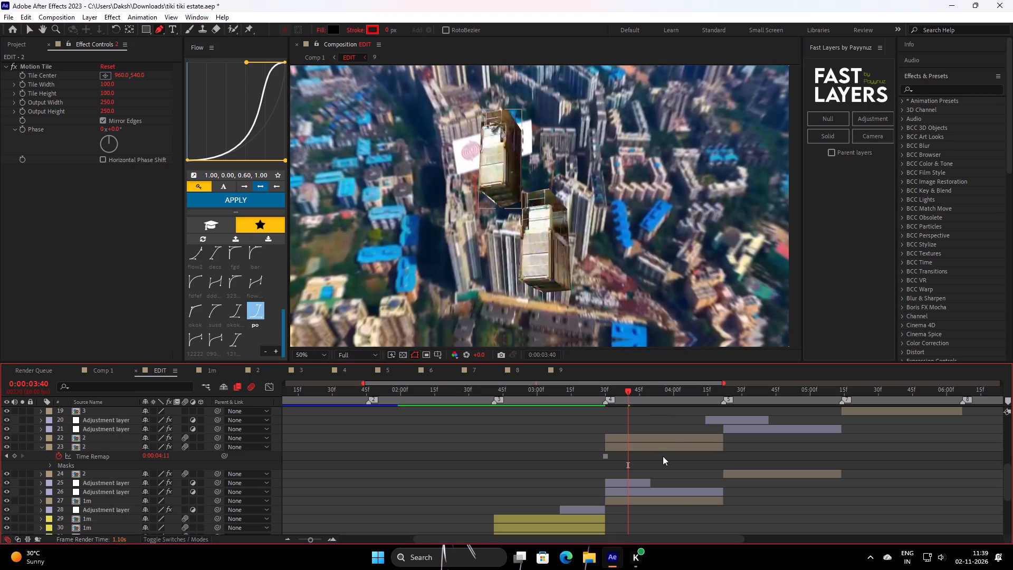
left_click(312, 351)
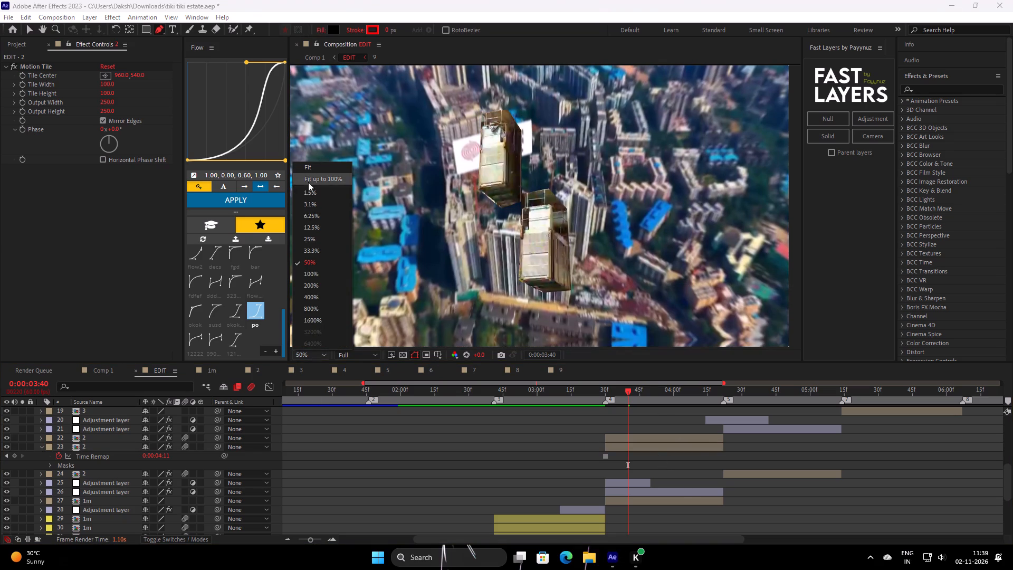
left_click(309, 181)
left_click(672, 449)
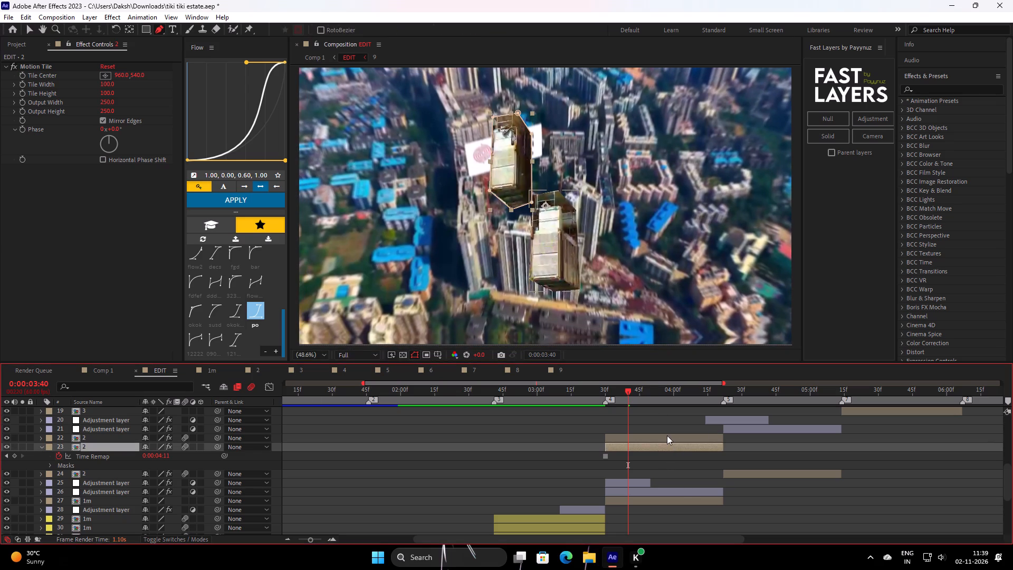
left_click(667, 435, "ctrl+shift")
key("p")
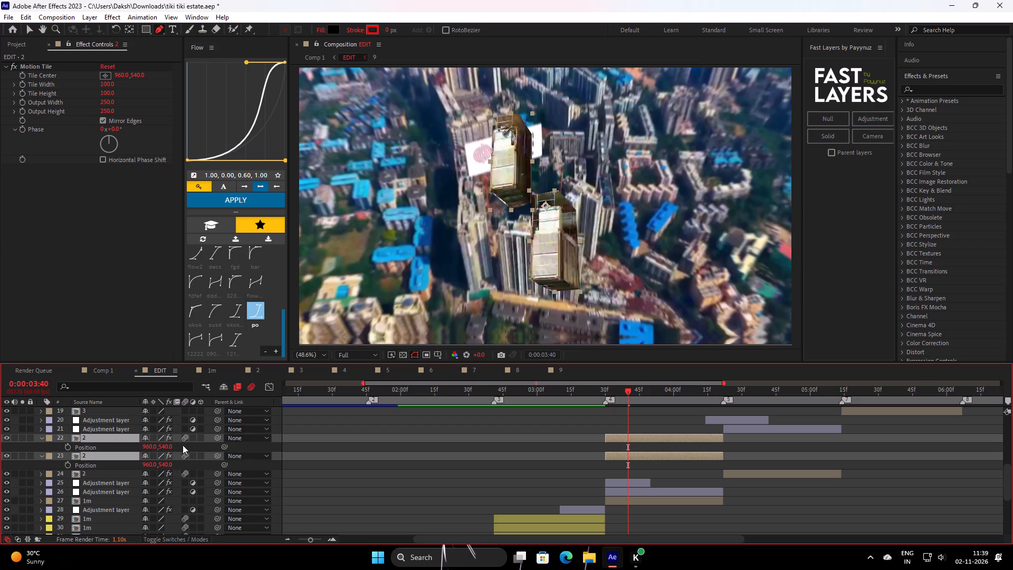
key("o")
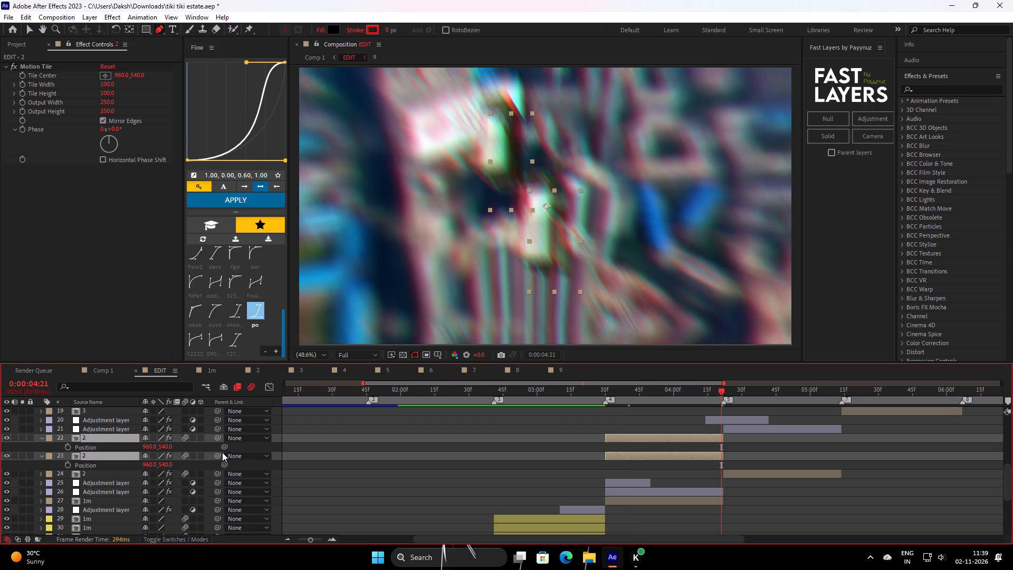
left_click(66, 448)
key("i")
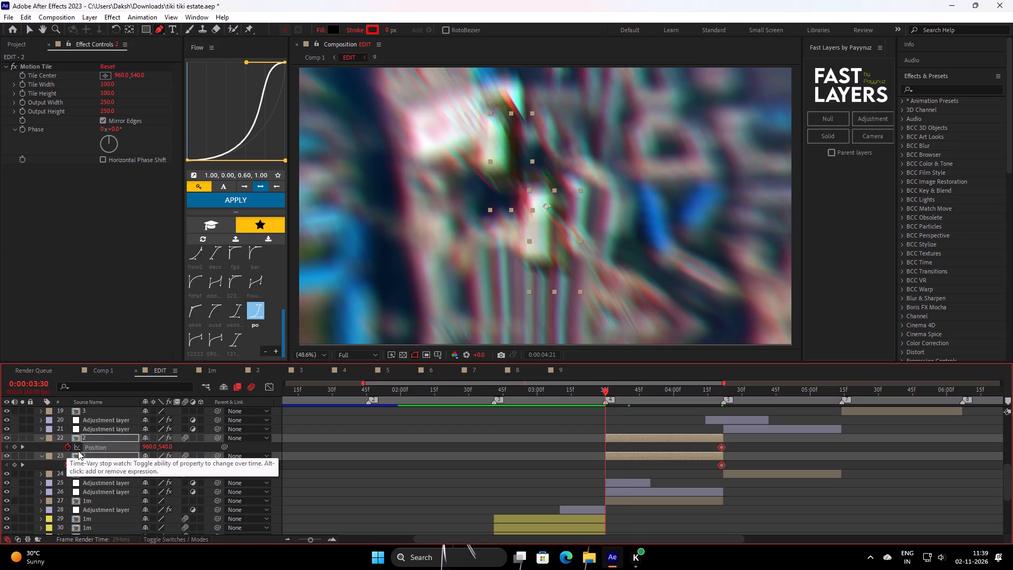
left_click(311, 487)
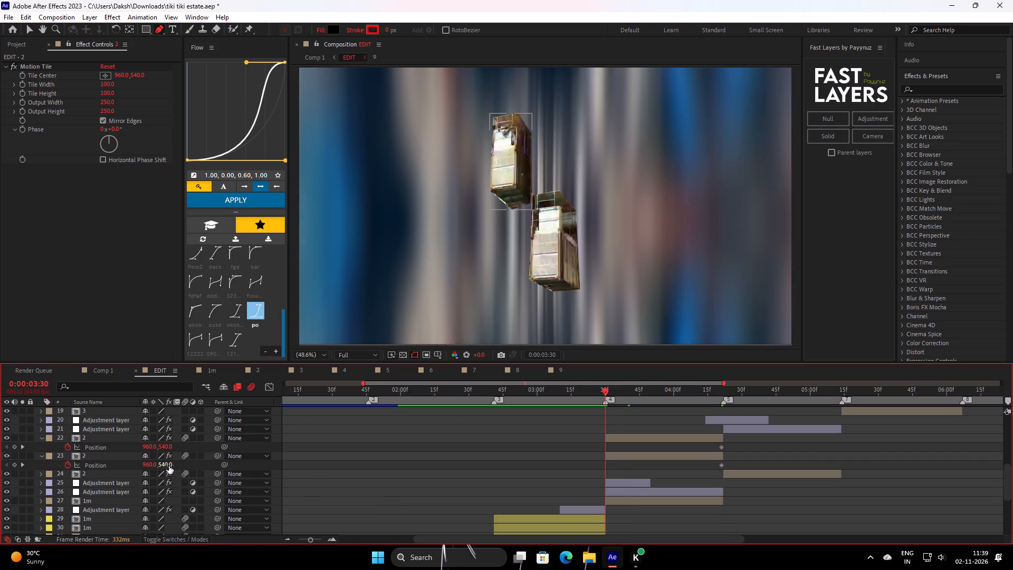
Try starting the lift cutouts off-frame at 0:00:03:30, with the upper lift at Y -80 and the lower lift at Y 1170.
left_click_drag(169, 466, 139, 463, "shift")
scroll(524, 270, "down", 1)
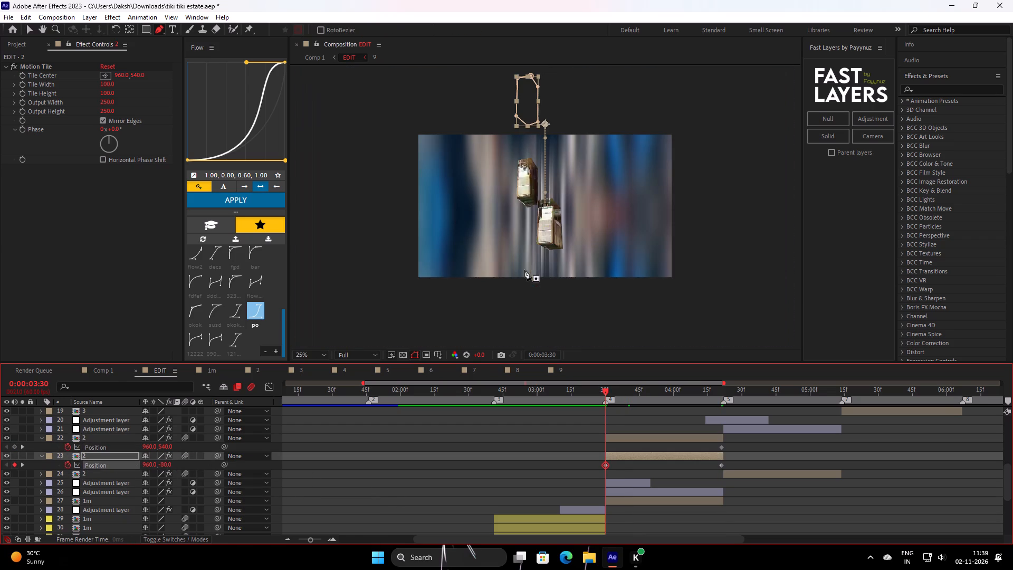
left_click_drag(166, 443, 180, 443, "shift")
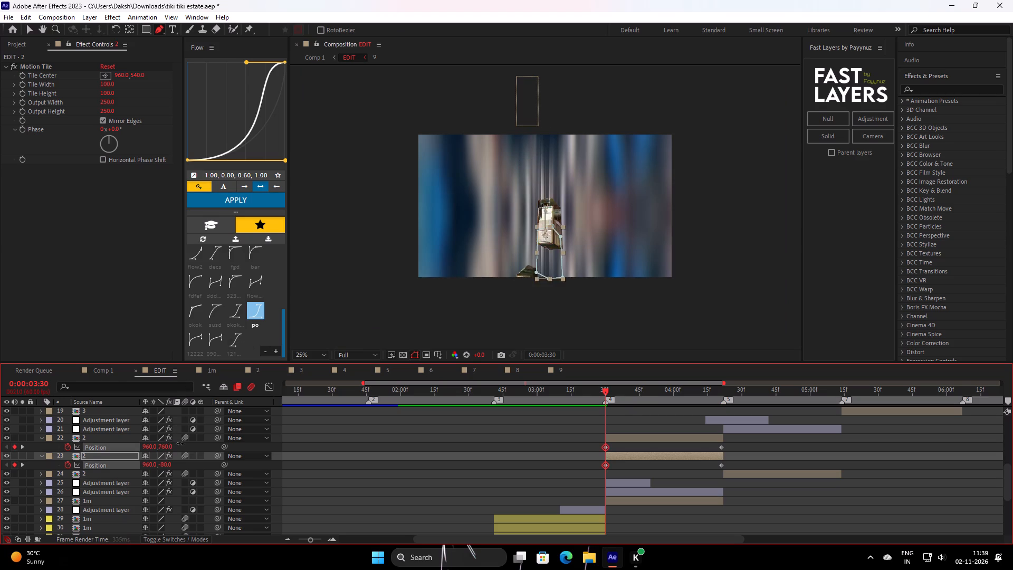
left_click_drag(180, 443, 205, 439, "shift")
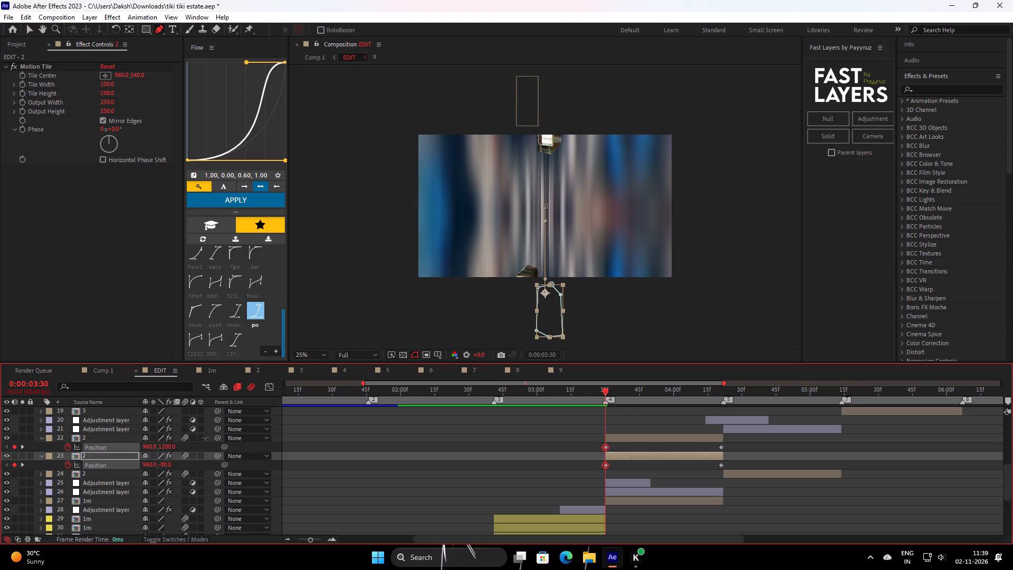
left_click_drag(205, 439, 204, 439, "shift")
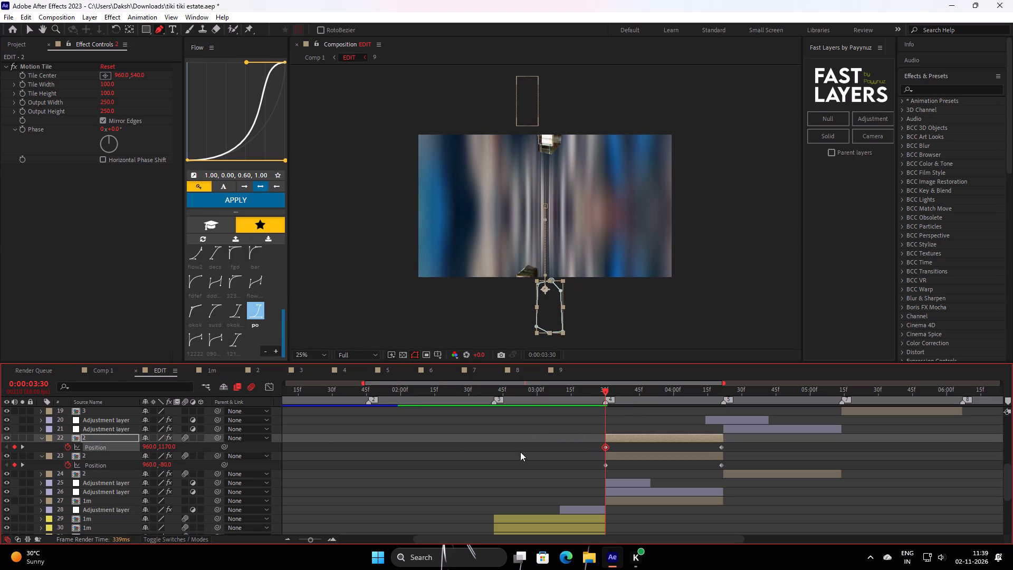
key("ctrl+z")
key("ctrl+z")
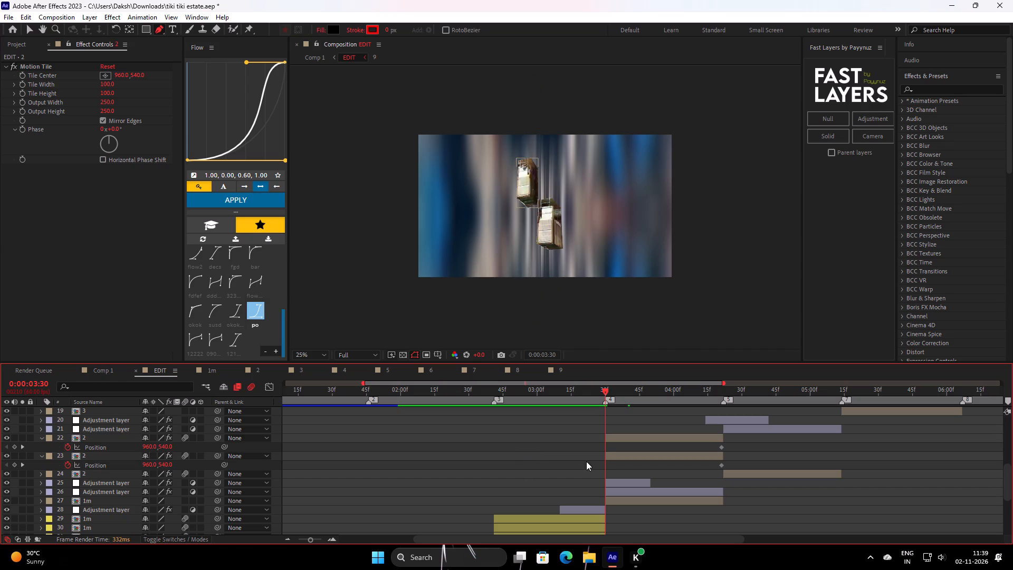
Set the lower lift cutout's Position to 960, 1220 at 0:00:03:30 so it starts below the frame.
left_click_drag(170, 447, 161, 447, "shift")
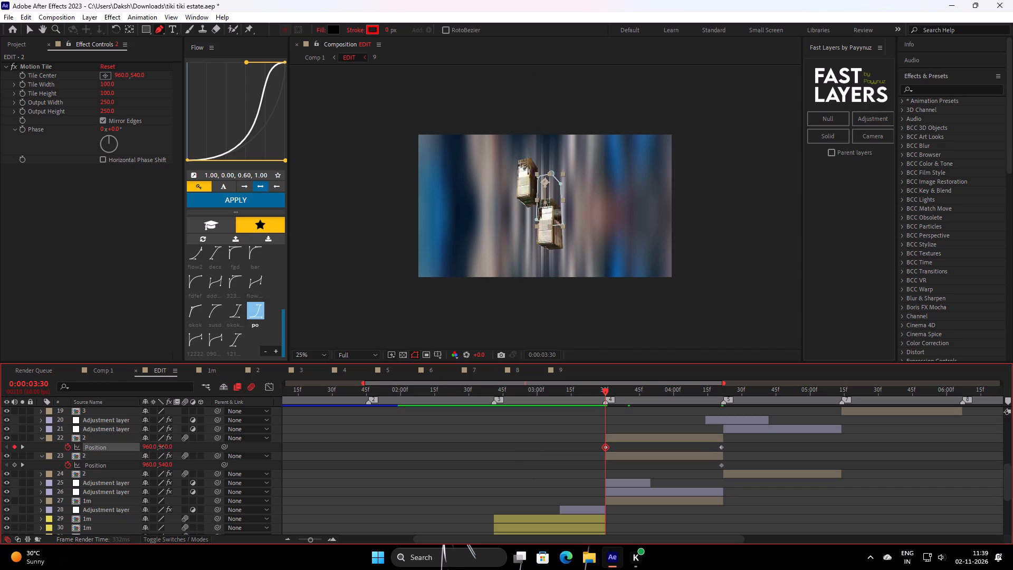
left_click_drag(161, 447, 206, 445, "shift")
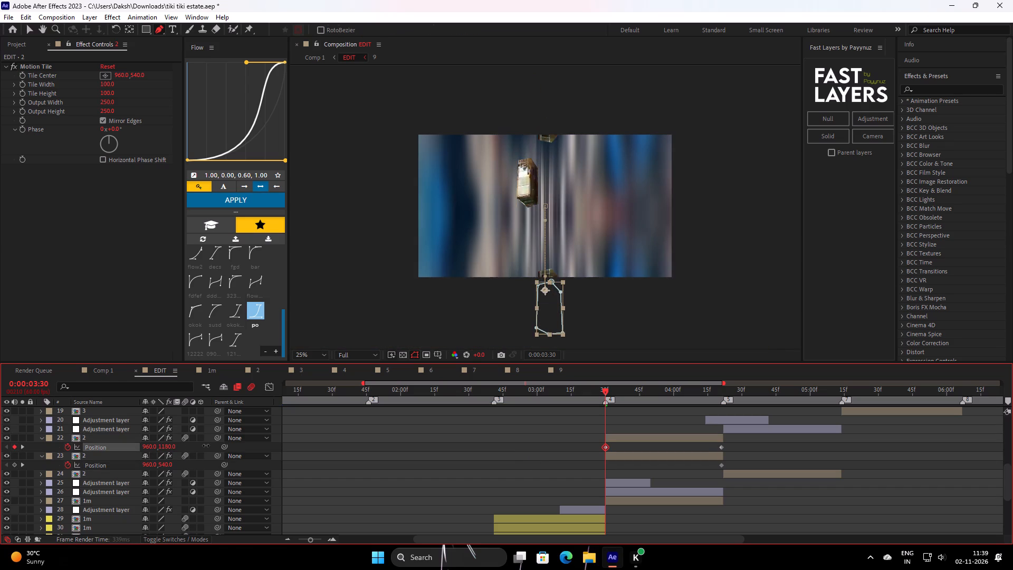
left_click_drag(206, 445, 208, 445, "shift")
Delete the Motion Tile effect from both masked frozen copies of clip 2.
left_click(51, 70)
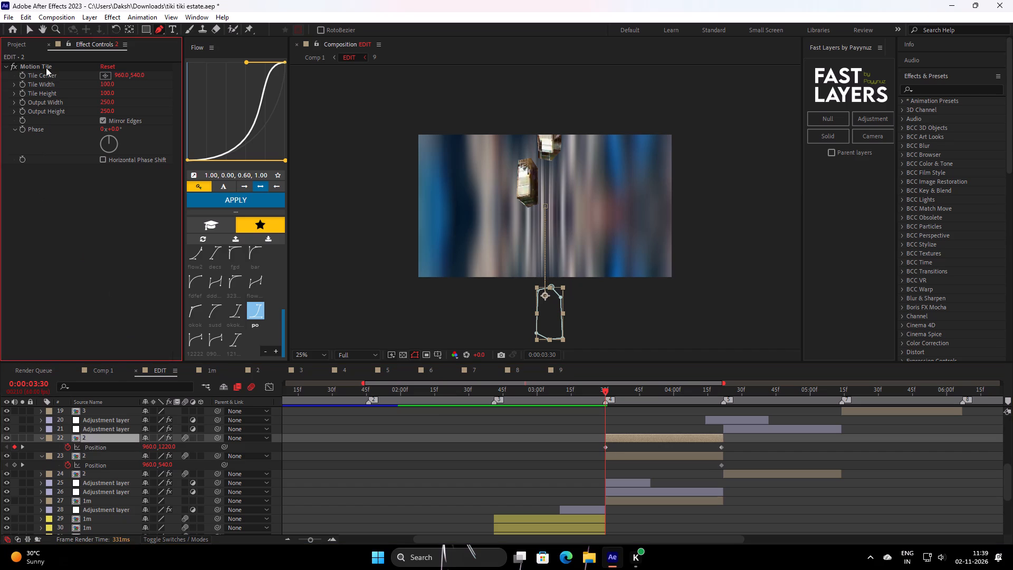
double_click(39, 62)
key("BackSpace")
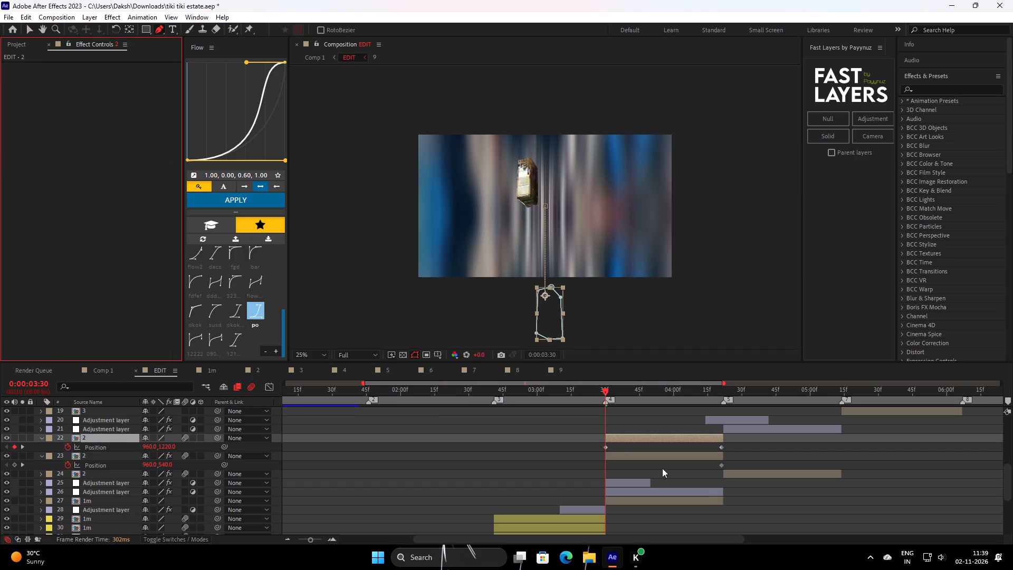
left_click(647, 456)
left_click(37, 68)
key("BackSpace")
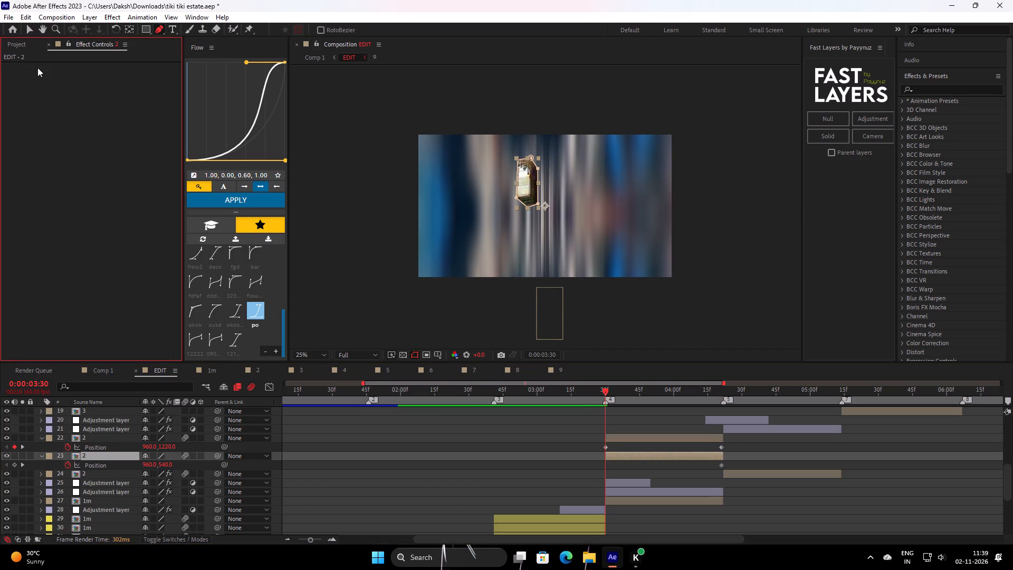
left_click(657, 438)
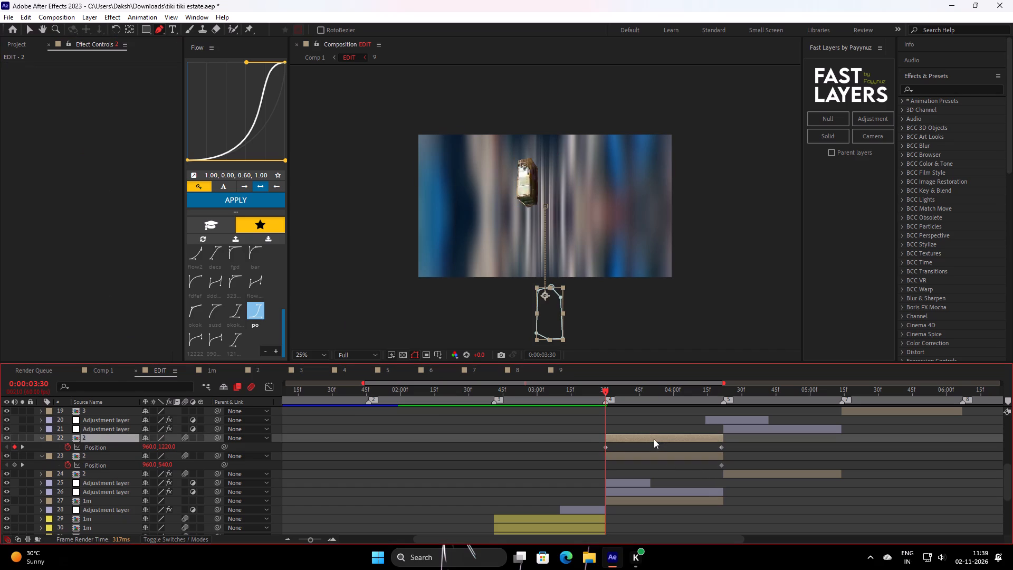
key("ctrl+z")
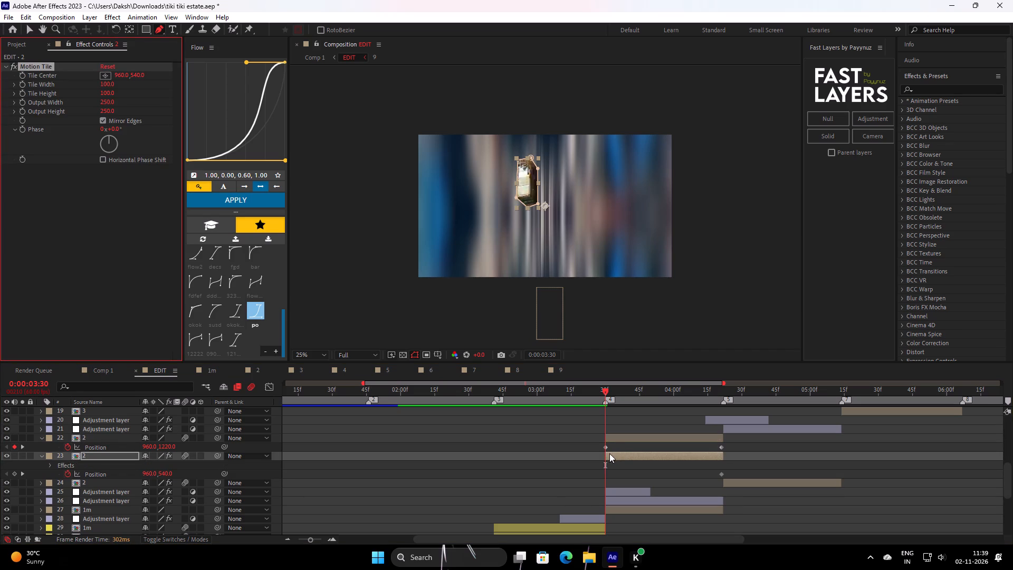
key("ctrl+shift+z")
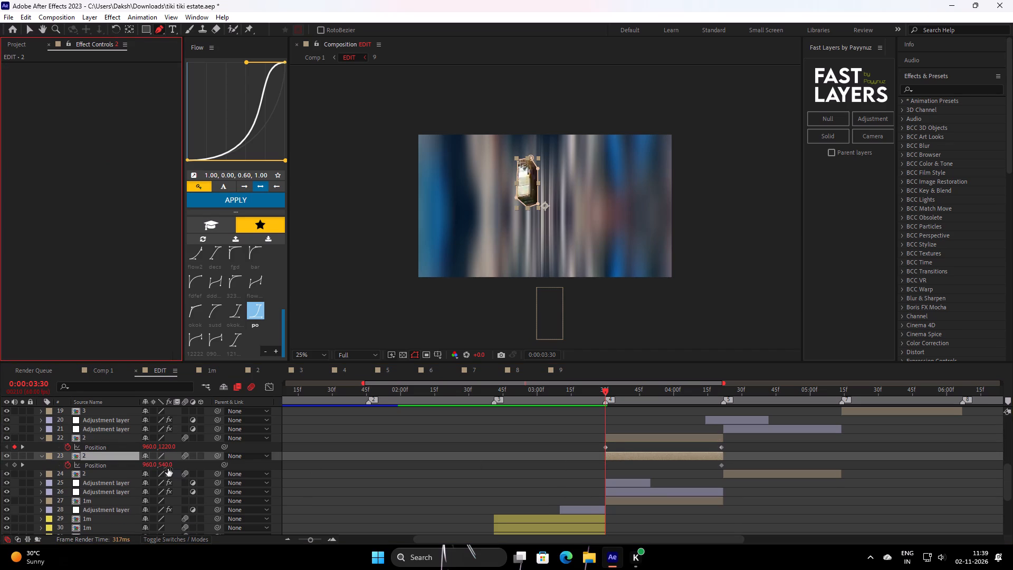
Set the upper lift cutout's Position to 960, -80 at 0:00:03:30 so it starts above the frame.
left_click_drag(166, 467, 137, 463, "shift")
Apply the 1.00, 0.00, 0.60, 1.00 Flow easing curve to all Position keyframes of both lift cutouts.
left_click_drag(569, 440, 758, 481)
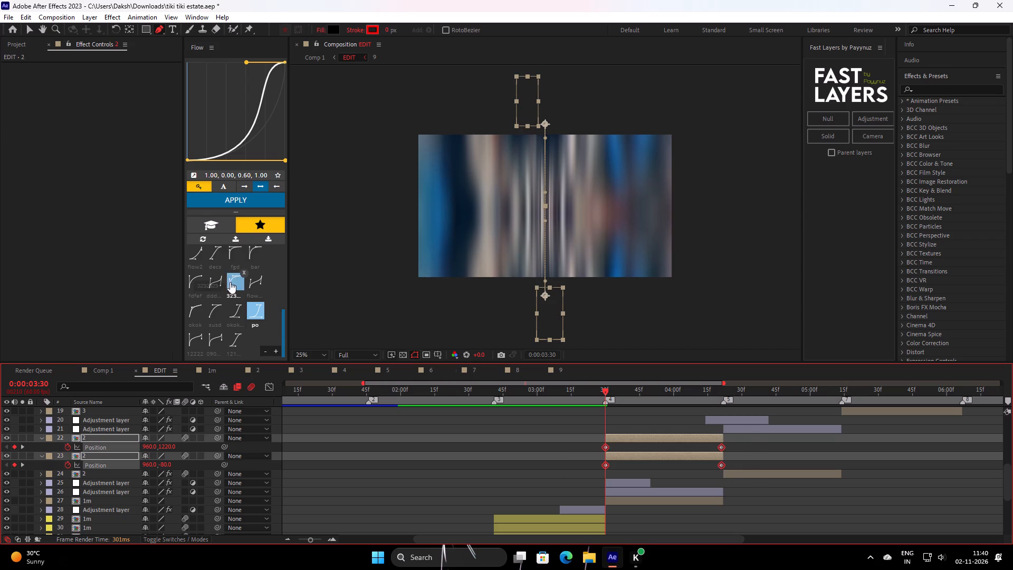
left_click(264, 202)
Play back the edit from 0:00:02:07 and again from 0:00:02:22 to check the lift cutouts sliding in before clip 2.
left_click_drag(633, 397, 558, 410)
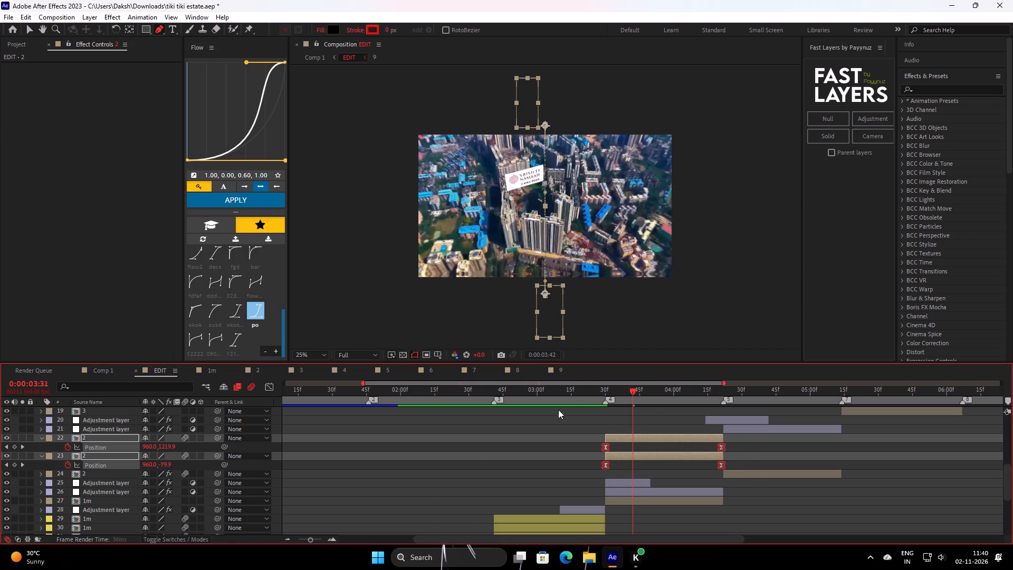
left_click_drag(558, 410, 416, 422)
key("space")
left_click(514, 446)
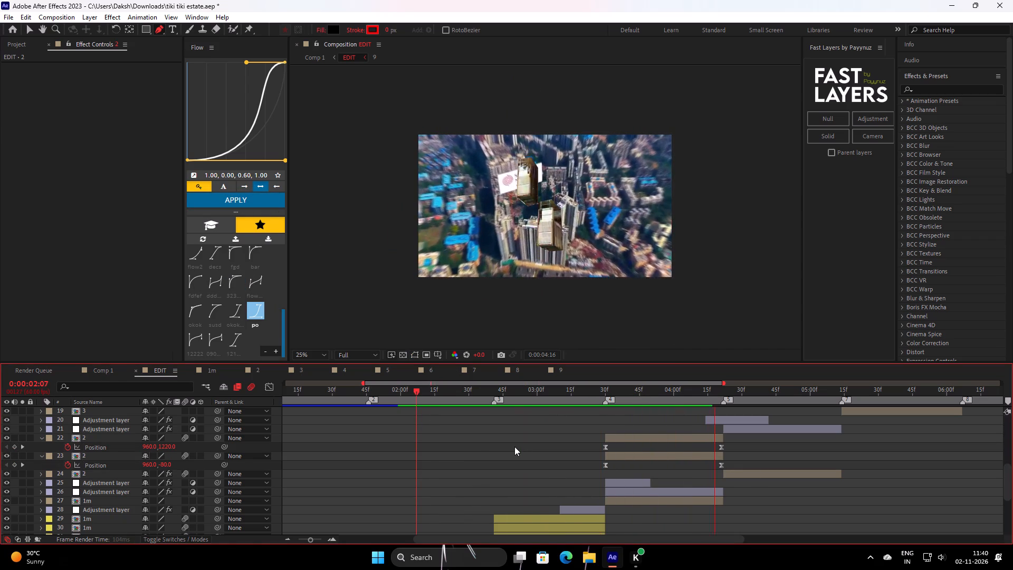
key("space")
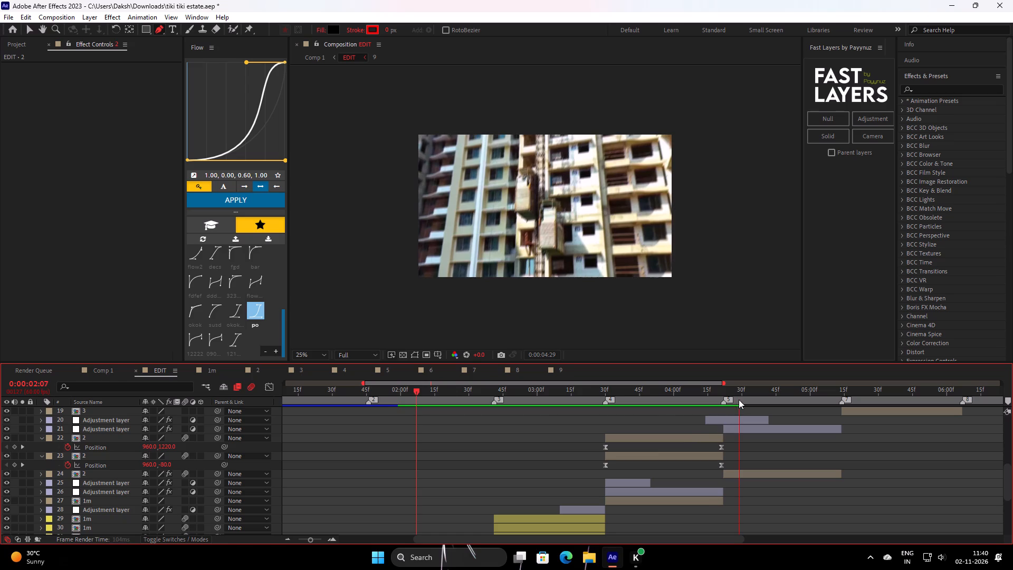
left_click_drag(739, 400, 450, 457)
key("space")
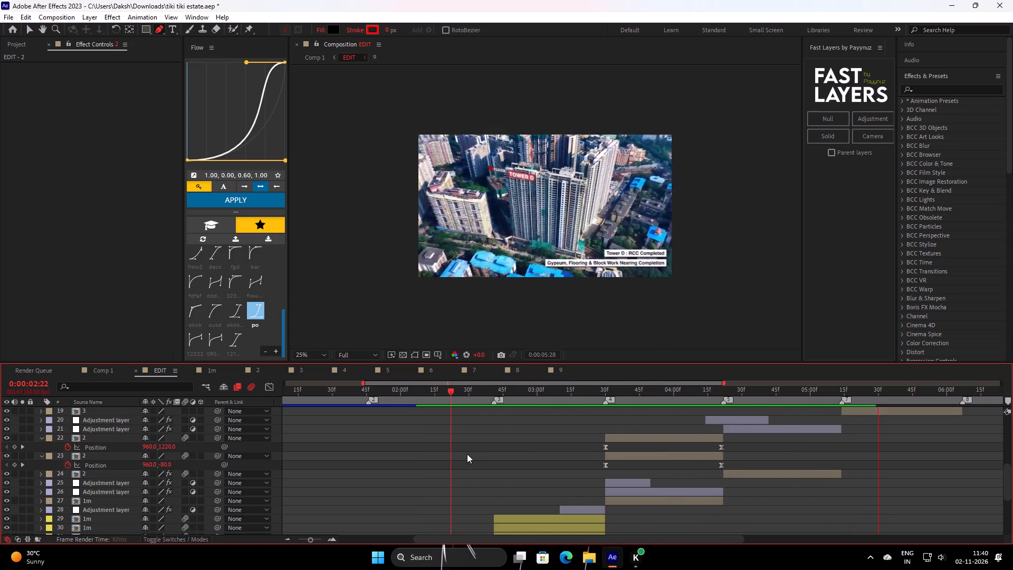
key("space")
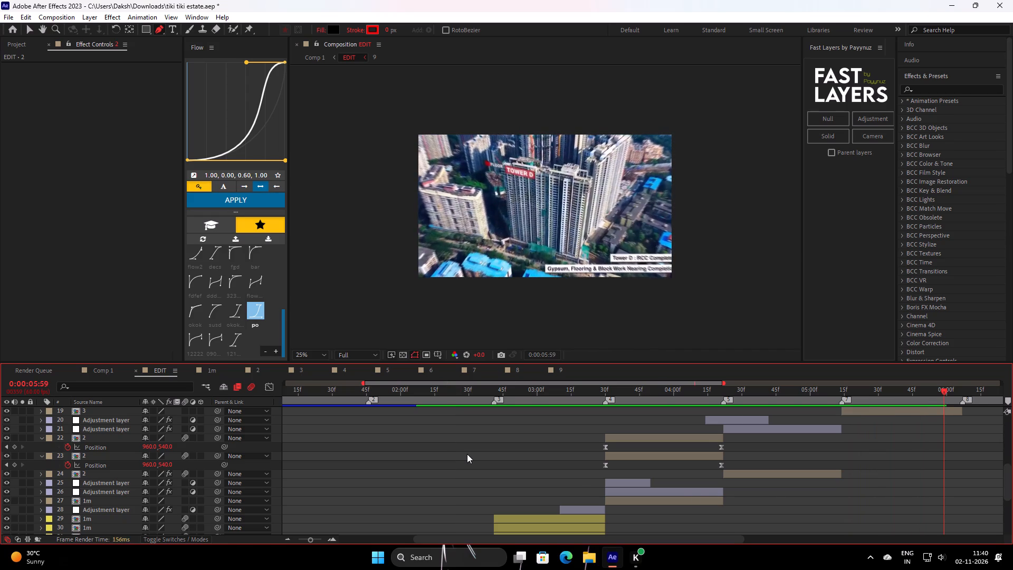
Collapse the lift cutouts' properties and move both masked copies below the full clip 2 in the layer stack.
left_click(775, 449)
key("s")
key("s")
scroll(792, 441, "down", 4)
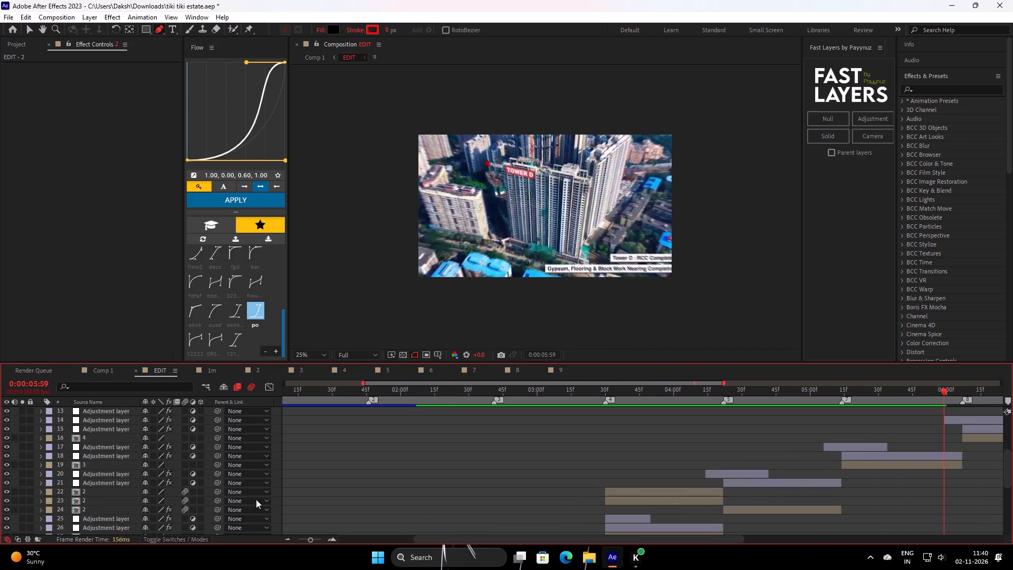
left_click(97, 484)
left_click(678, 496)
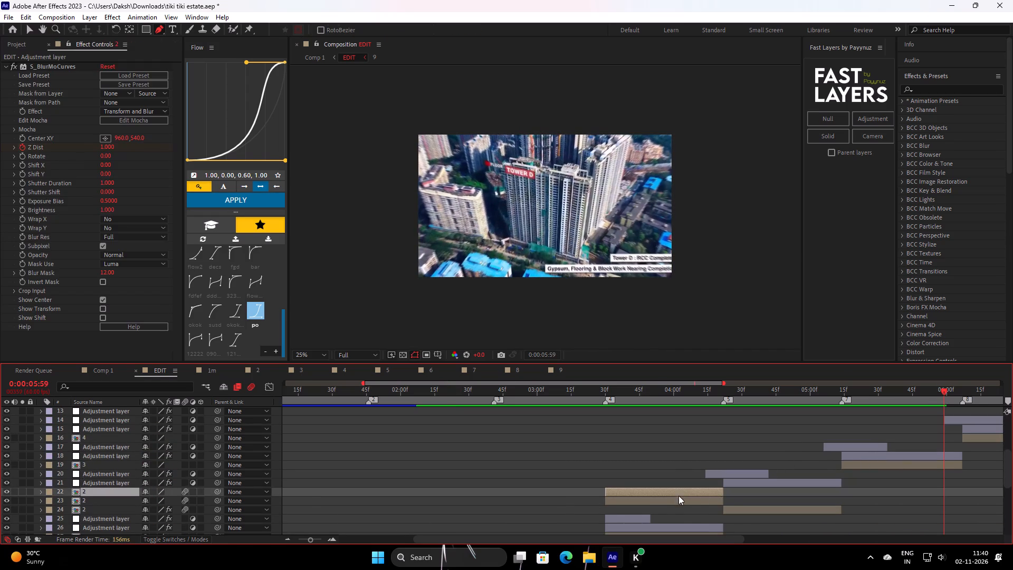
left_click(678, 507, "ctrl")
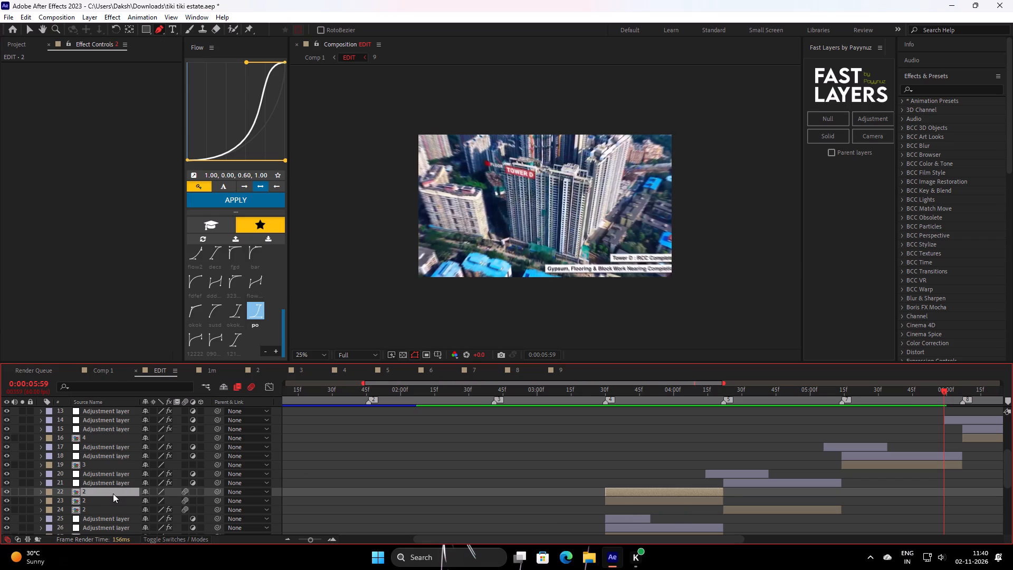
left_click(107, 497, "ctrl")
left_click_drag(114, 498, 118, 517)
Play back the edit from 0:00:03:01 to check the reordered cutouts and the cut from clip 2 to clip 3.
left_click_drag(864, 395, 842, 438)
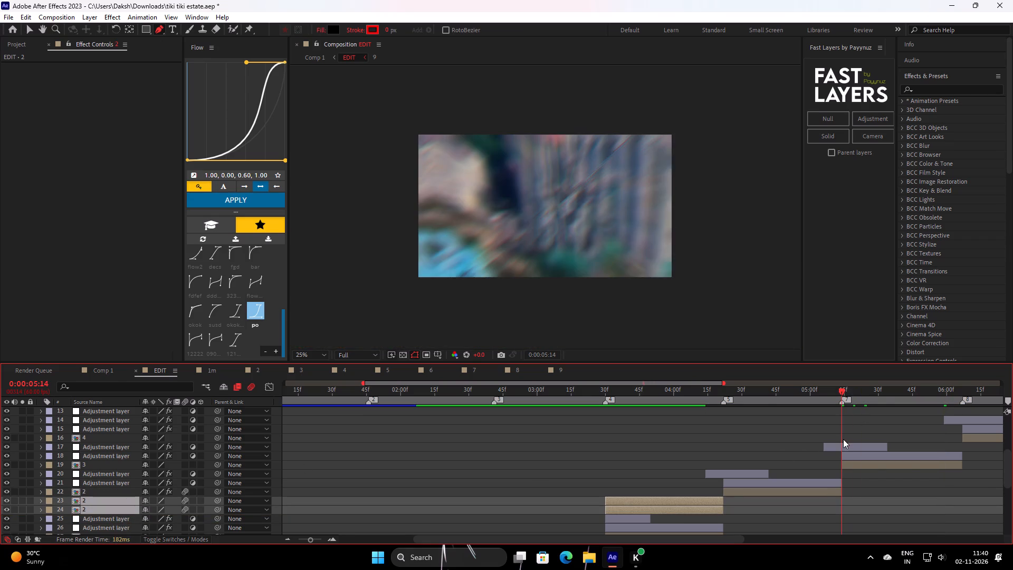
left_click(883, 463)
left_click_drag(800, 400, 806, 423)
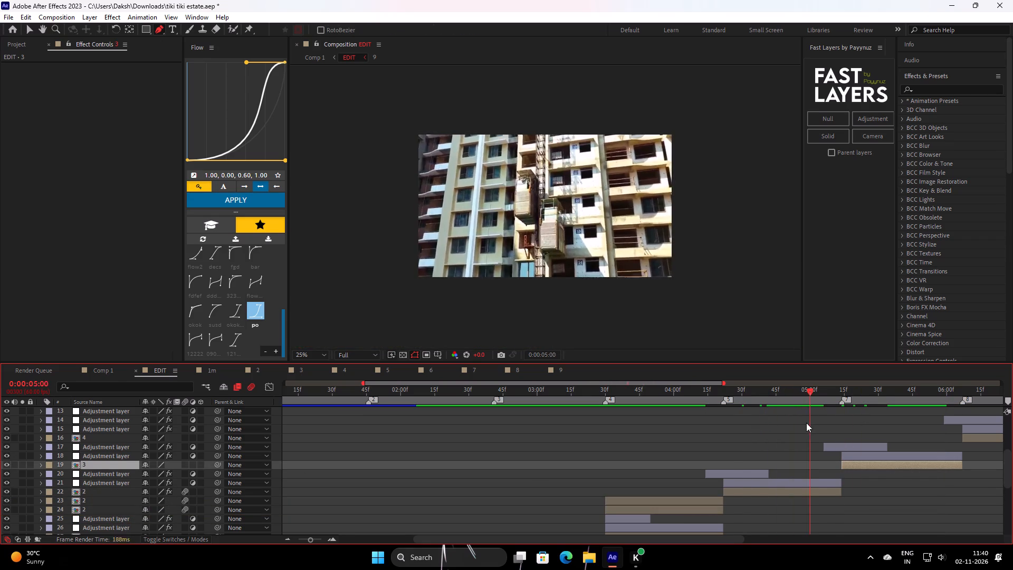
left_click_drag(806, 423, 539, 456)
key("space")
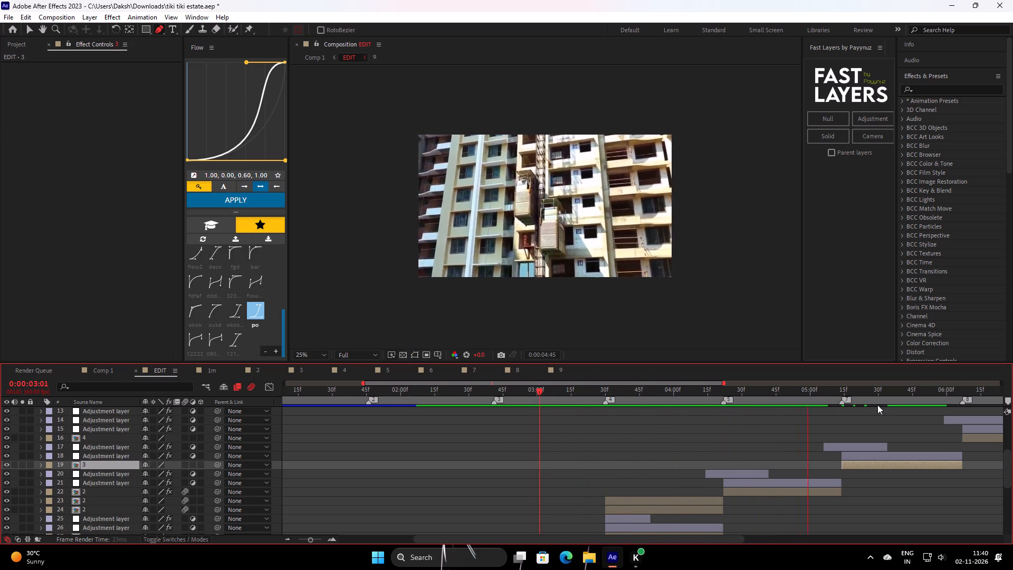
key("space")
key("space")
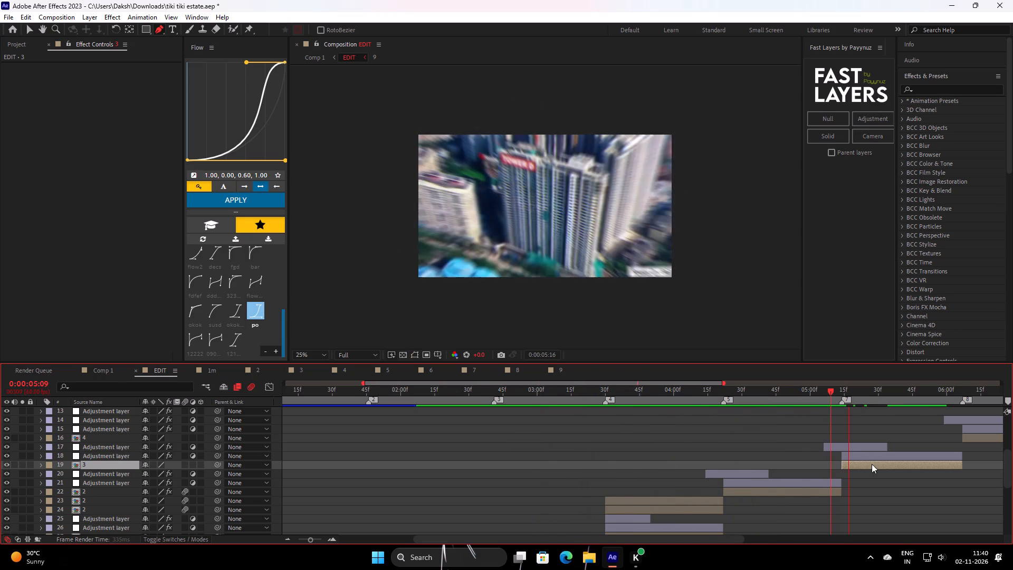
key("space")
Duplicate clip 3, start the copy at 0:00:04:22 over clip 2, and trim its end to the original clip's start.
left_click(877, 488)
left_click(877, 464)
key("ctrl+d")
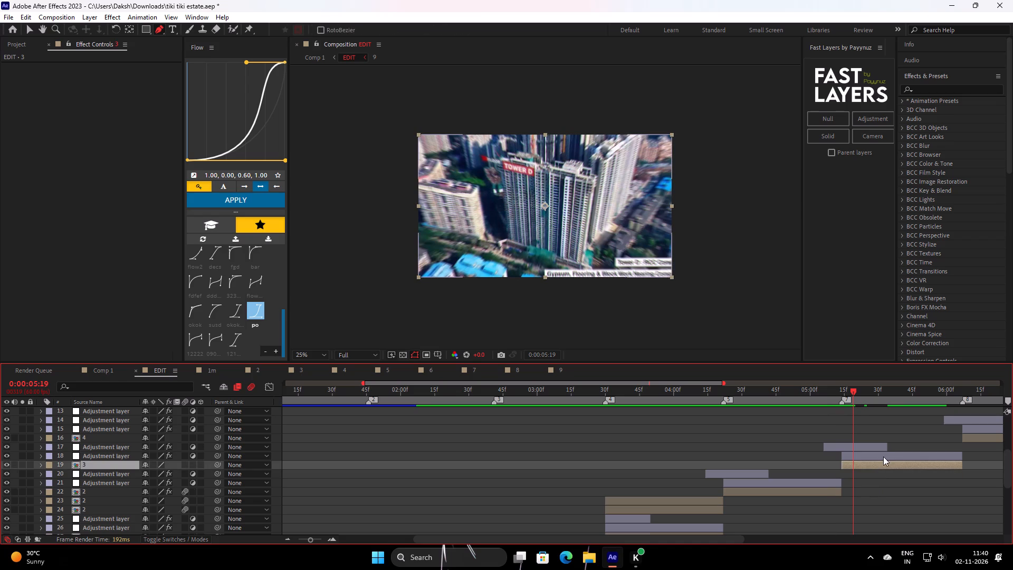
left_click_drag(885, 465, 767, 490)
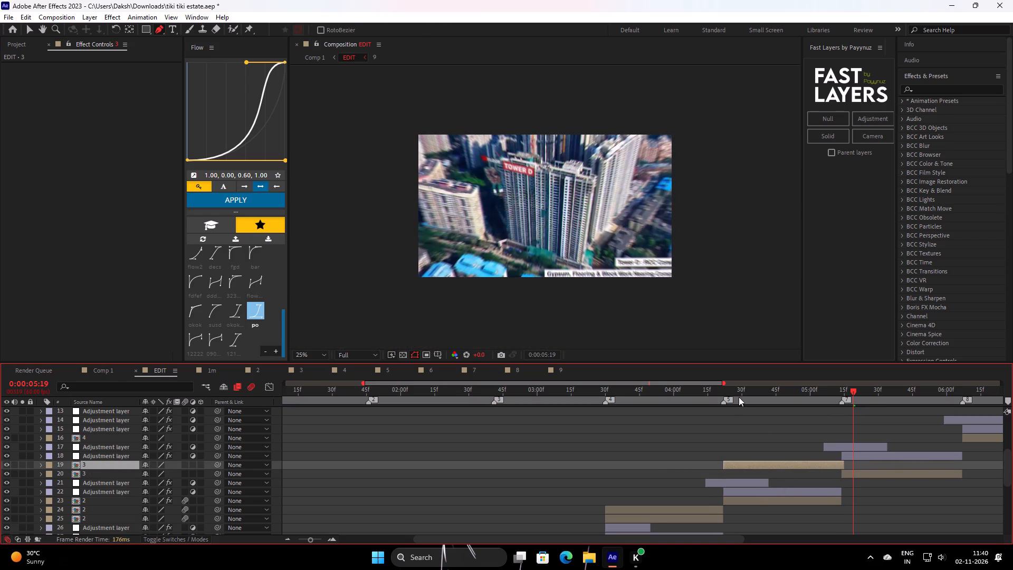
left_click_drag(739, 391, 723, 421)
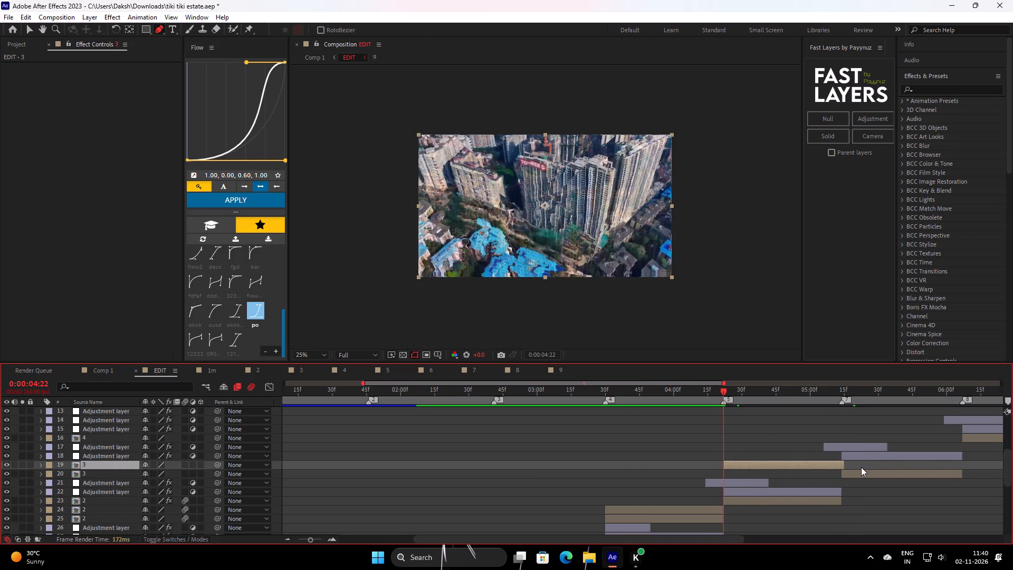
left_click(846, 467)
Freeze the copy of clip 3 on its frame at 0:00:04:22, leaving the Time Remap keyframe value as is.
left_click(743, 465)
key("u")
right_click(738, 463)
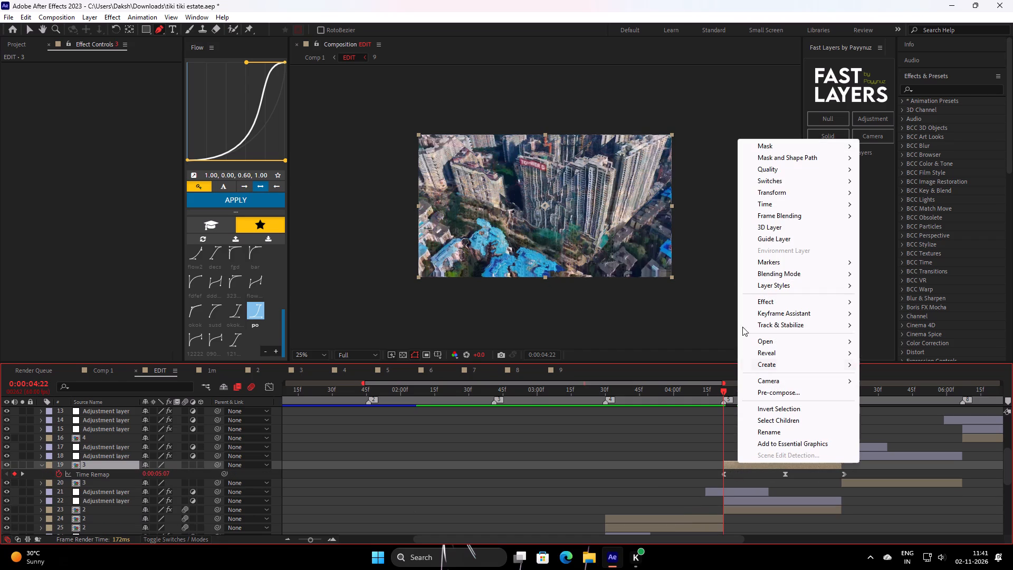
left_click(775, 207)
left_click(895, 240)
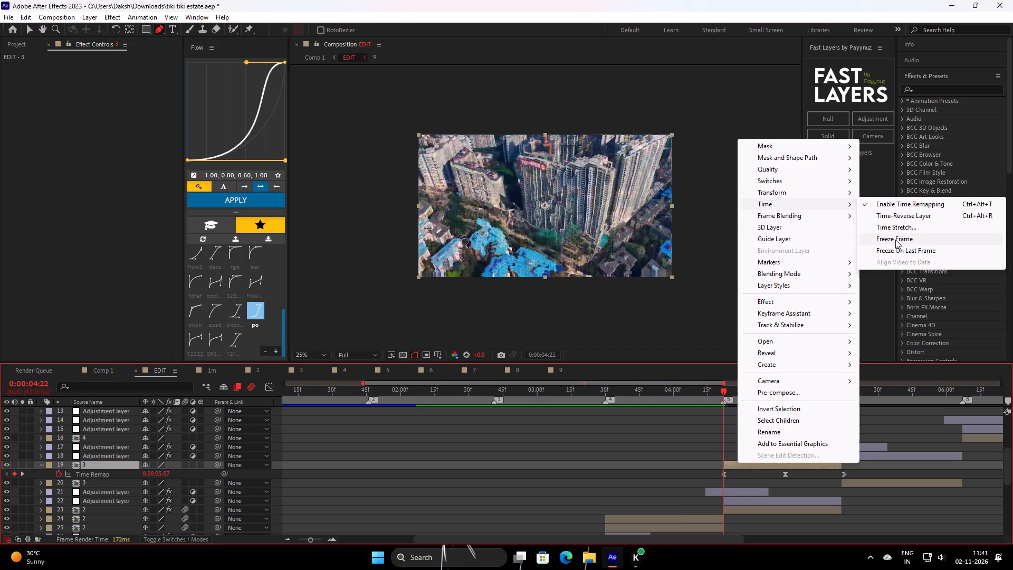
double_click(722, 477)
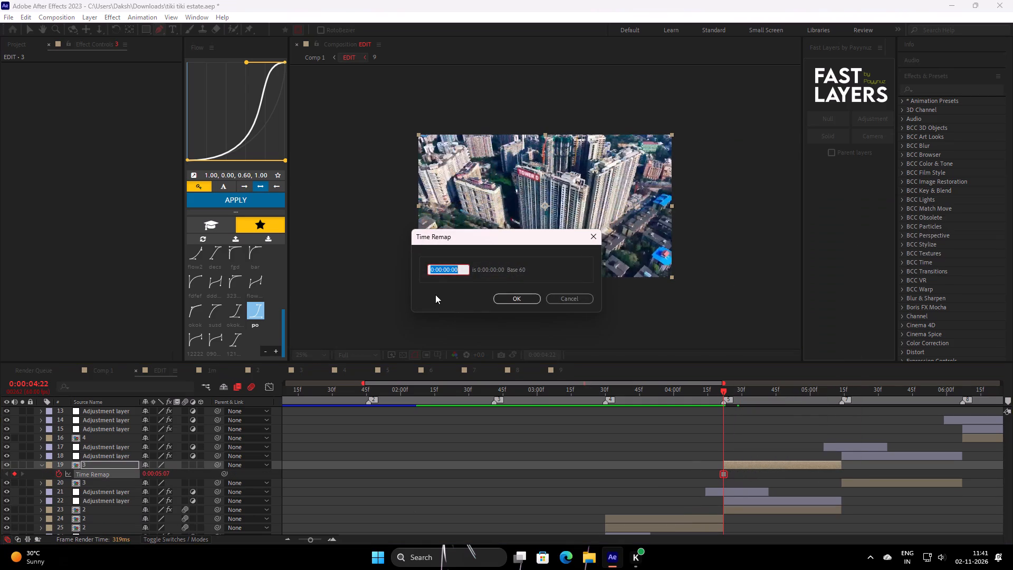
left_click(579, 299)
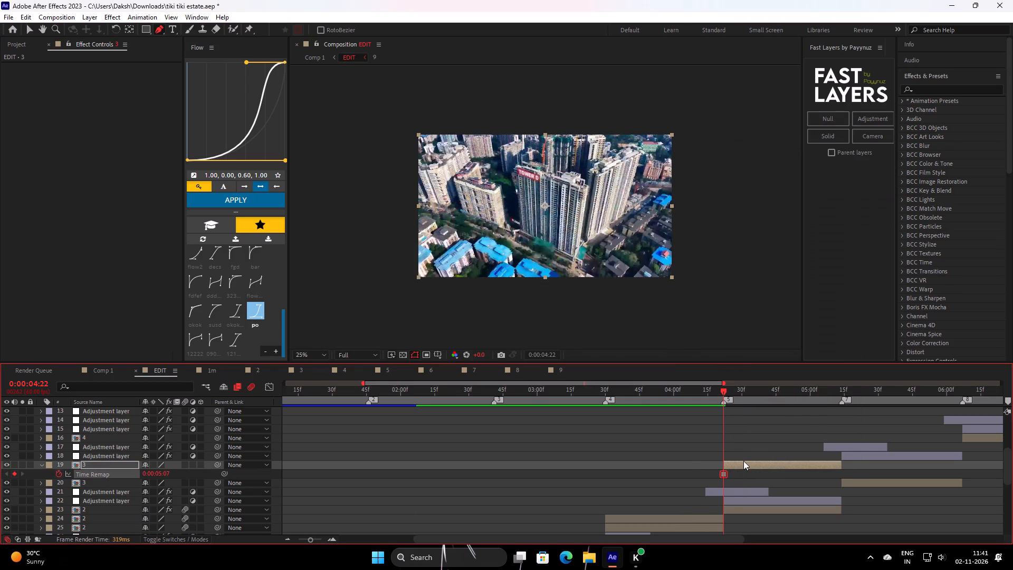
Draw a closed Pen mask around the Tower D building on the frozen copy of clip 3.
left_click(754, 470)
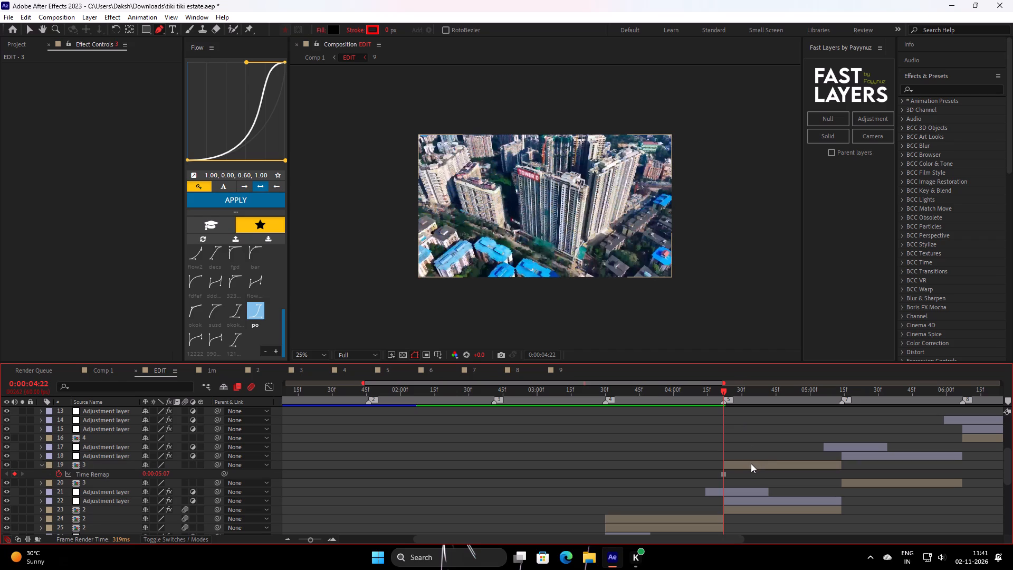
left_click(751, 463)
scroll(517, 212, "up", 1)
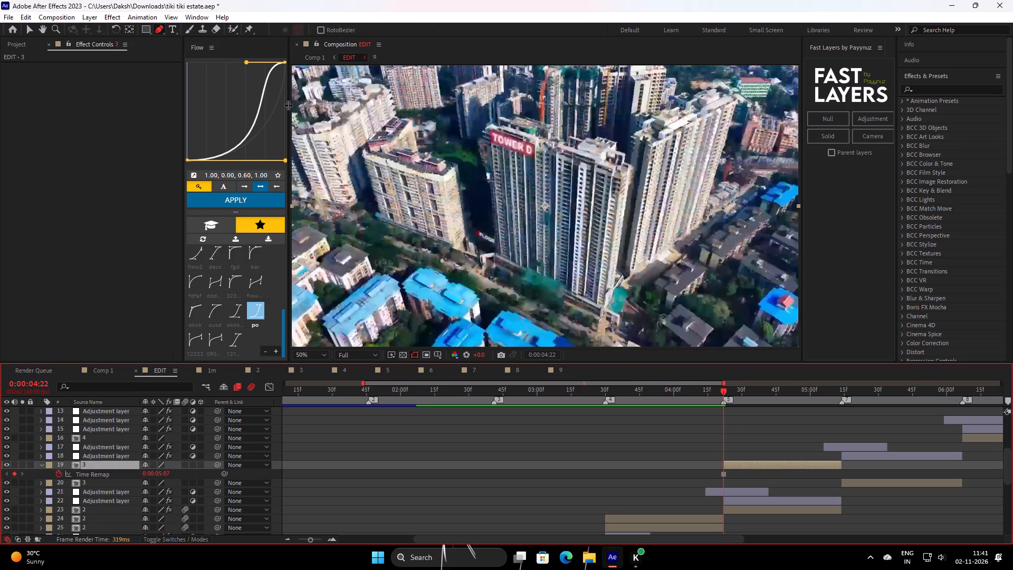
left_click(483, 132)
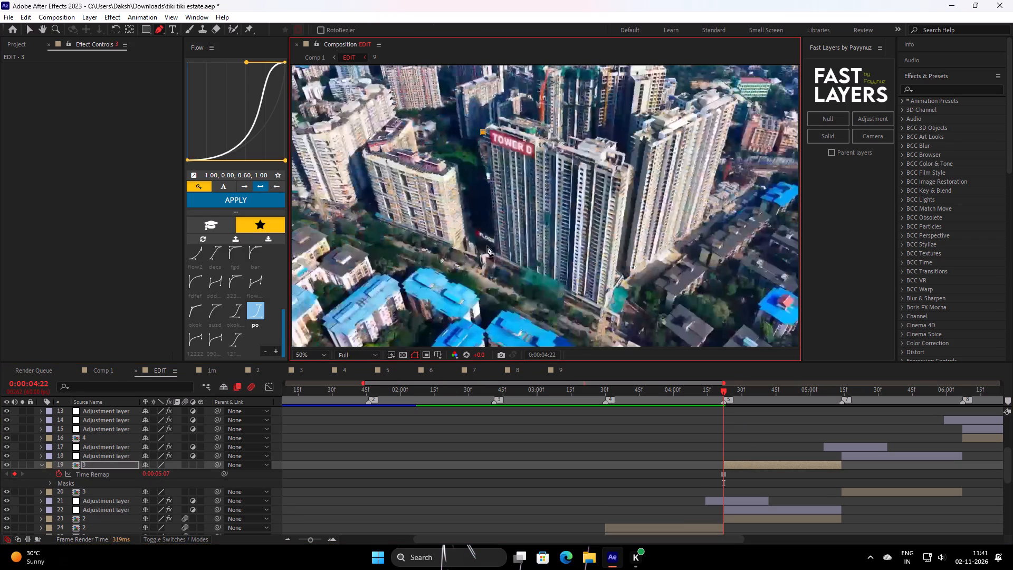
left_click(493, 265)
left_click(599, 318)
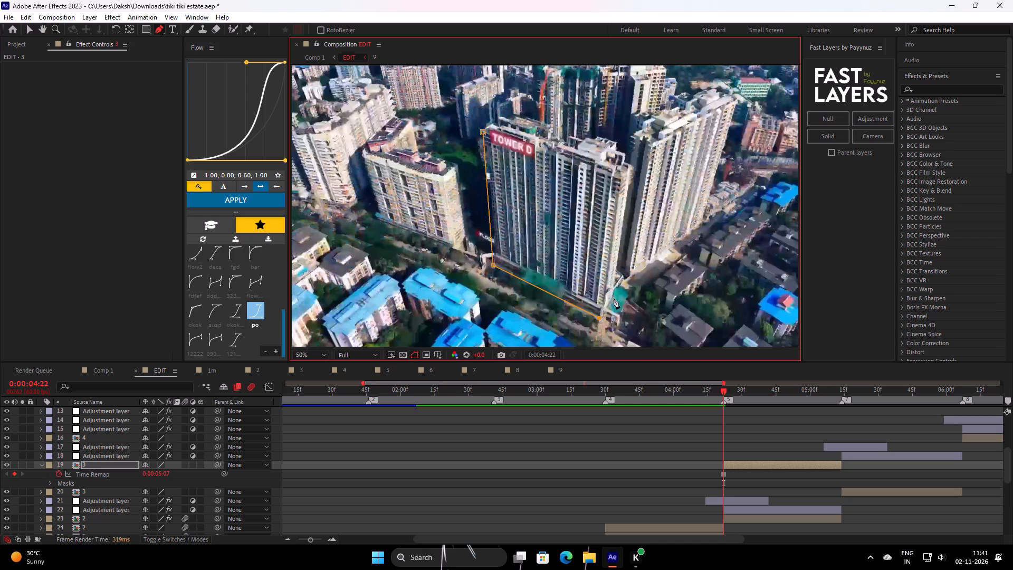
left_click(614, 297)
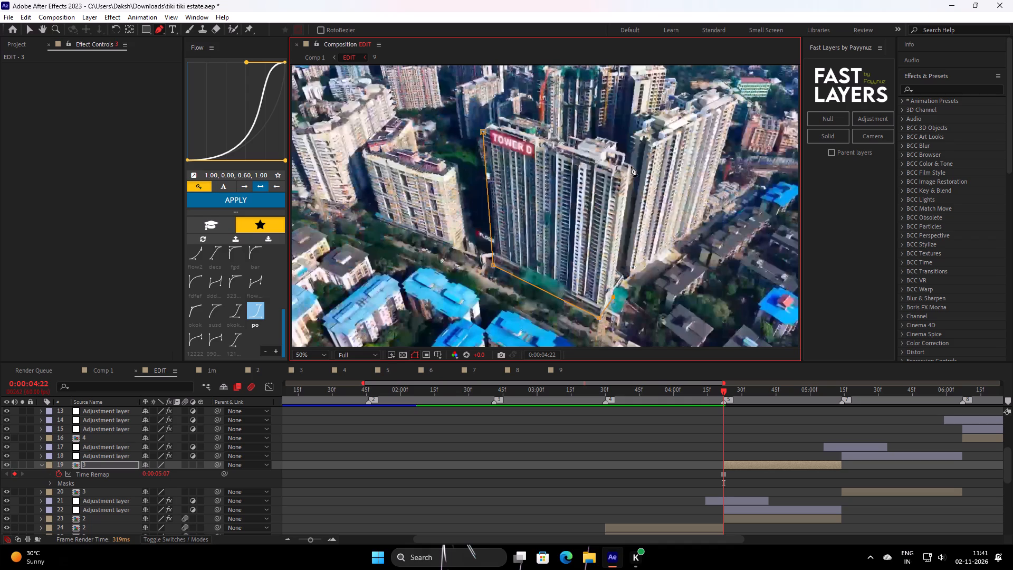
left_click(631, 166)
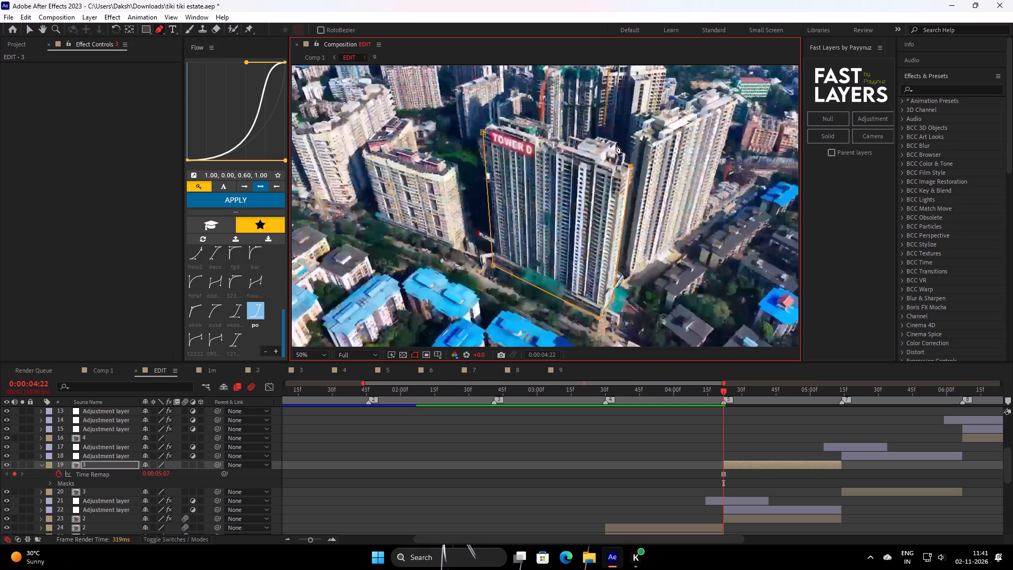
left_click(615, 143)
left_click(528, 119)
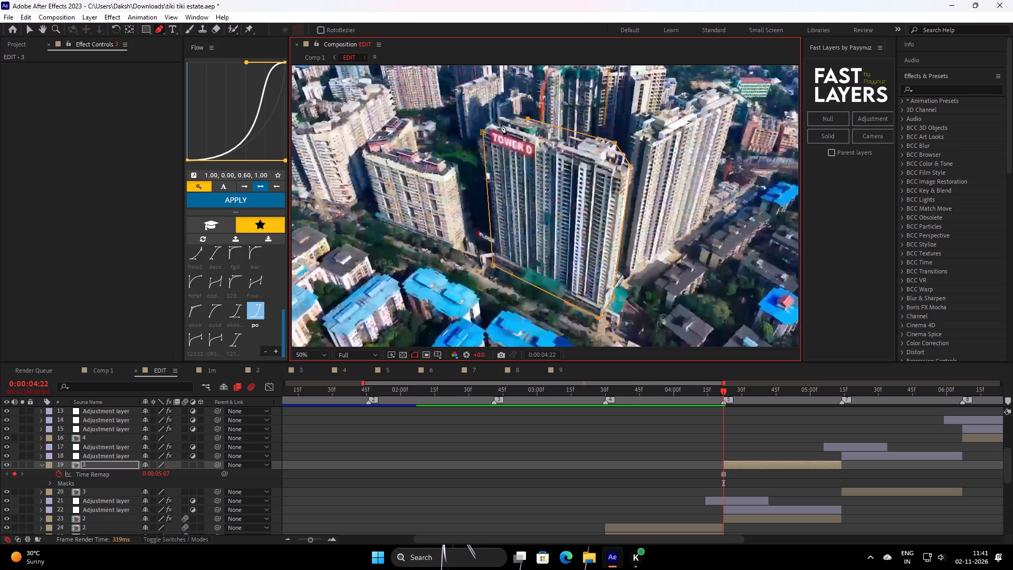
left_click(503, 117)
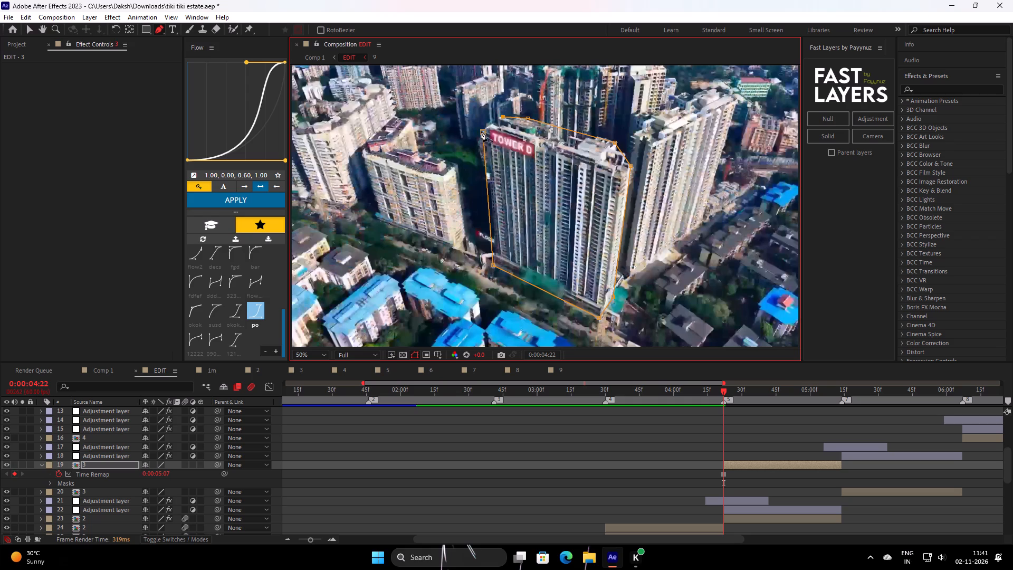
left_click(481, 131)
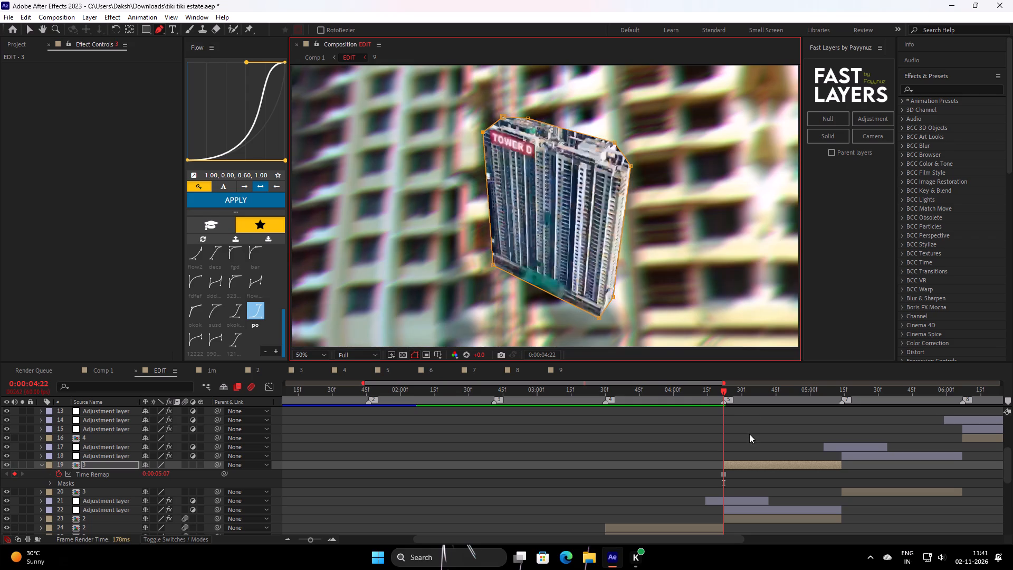
Enable motion blur on the masked Tower D copy of clip 3.
left_click(754, 438)
left_click(768, 465)
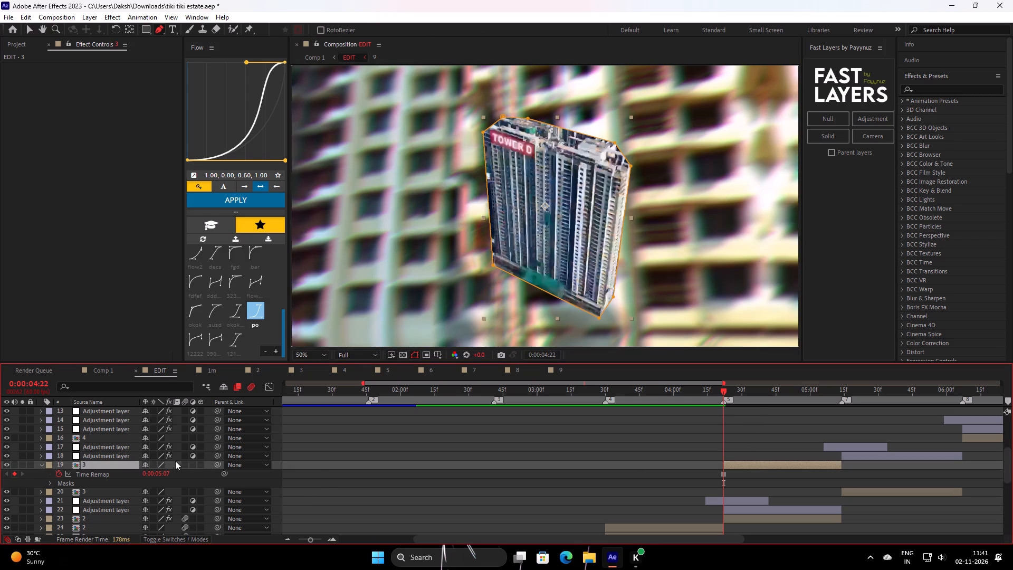
left_click(186, 465)
Animate the Scale of the masked Tower D copy of clip 3 from 0% at 0:00:04:22 to 100% at 0:00:05:13.
key("s")
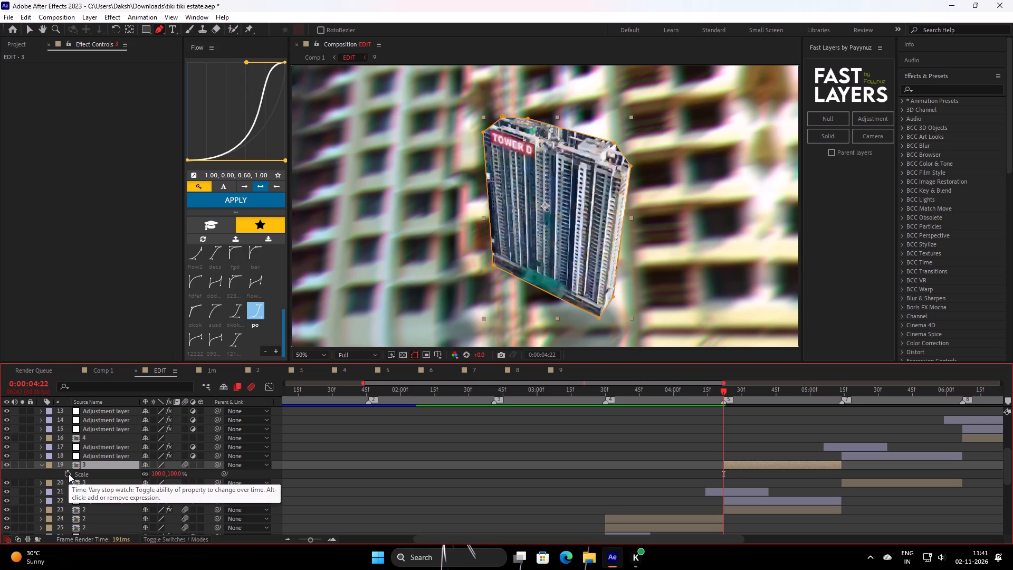
key("o")
left_click(69, 476)
key("i")
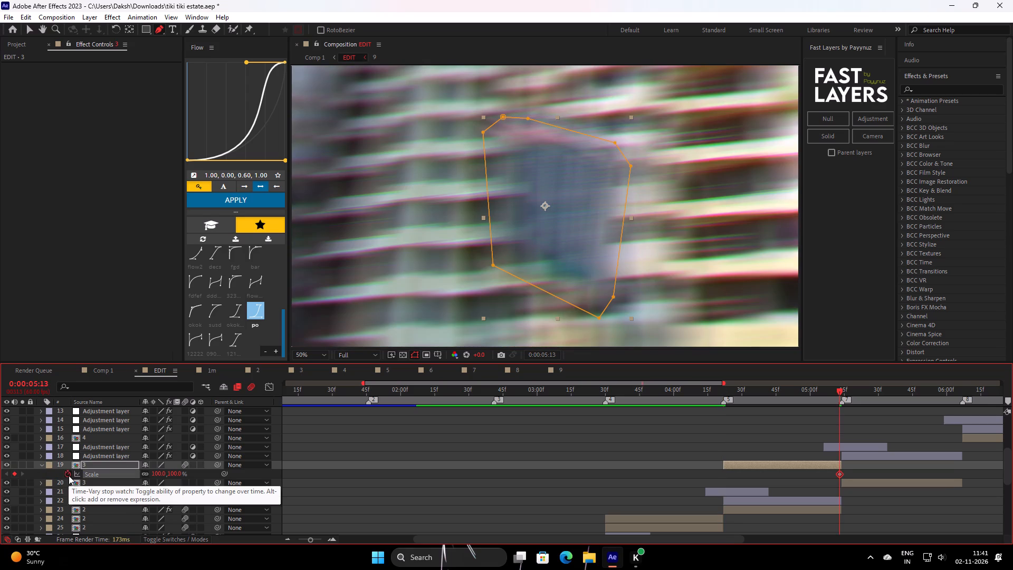
left_click(169, 474)
key("0")
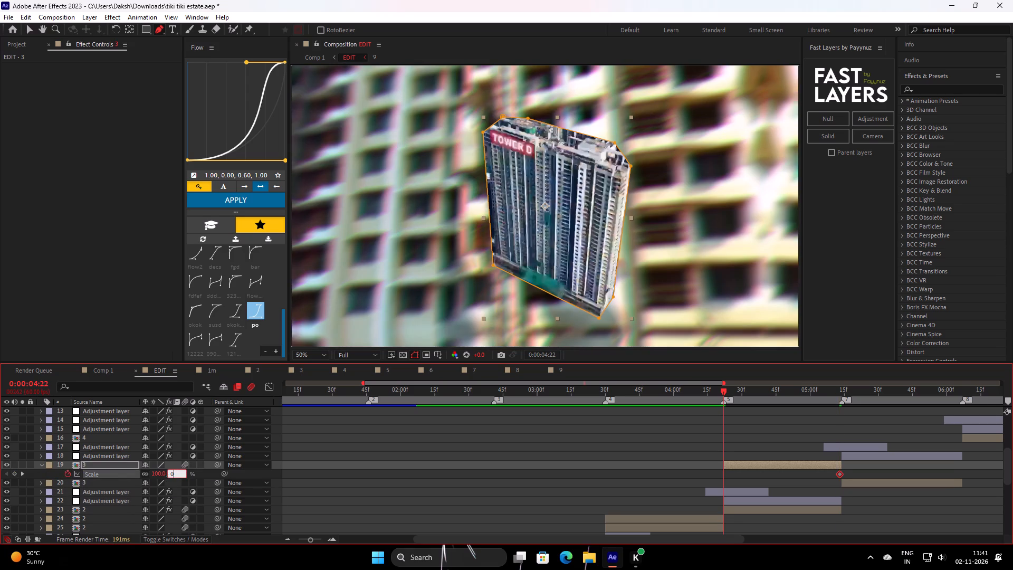
key("Return")
Ease the Tower D copy's two Scale keyframes with the Flow preset dd, curve 0.86, 0.00, 1.00, 0.15.
left_click_drag(683, 457, 861, 490)
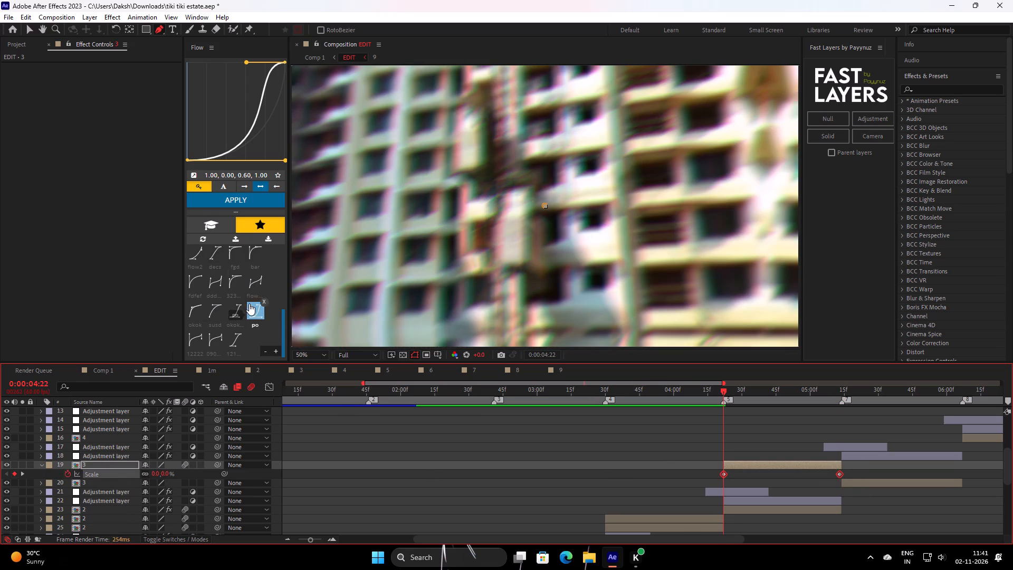
scroll(247, 301, "up", 1)
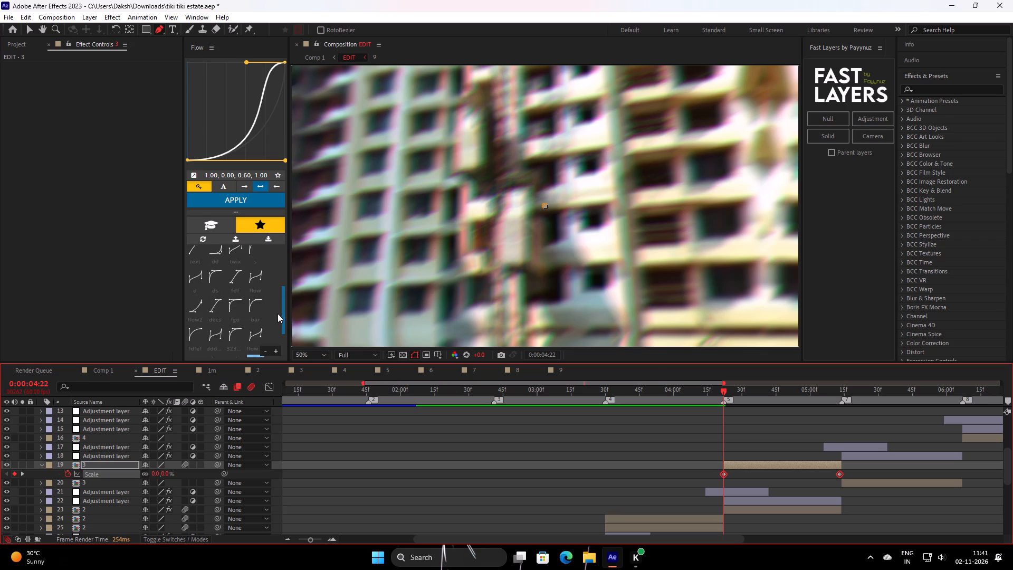
left_click(213, 283)
left_click(215, 250)
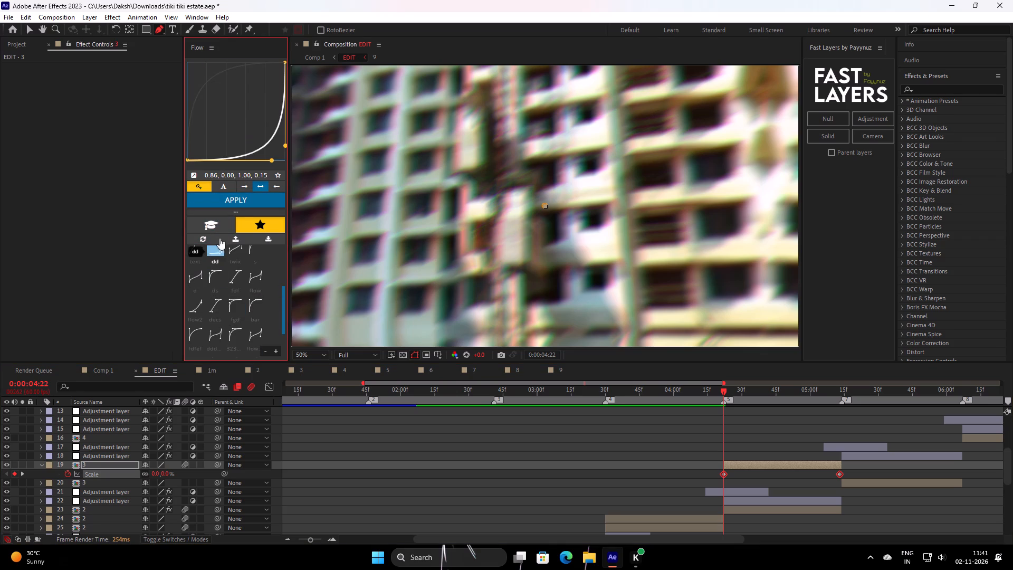
left_click(241, 199)
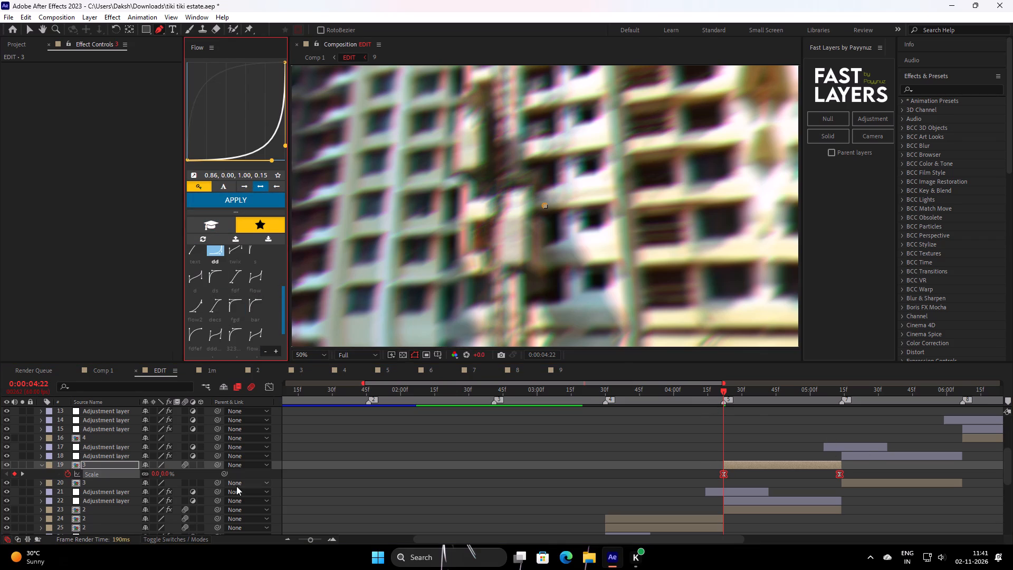
Move the masked Tower D copy below the original clip 3 in the layer stack and collapse its Scale property.
left_click_drag(116, 469, 116, 485)
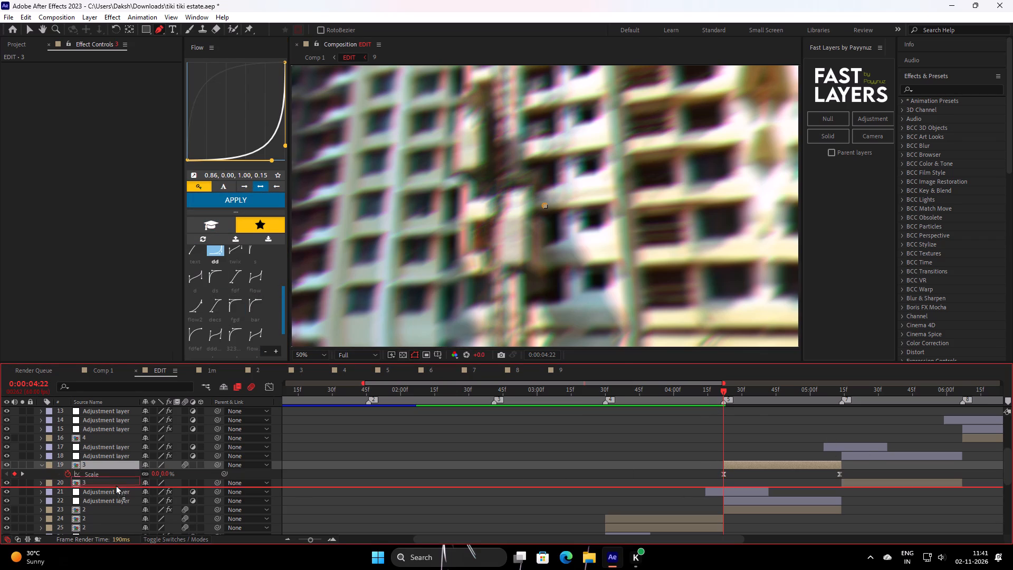
left_click_drag(116, 485, 116, 486)
left_click(638, 460)
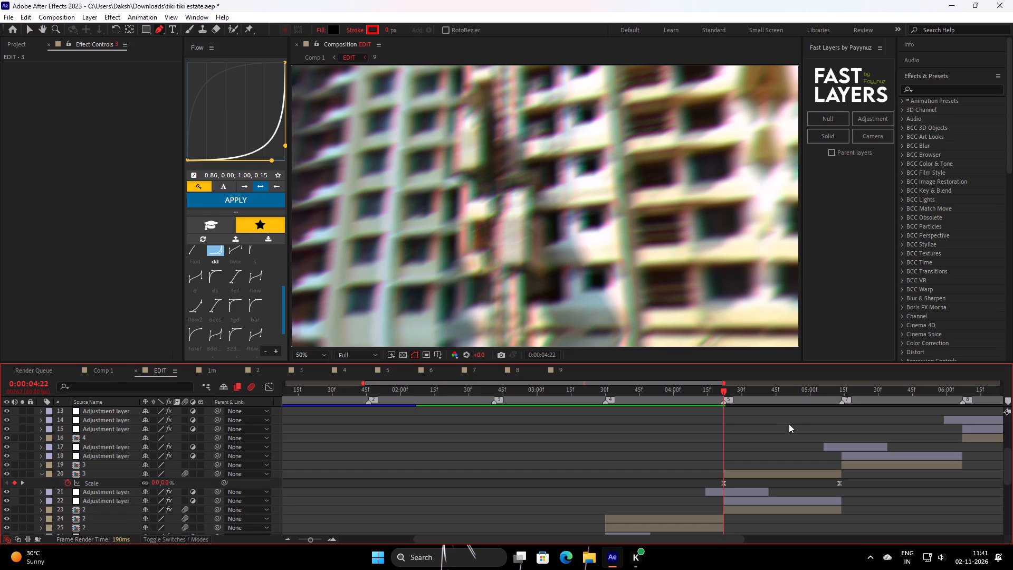
type("ss")
Play back the edit from 0:00:02:35, from the beginning, and from 0:00:05:55 to check the cutout transitions and following clips.
scroll(777, 424, "down", 5)
left_click_drag(738, 396, 480, 463)
key("space")
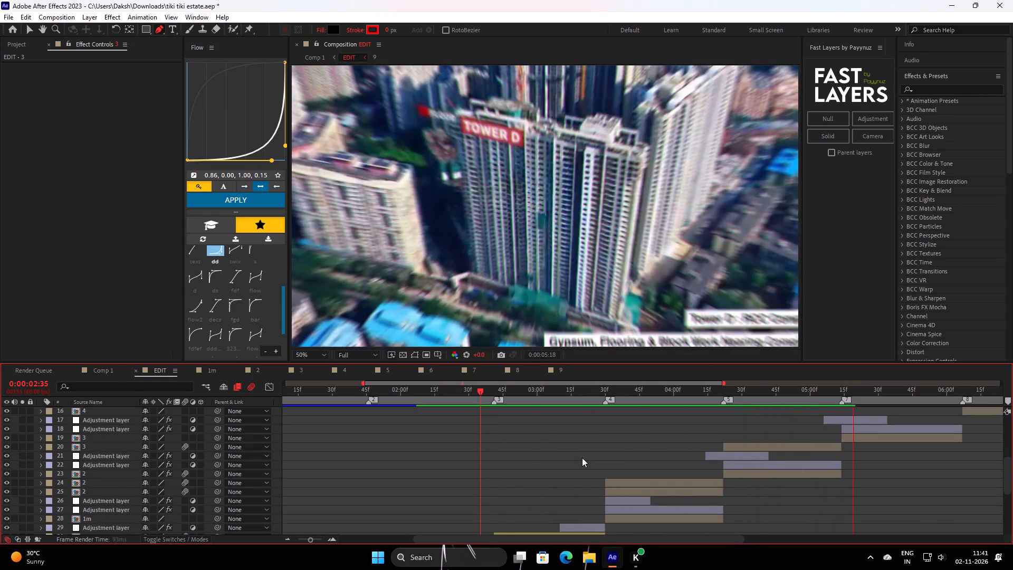
key("space")
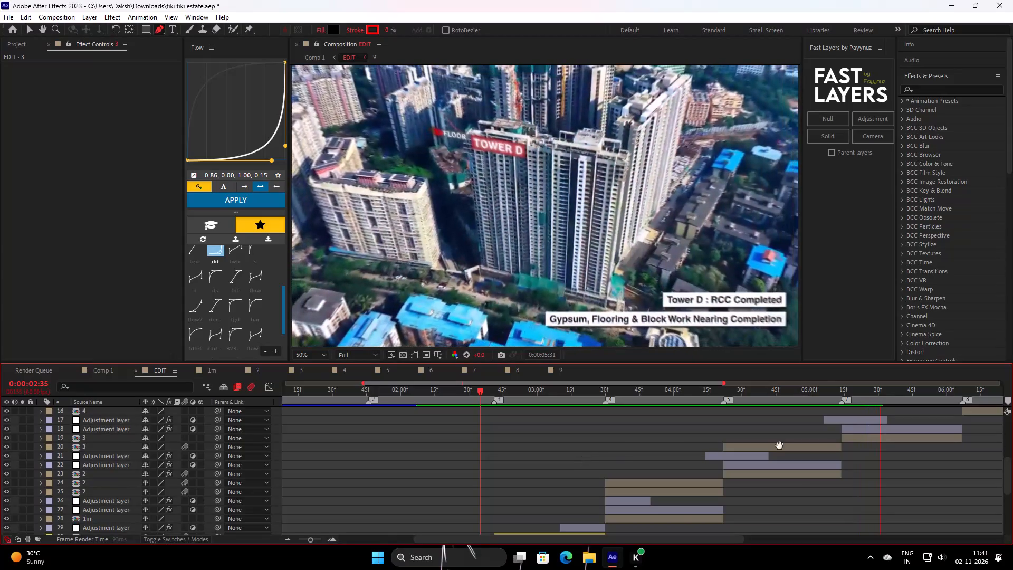
left_click_drag(857, 397, 148, 449)
key("space")
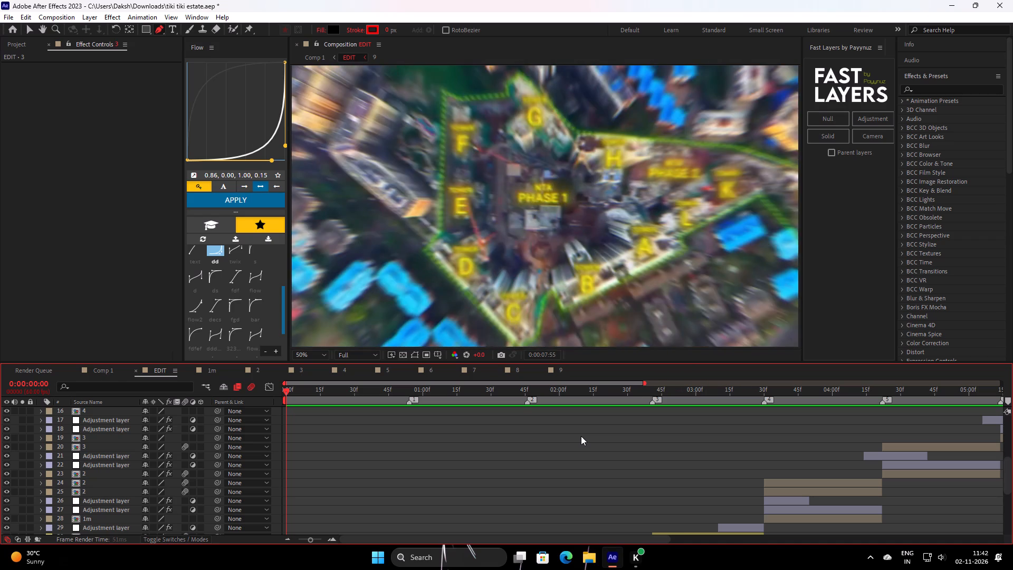
key("space")
left_click_drag(611, 397, 381, 431)
key("space")
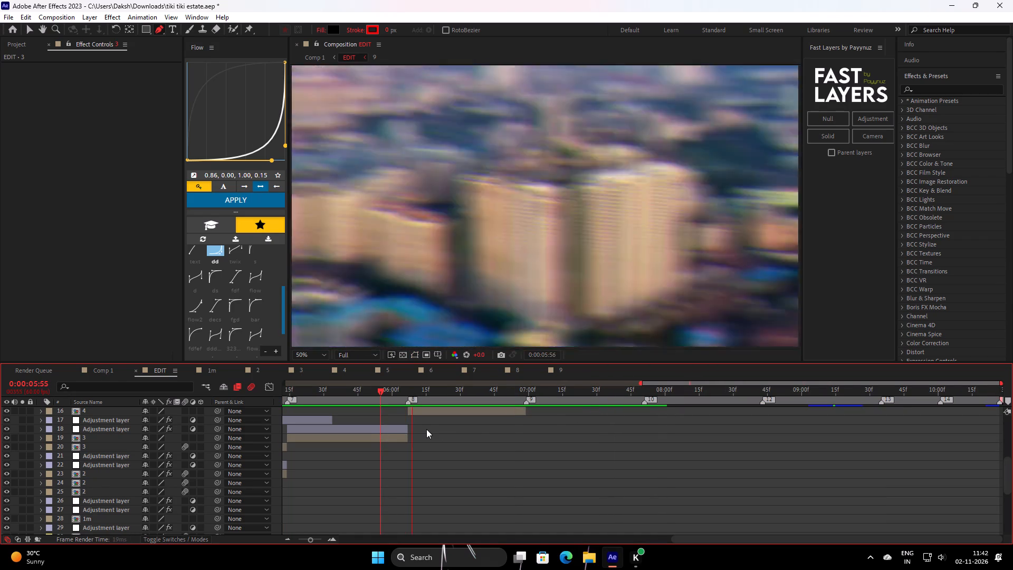
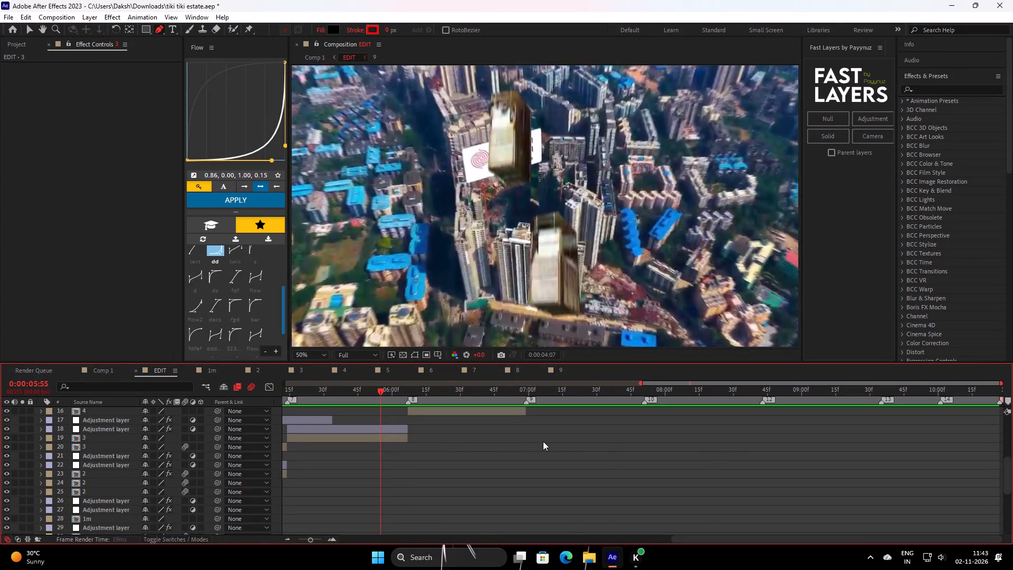
Play back from 0:00:05:55 and scrub between 0:00:07:20 and 0:00:05:08 to examine the Tower D cutout transition.
key("space")
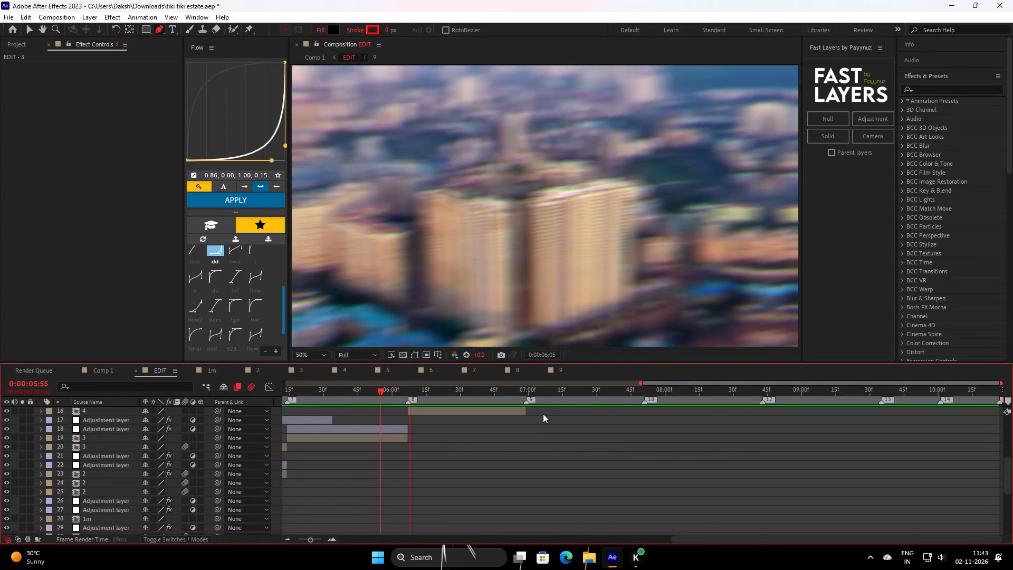
left_click_drag(556, 394, 538, 435)
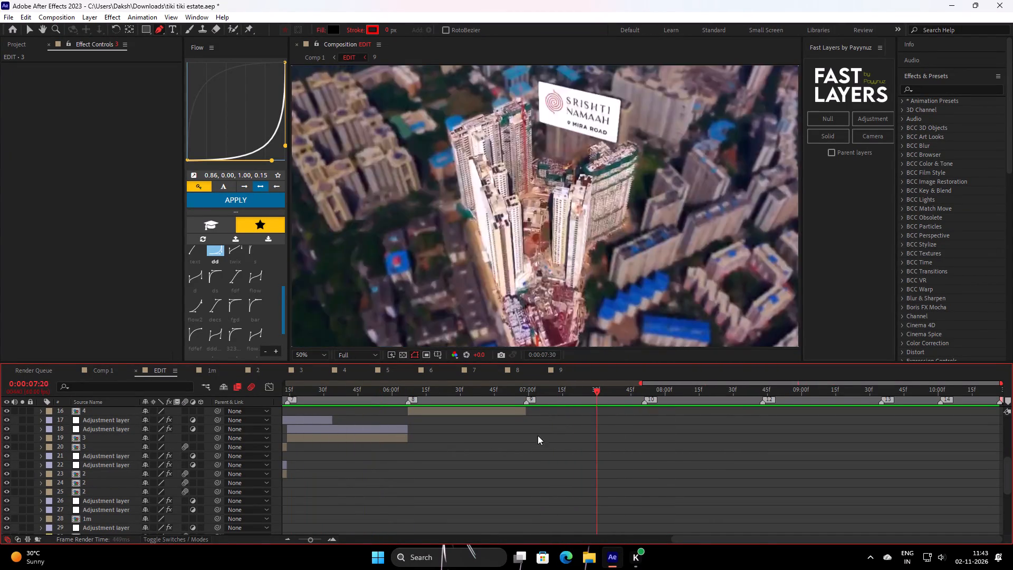
left_click_drag(538, 435, 346, 478)
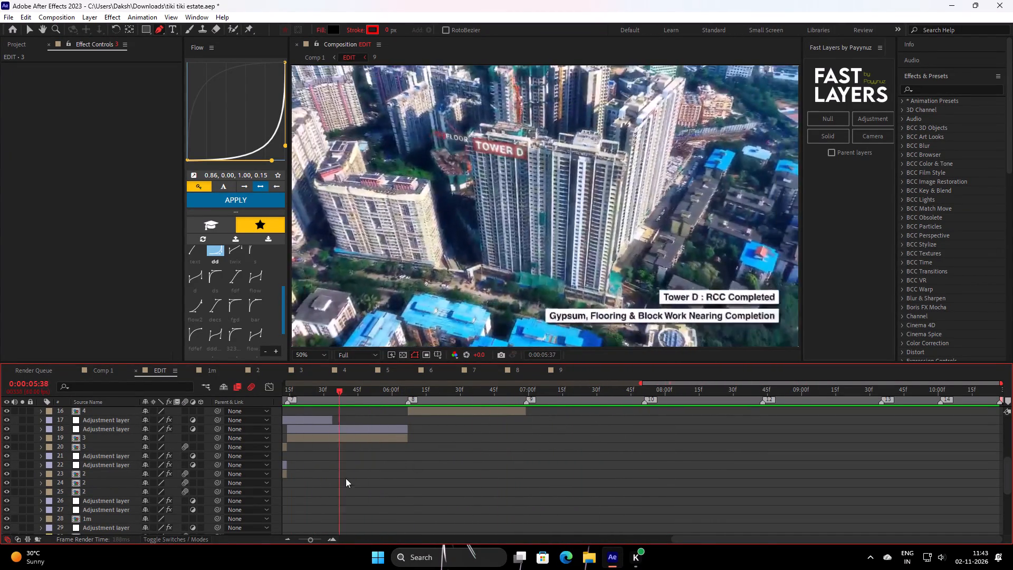
left_click_drag(346, 478, 515, 457)
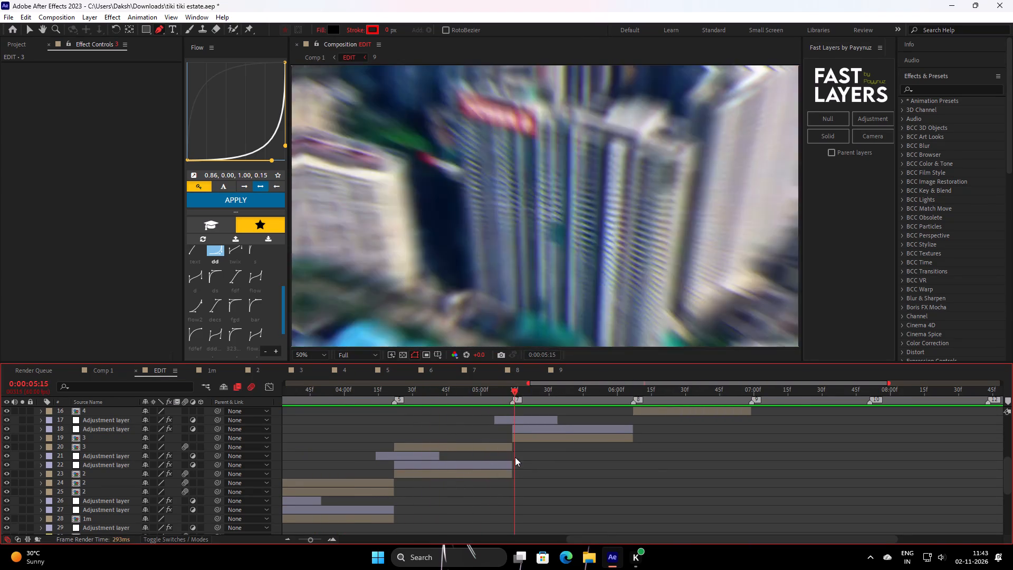
left_click_drag(515, 457, 498, 468)
scroll(538, 311, "down", 1)
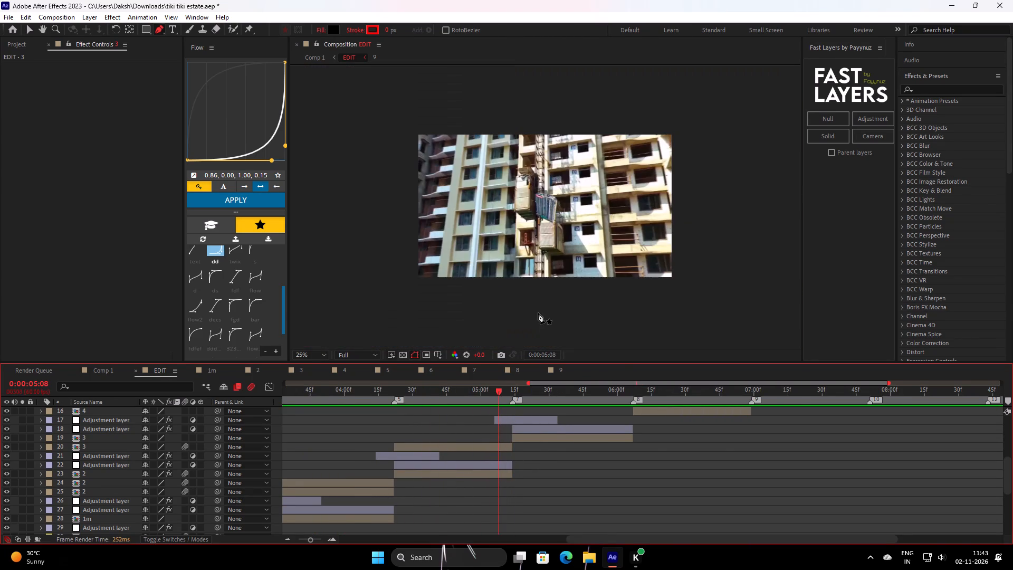
left_click_drag(495, 398, 509, 411)
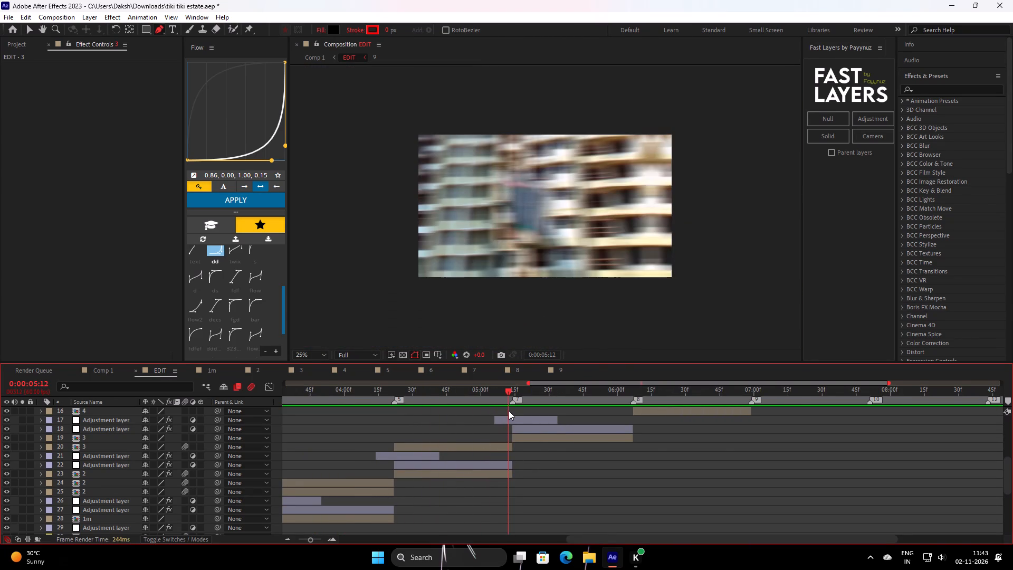
left_click_drag(509, 411, 509, 411)
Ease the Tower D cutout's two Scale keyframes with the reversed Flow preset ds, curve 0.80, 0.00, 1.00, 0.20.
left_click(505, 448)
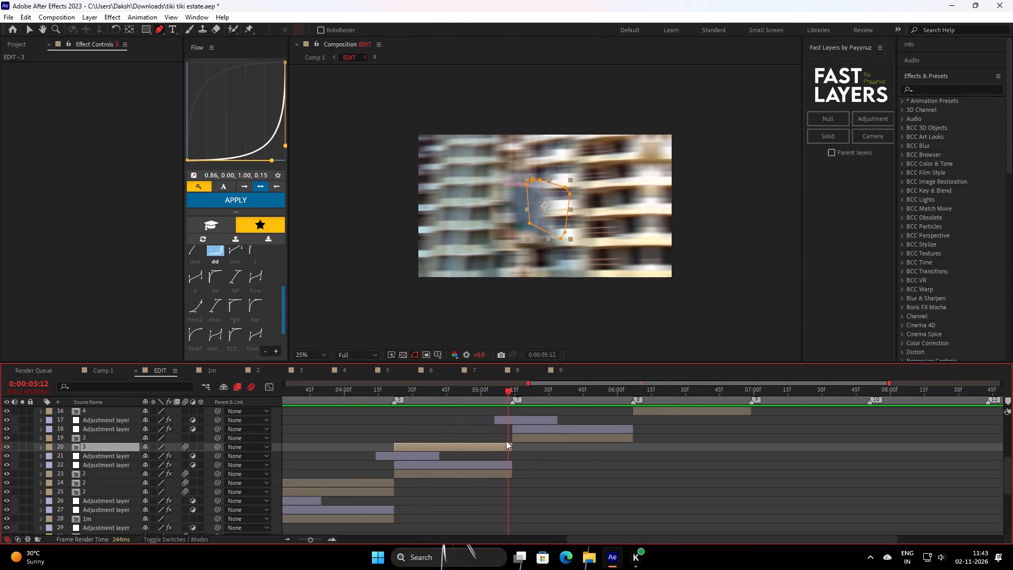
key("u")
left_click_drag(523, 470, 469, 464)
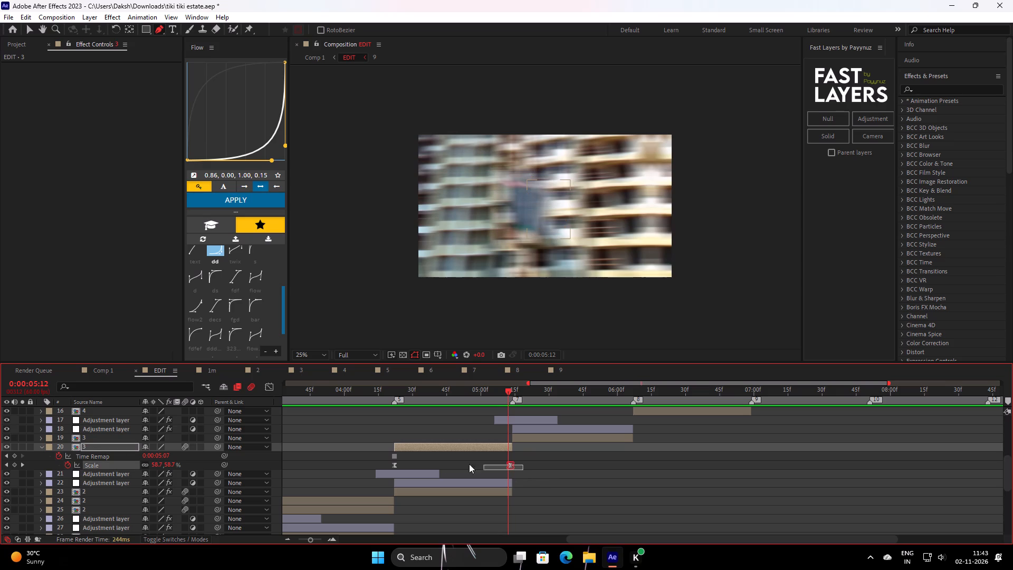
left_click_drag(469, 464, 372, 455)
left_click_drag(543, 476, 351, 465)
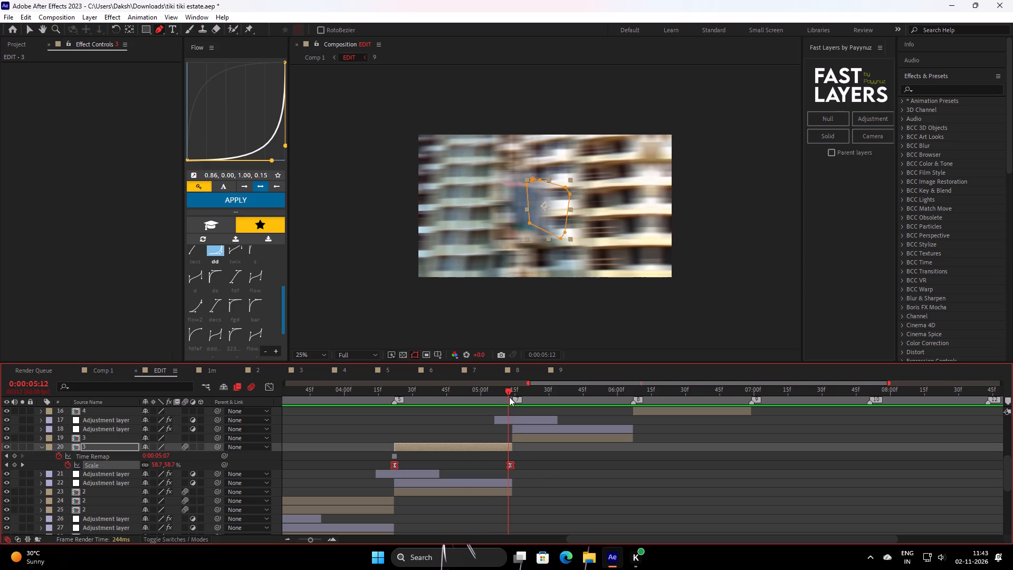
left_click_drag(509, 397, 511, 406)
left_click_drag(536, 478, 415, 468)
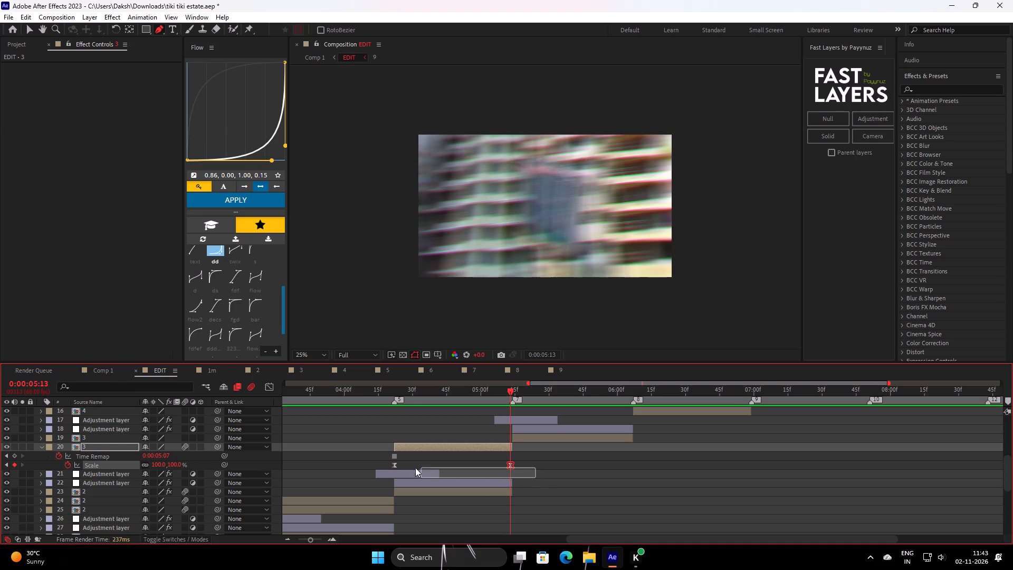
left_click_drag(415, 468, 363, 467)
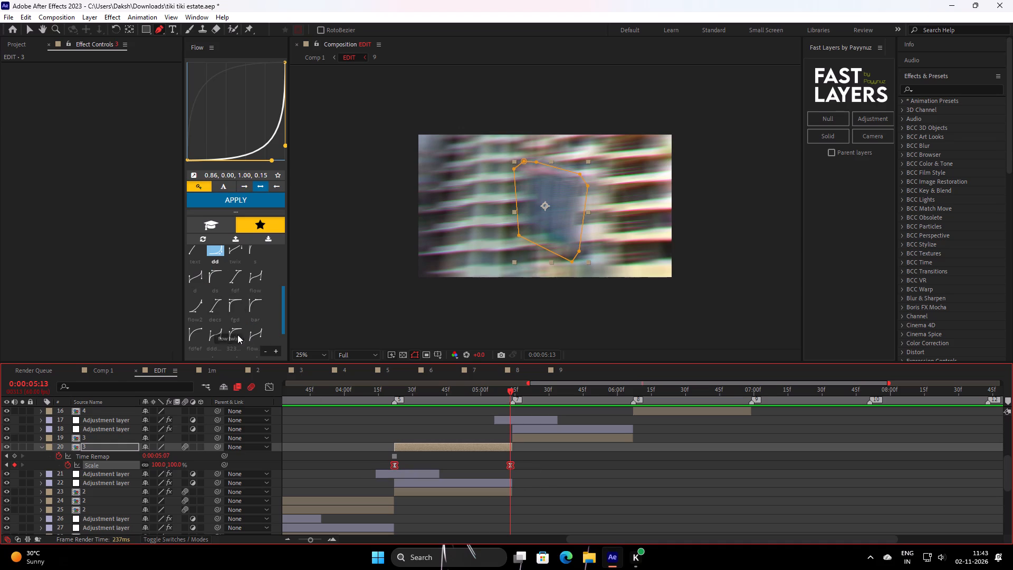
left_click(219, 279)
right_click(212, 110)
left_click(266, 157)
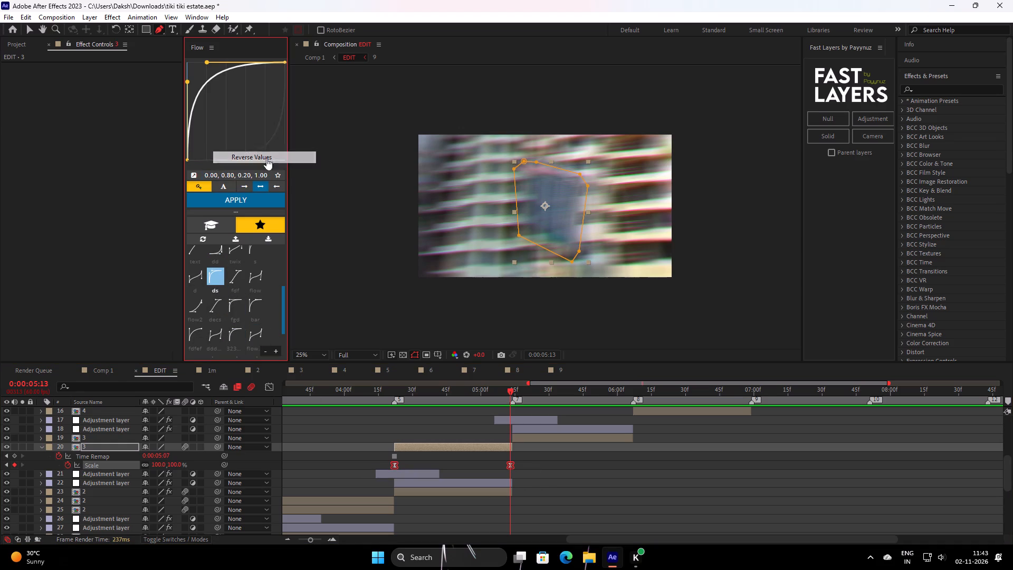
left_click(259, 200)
Play back the Tower D cutout transition from 0:00:03:37, 0:00:04:14 and 0:00:04:17, and examine the frames around 0:00:05:13.
left_click_drag(497, 397, 496, 396)
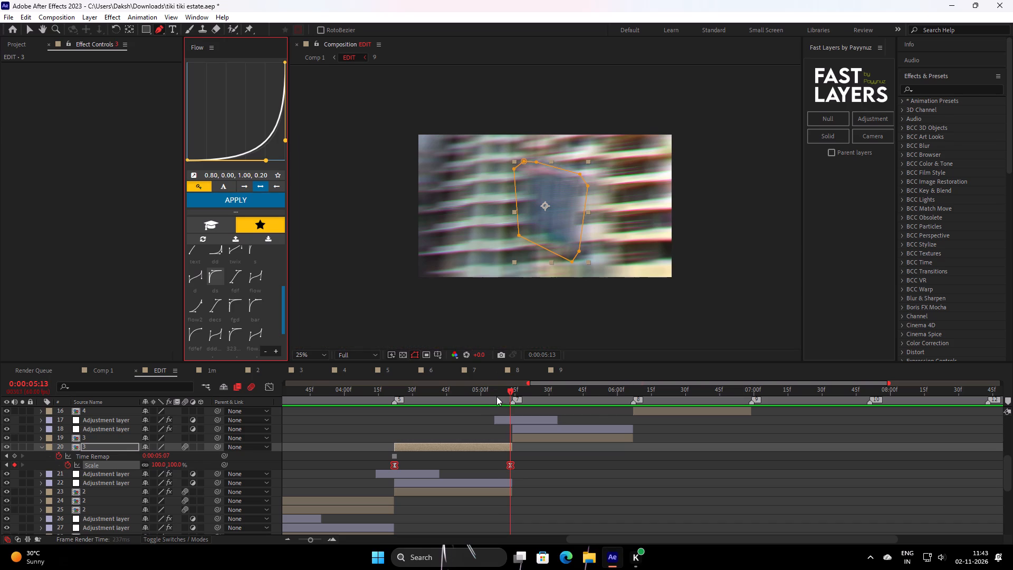
left_click_drag(496, 396, 272, 404)
key("space")
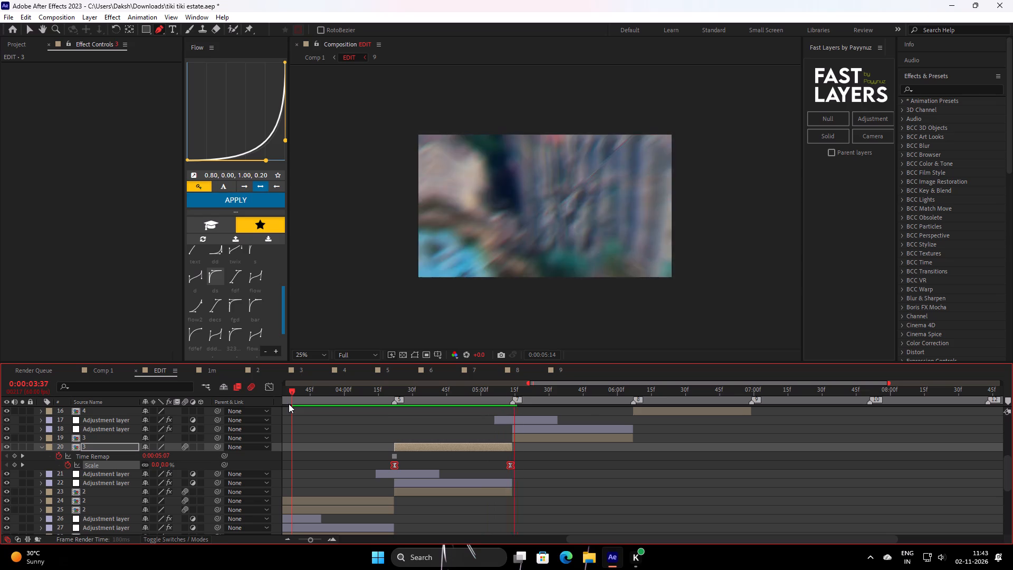
key("space")
left_click_drag(526, 391, 377, 429)
key("space")
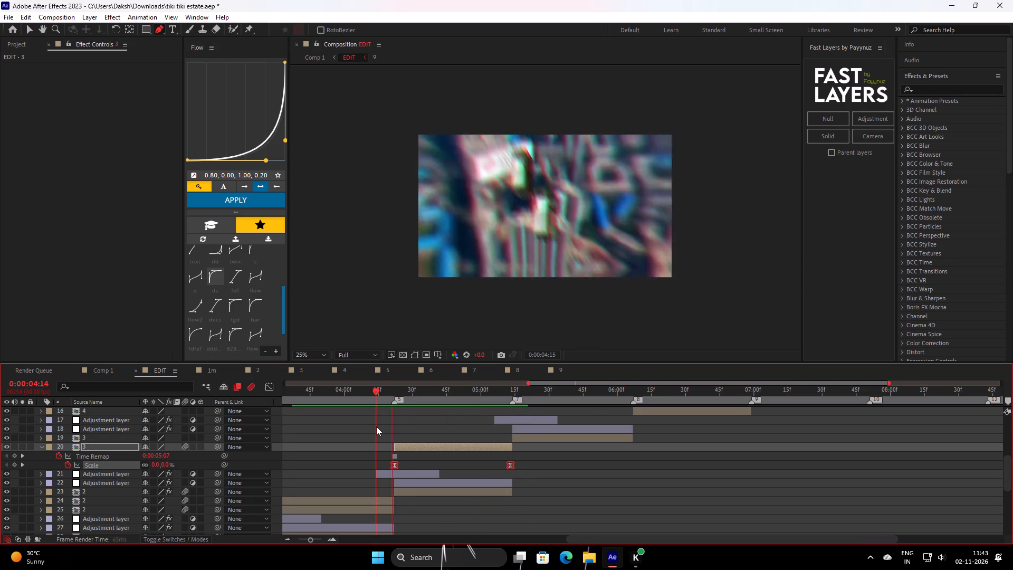
key("space")
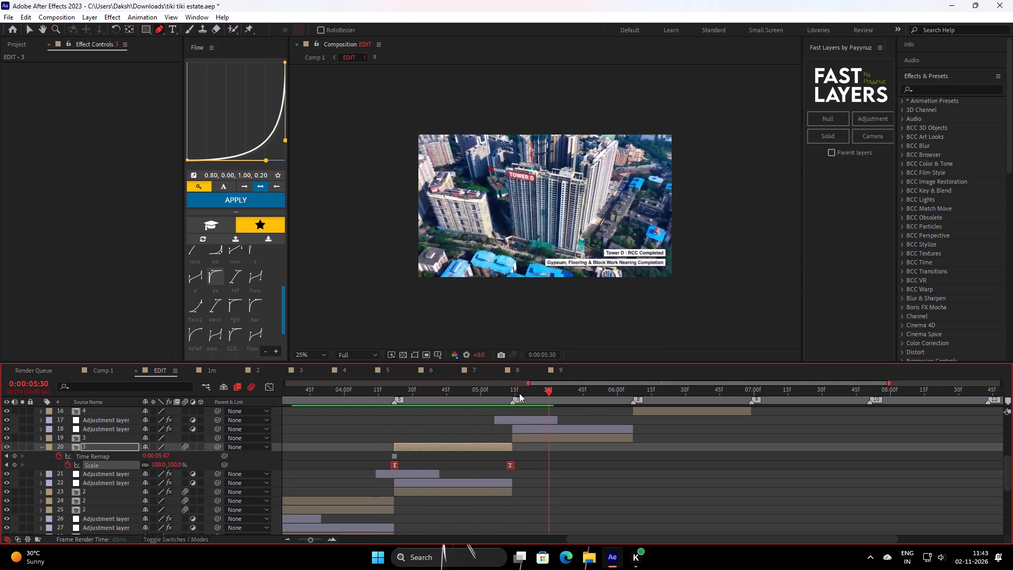
left_click_drag(519, 393, 517, 405)
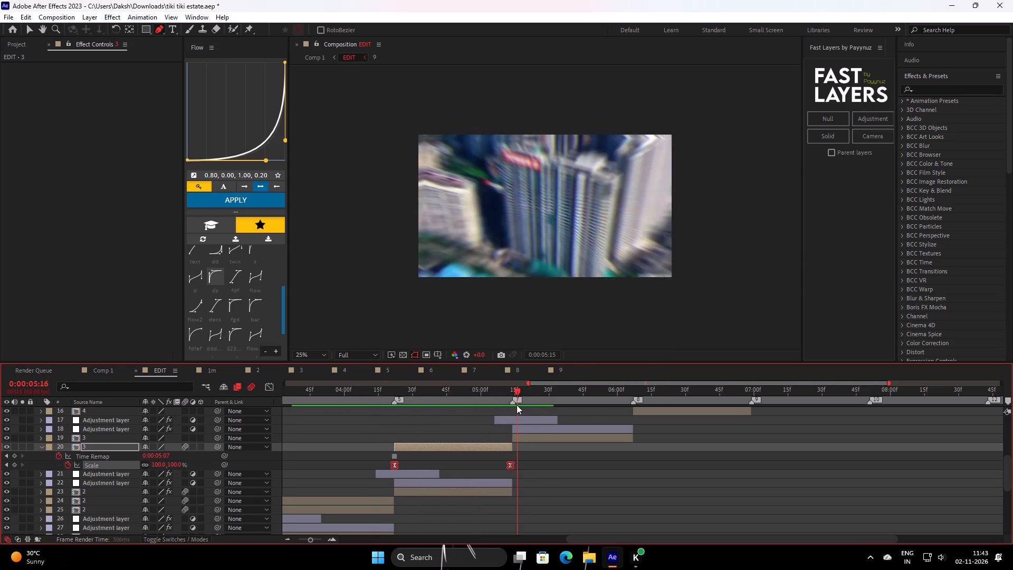
left_click_drag(517, 405, 510, 406)
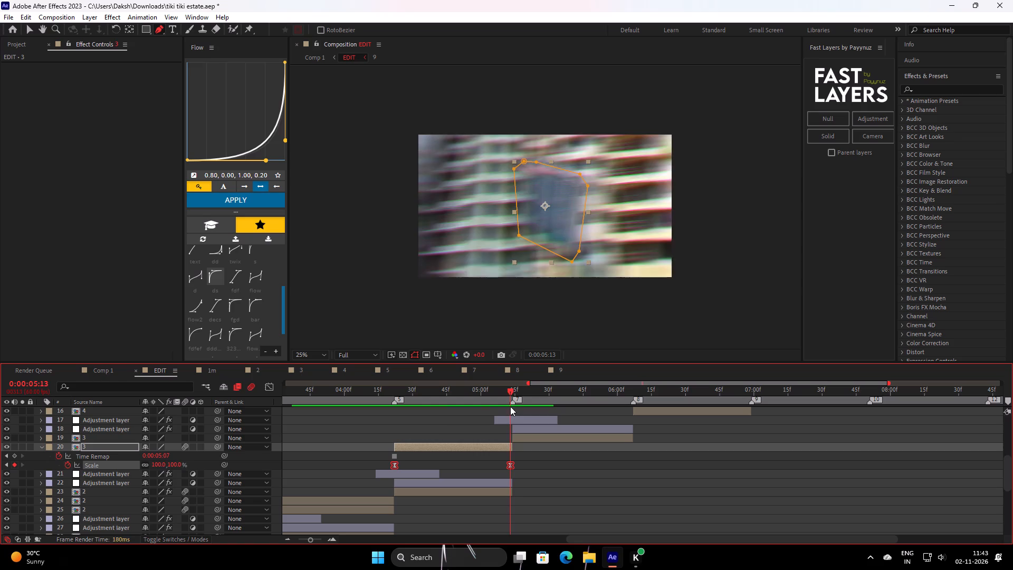
left_click_drag(510, 406, 384, 446)
key("space")
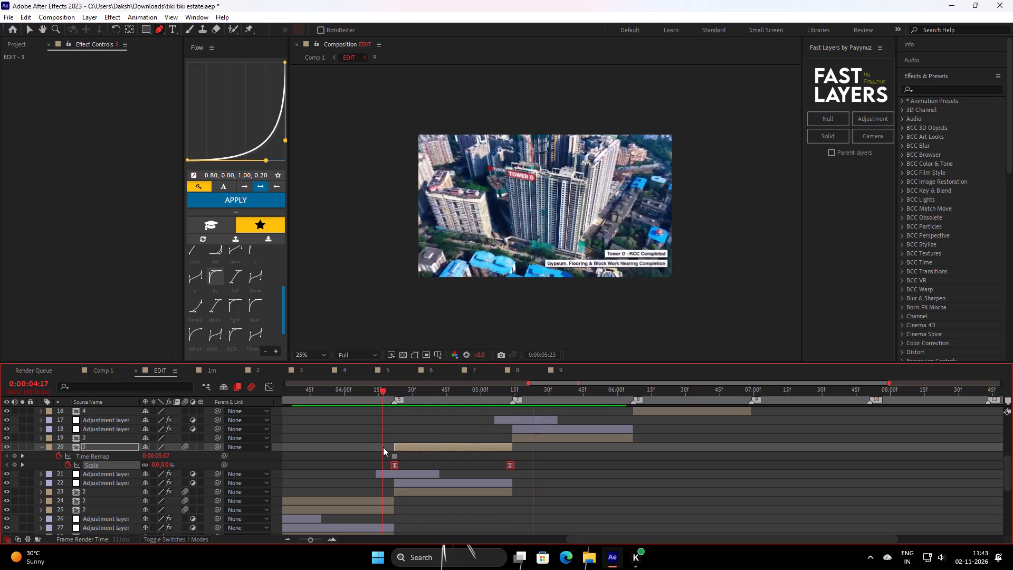
key("space")
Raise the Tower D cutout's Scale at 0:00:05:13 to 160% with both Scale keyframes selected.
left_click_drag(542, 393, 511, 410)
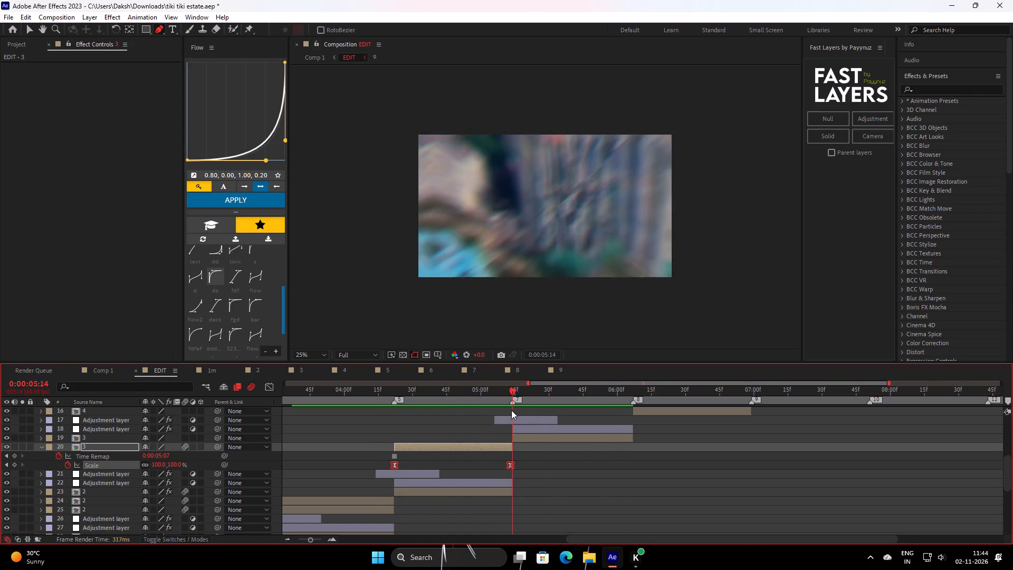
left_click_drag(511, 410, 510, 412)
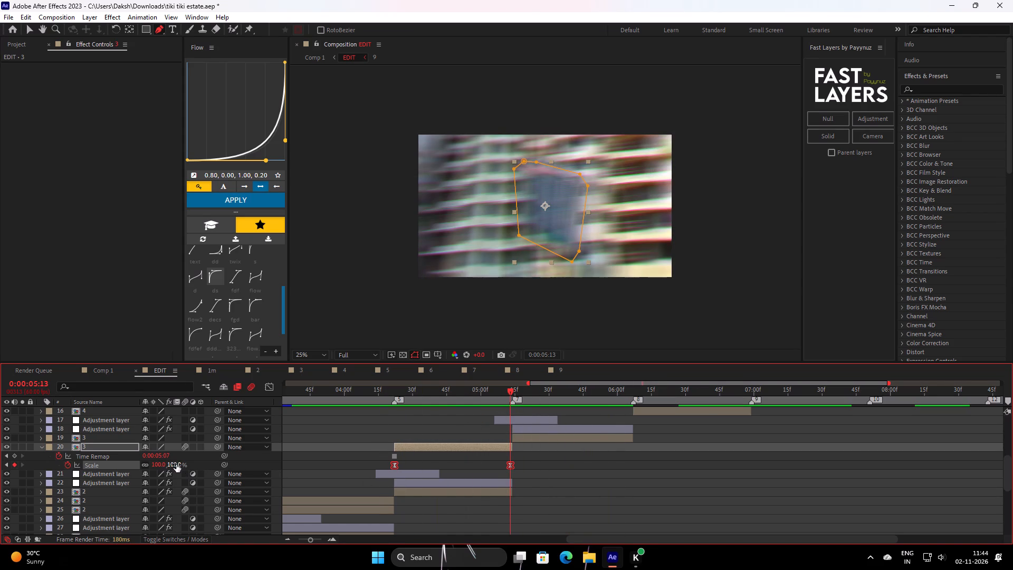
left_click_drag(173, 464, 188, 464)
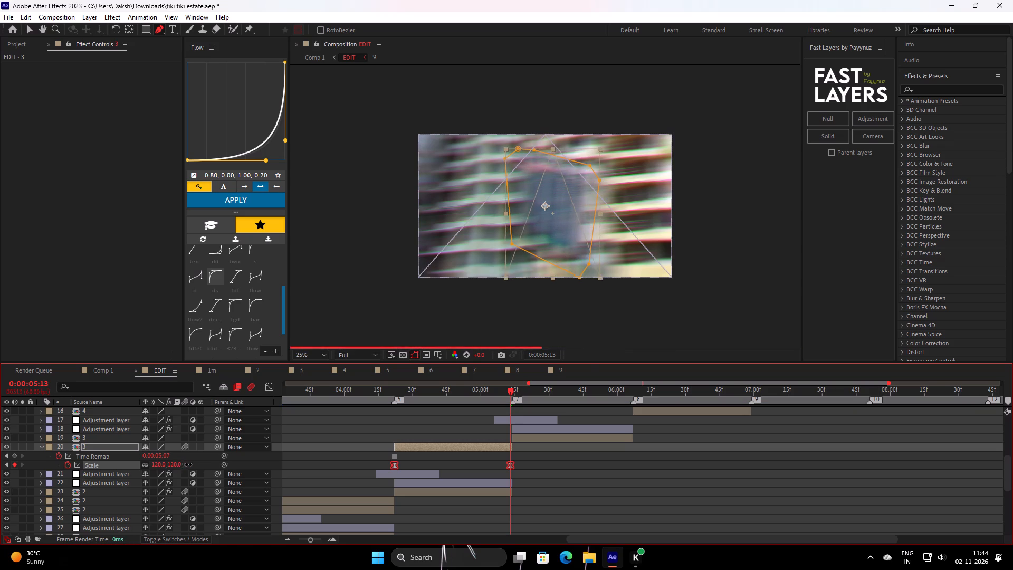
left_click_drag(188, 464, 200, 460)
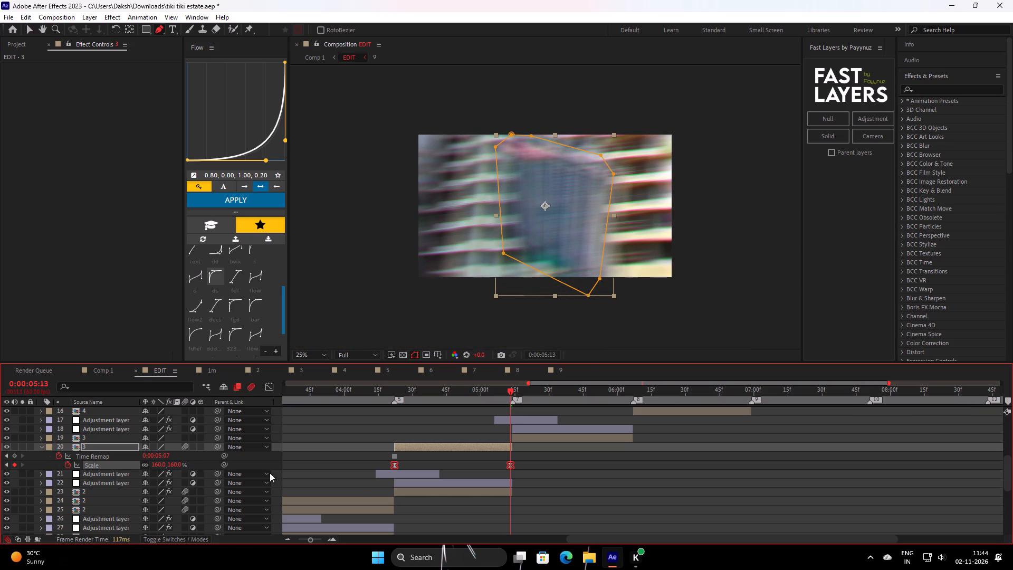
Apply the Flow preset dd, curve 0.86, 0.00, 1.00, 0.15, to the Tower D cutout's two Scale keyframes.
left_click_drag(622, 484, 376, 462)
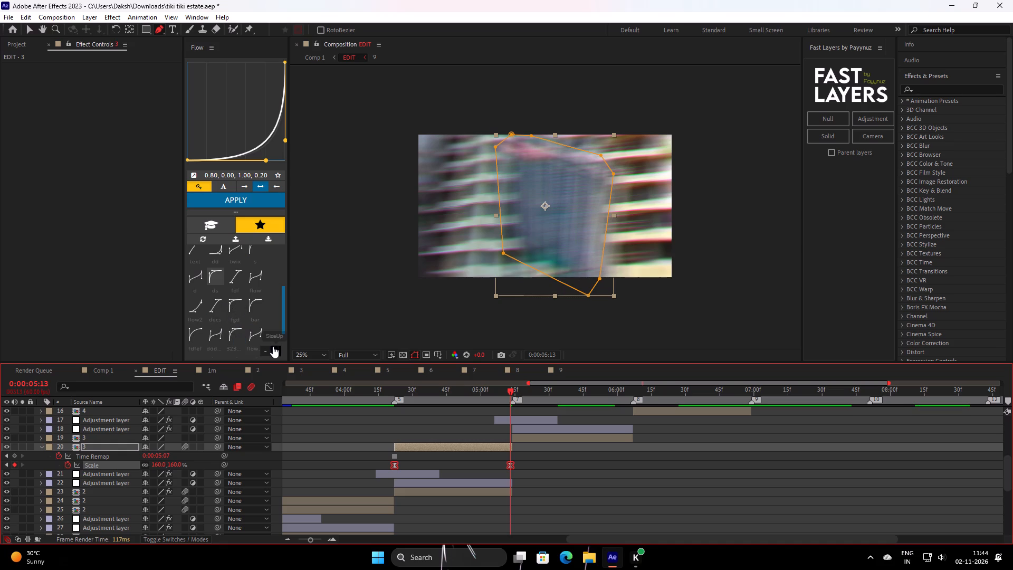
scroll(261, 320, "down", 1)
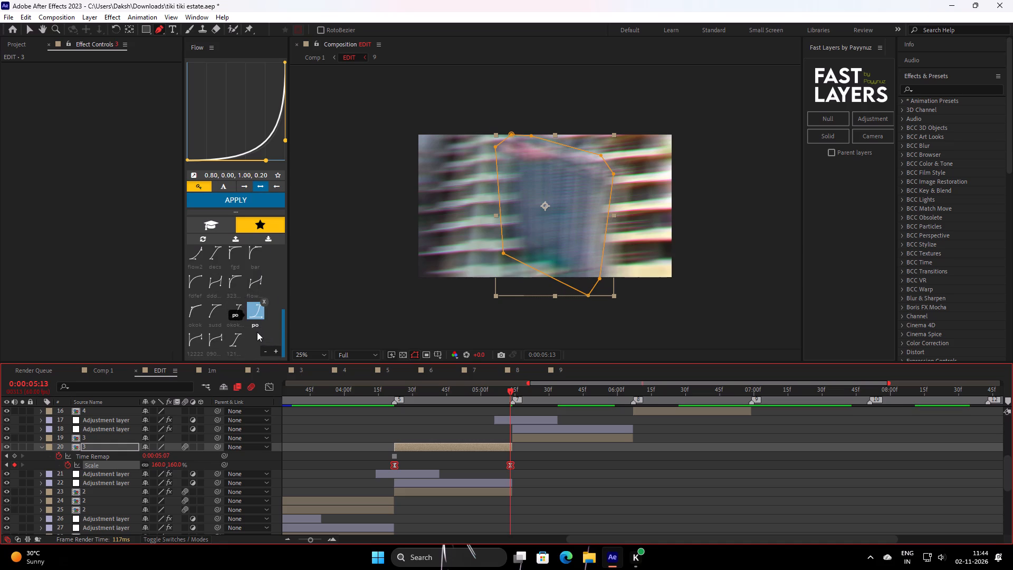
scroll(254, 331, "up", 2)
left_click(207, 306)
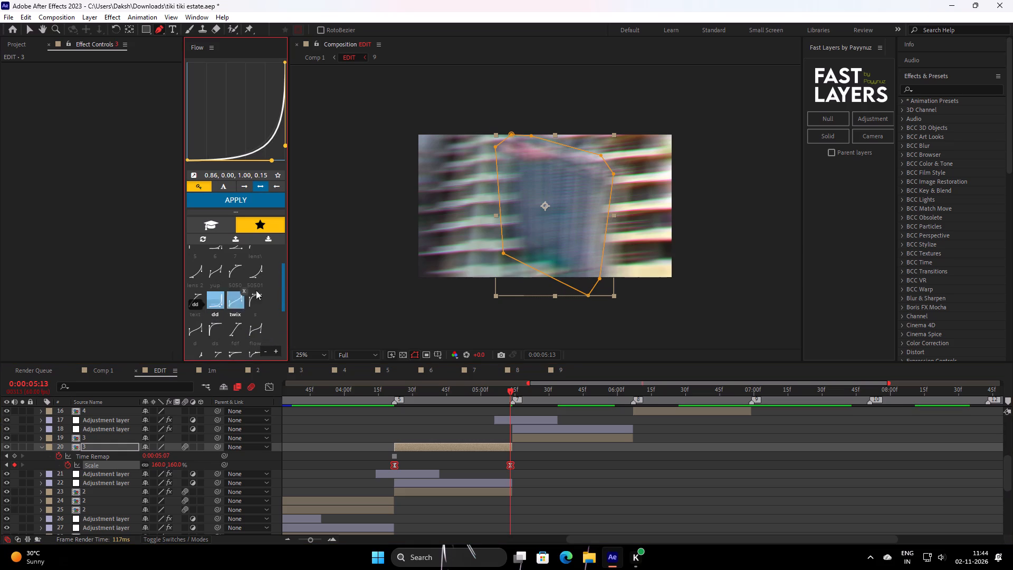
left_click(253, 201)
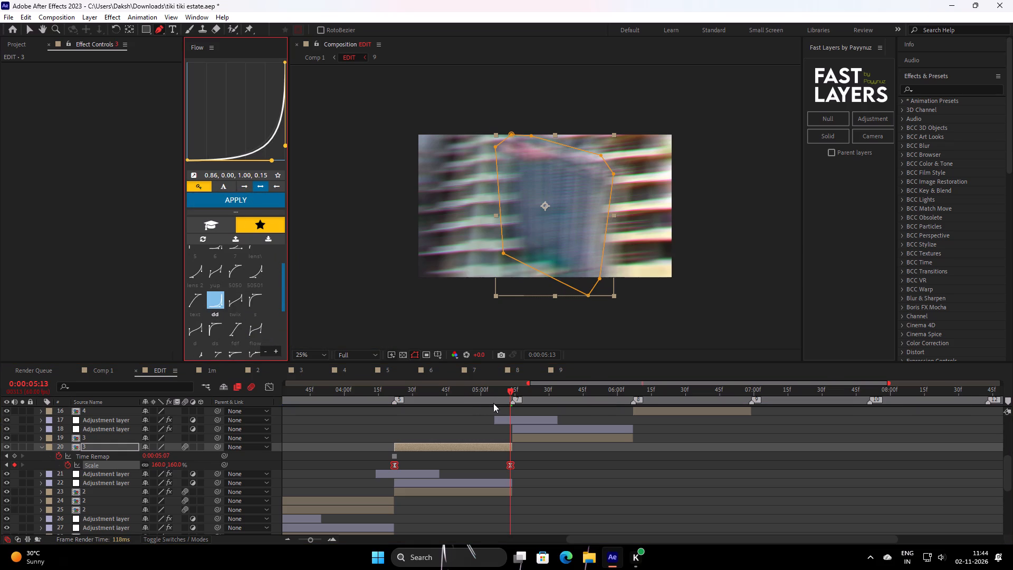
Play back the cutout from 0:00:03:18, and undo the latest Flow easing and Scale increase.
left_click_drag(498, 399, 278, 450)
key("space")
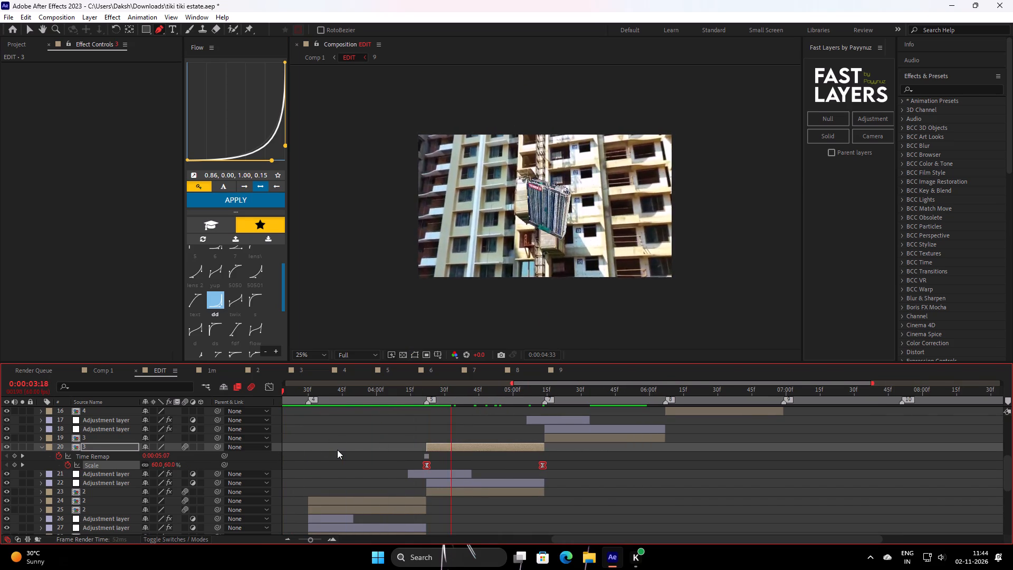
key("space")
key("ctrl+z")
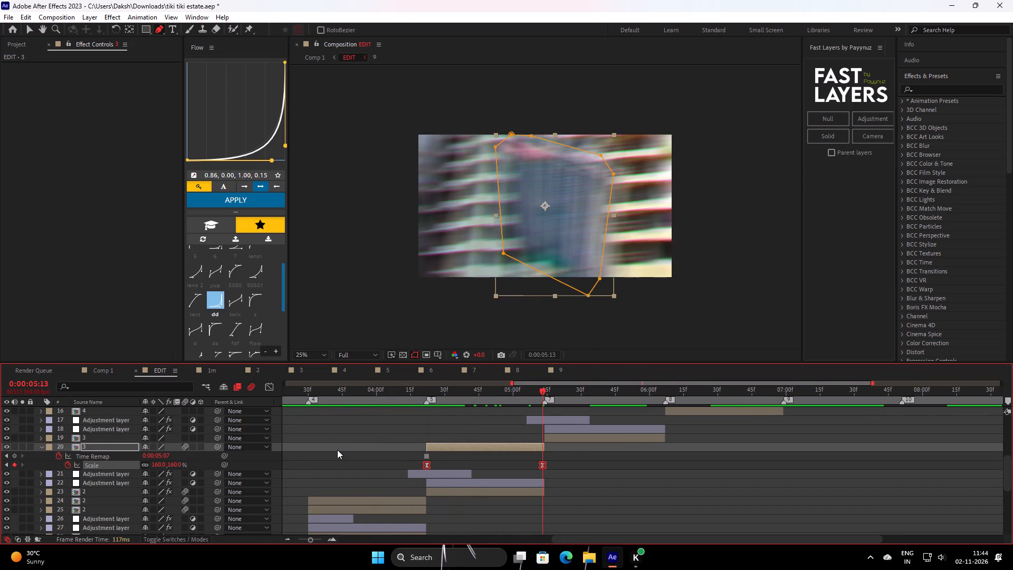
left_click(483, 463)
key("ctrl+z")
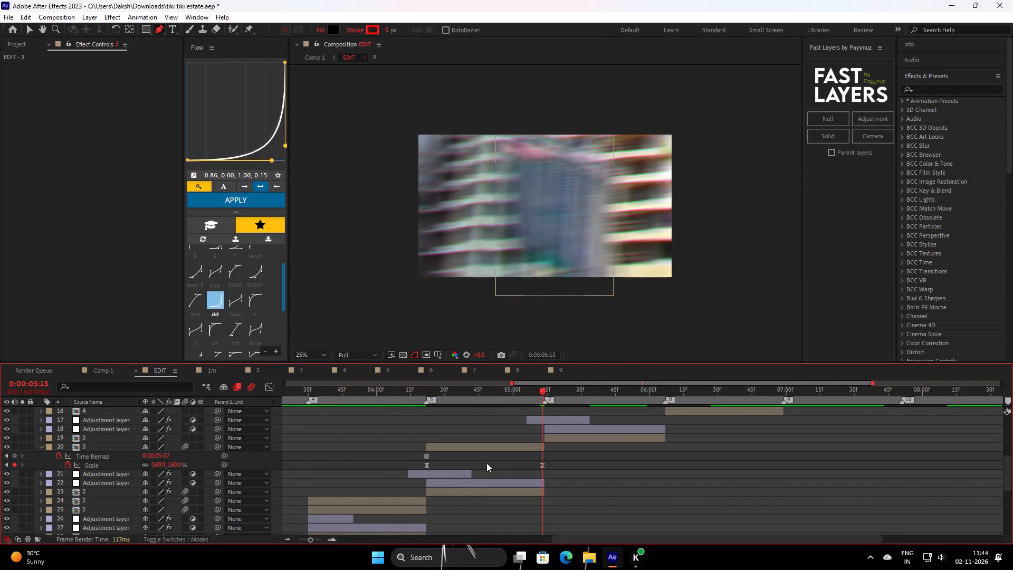
Set only the Tower D cutout's ending Scale keyframe at 0:00:05:13 to 160%.
left_click(556, 467)
double_click(542, 465)
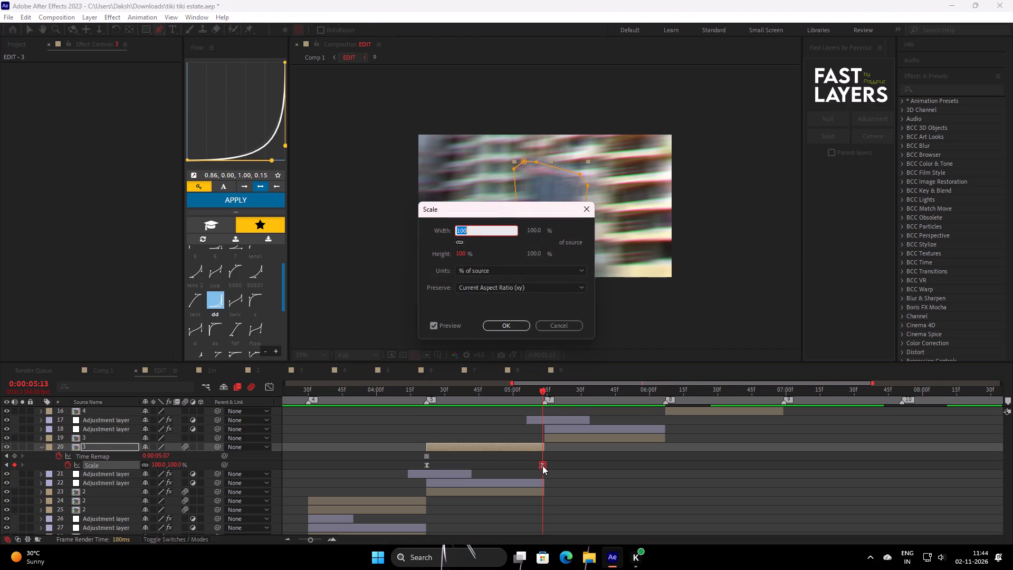
key("1")
type("60")
key("Return")
Ease the Tower D cutout's two Scale keyframes with the Flow preset dd, curve 0.86, 0.00, 1.00, 0.15.
left_click_drag(578, 469, 413, 468)
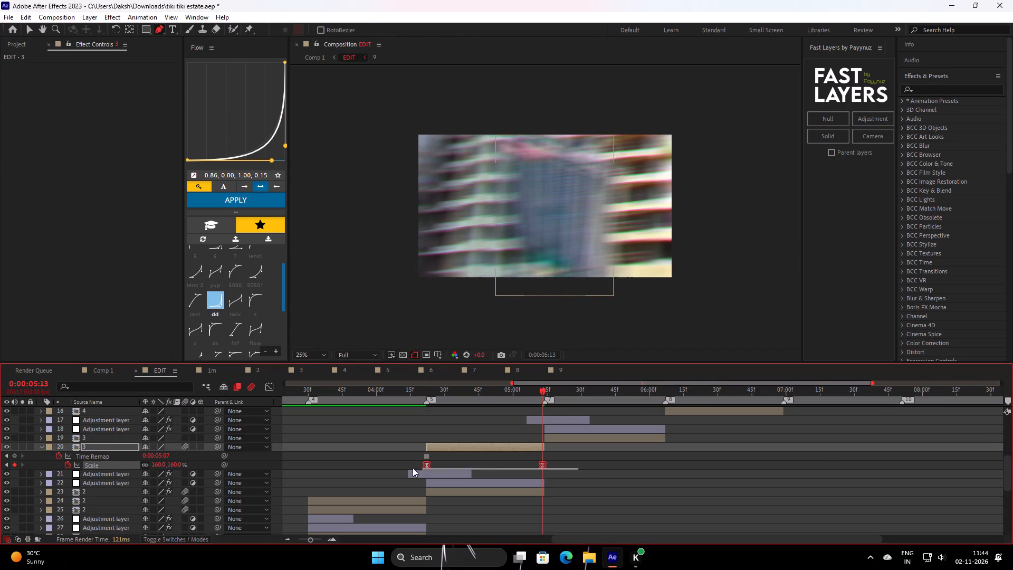
left_click_drag(413, 468, 406, 468)
left_click(241, 201)
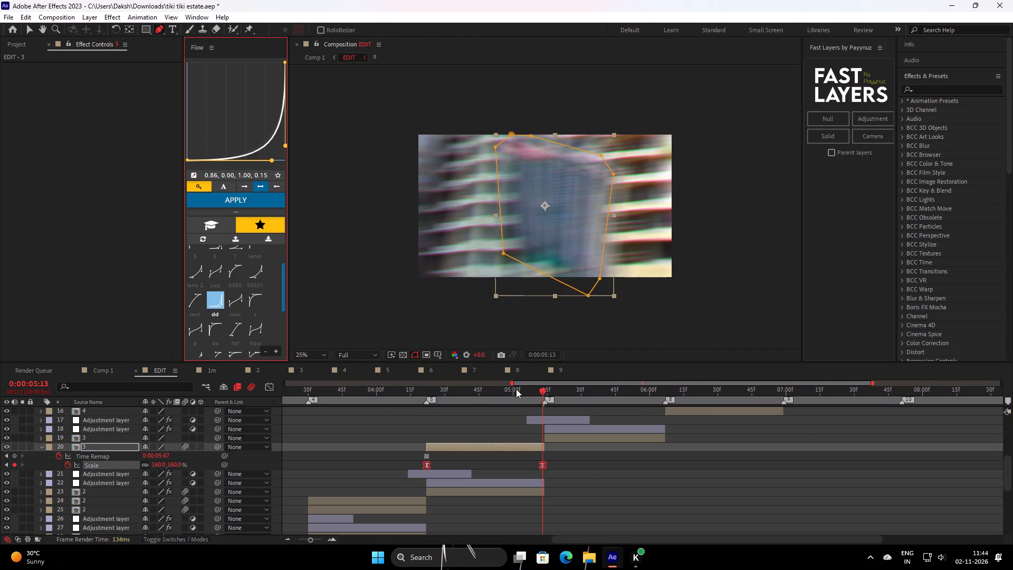
Play back the edit from 0:00:03:30 to check the Tower D cutout transition.
left_click_drag(516, 389, 304, 432)
key("space")
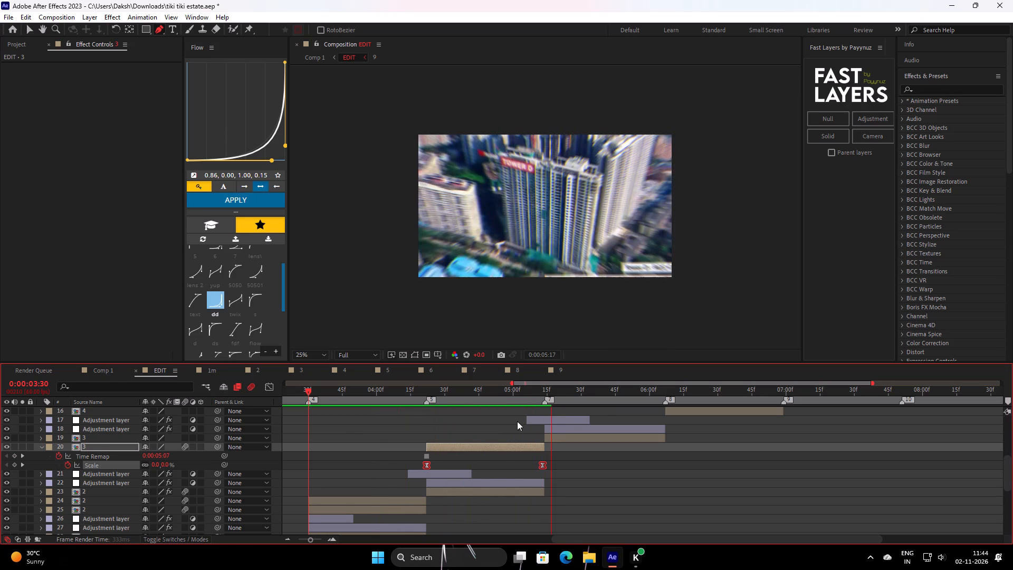
Play back the edit from 0:00:04:14 and again from the beginning to review the cutout transitions.
key("space")
left_click_drag(558, 397, 409, 430)
key("space")
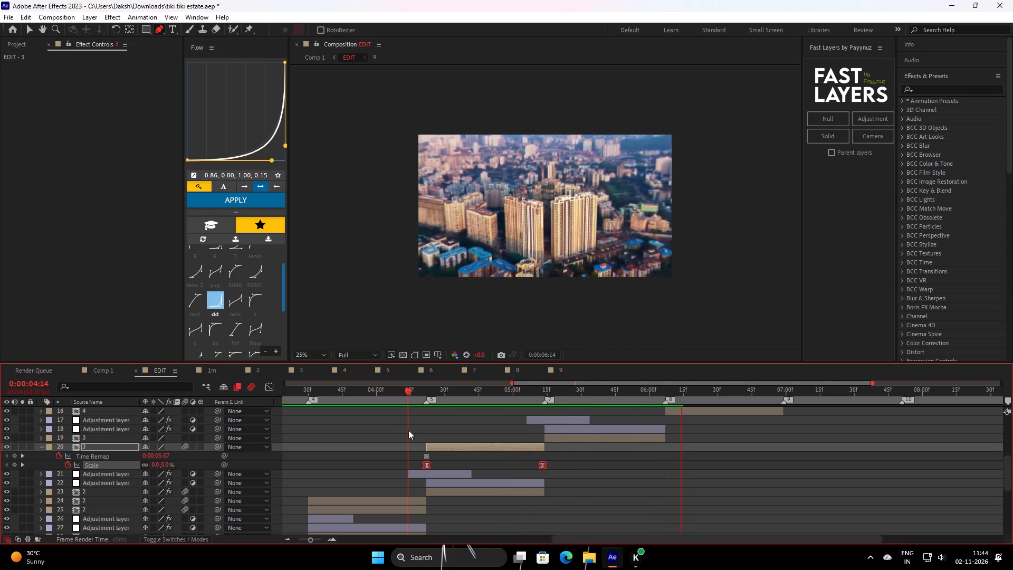
key("space")
left_click_drag(635, 395, 0, 456)
key("space")
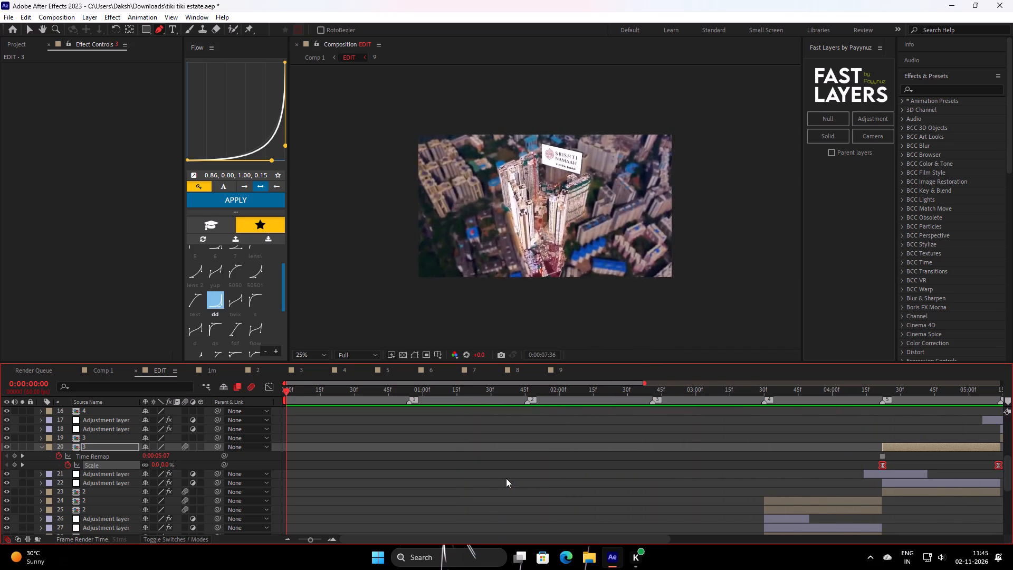
key("space")
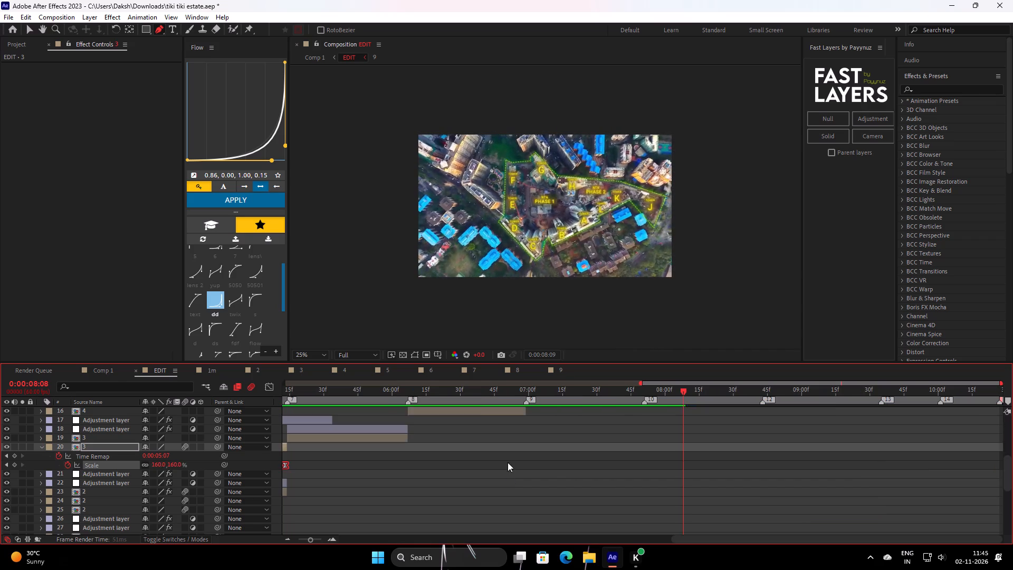
Duplicate clip 5, the Srishti Namaah towers shot, and freeze the upper copy at its in point, 0:00:06:59.
scroll(561, 435, "up", 1)
scroll(616, 445, "up", 2)
left_click_drag(679, 395, 549, 426)
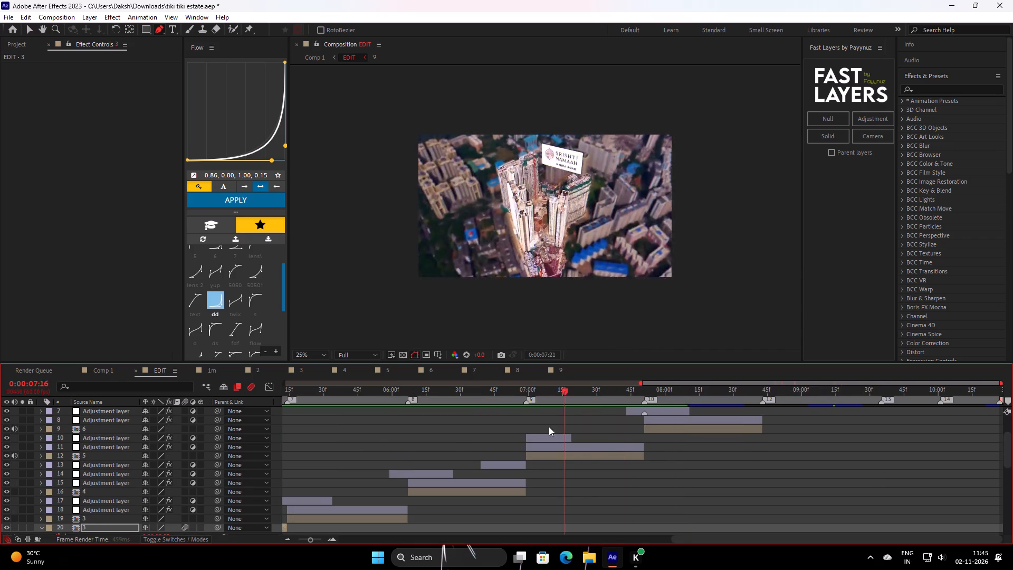
left_click_drag(549, 426, 645, 429)
scroll(651, 434, "up", 1)
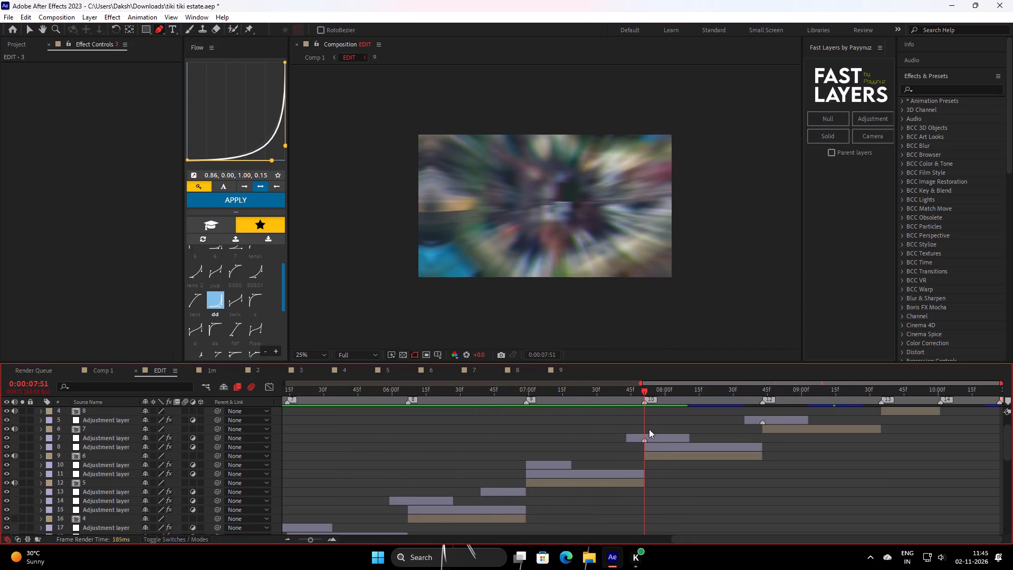
left_click_drag(625, 403, 536, 430)
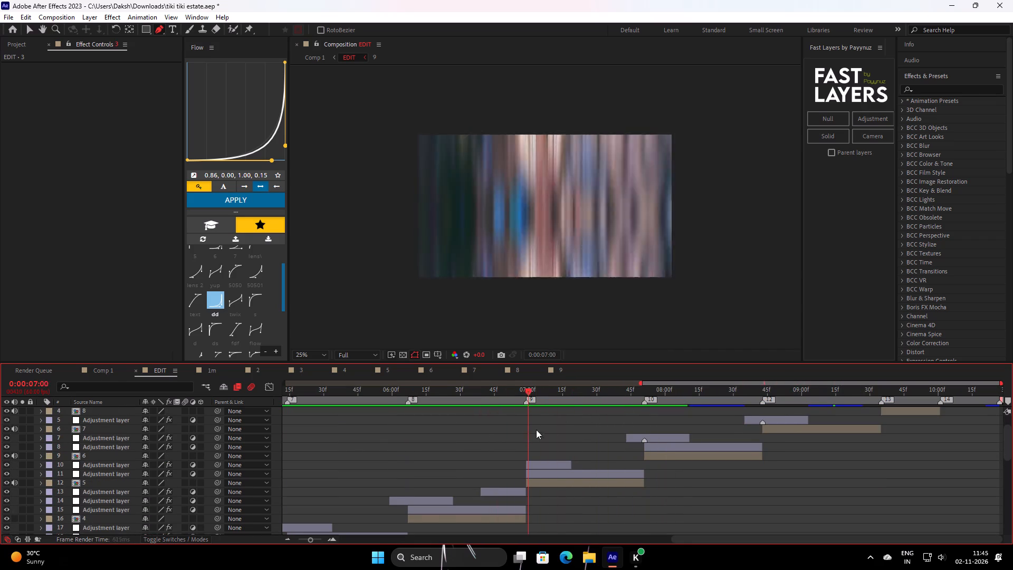
left_click_drag(536, 430, 533, 436)
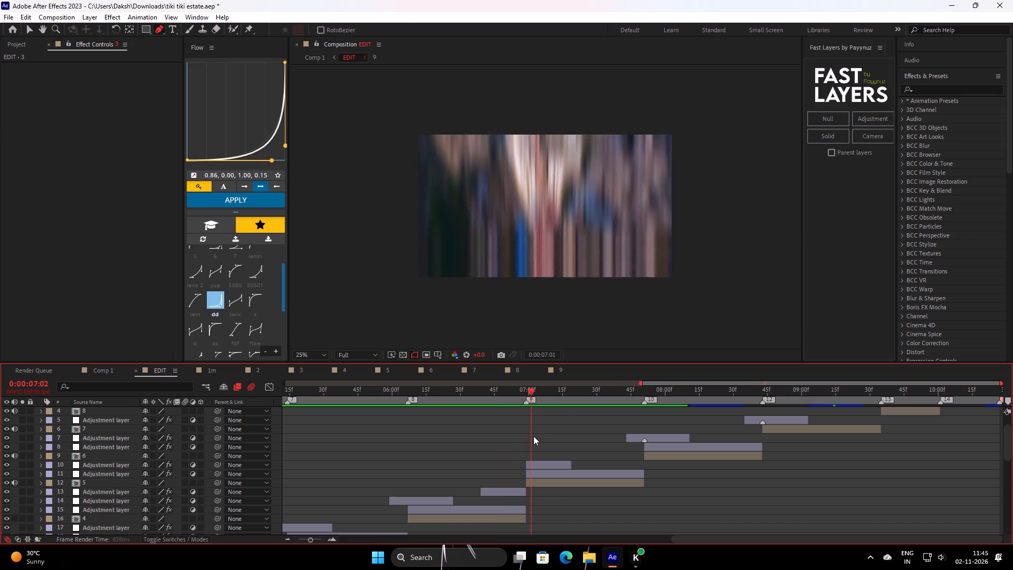
left_click_drag(533, 436, 552, 429)
left_click(573, 481)
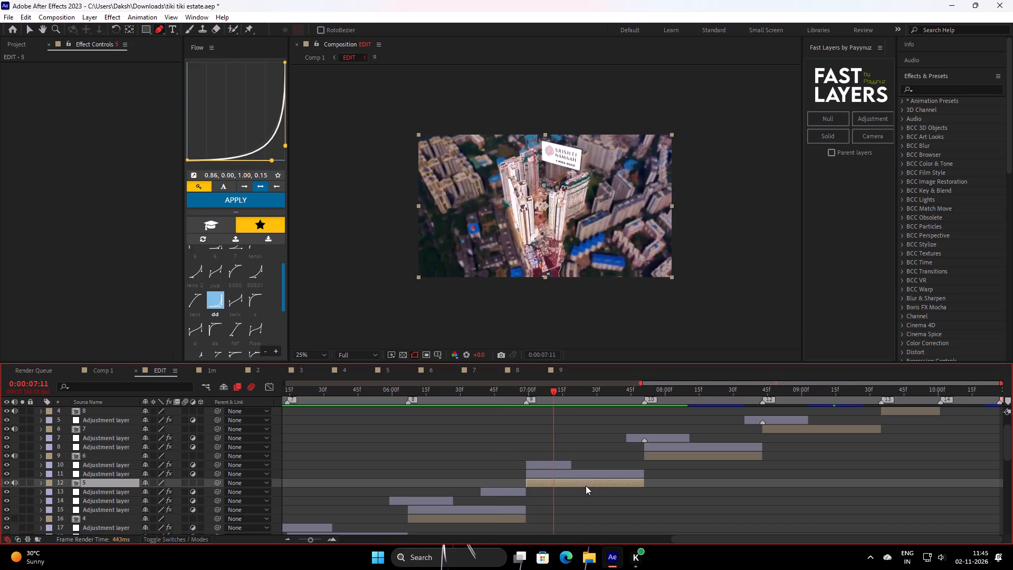
key("ctrl+d")
left_click_drag(547, 393, 536, 406)
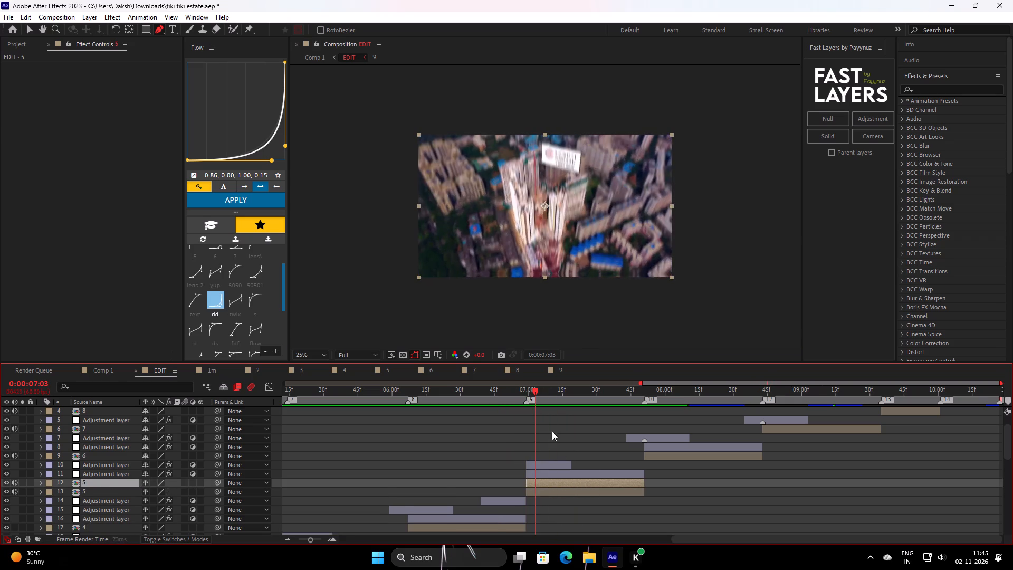
key("i")
right_click(547, 481)
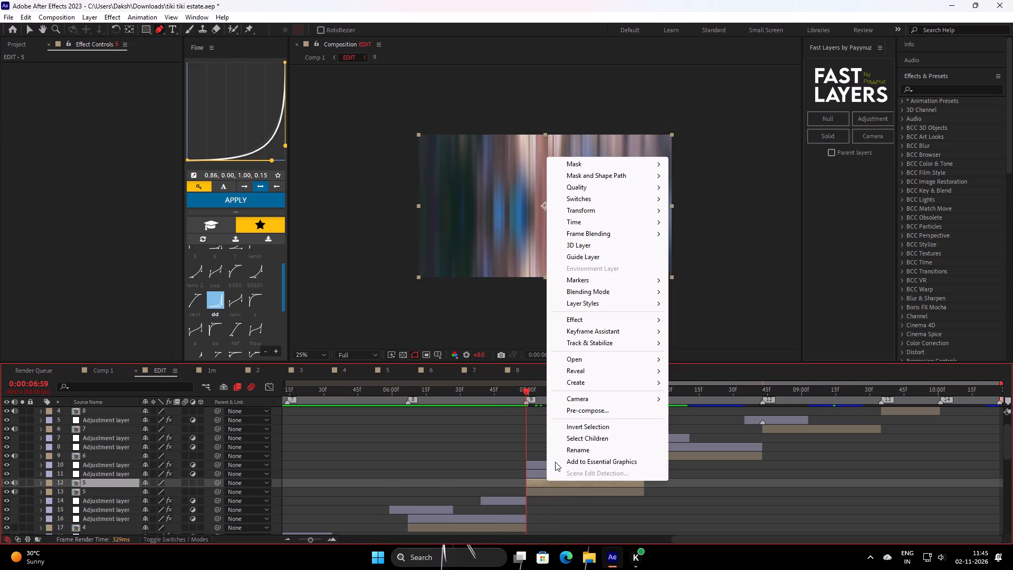
left_click(599, 221)
left_click(700, 255)
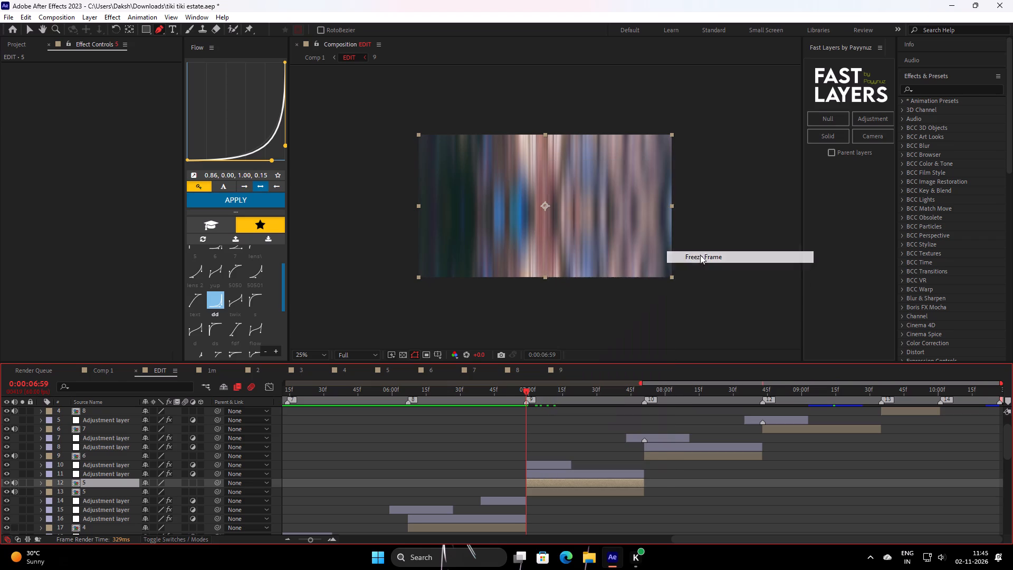
Move the frozen clip 5 copy earlier so it starts at 0:00:06:07, over clip 4.
left_click_drag(557, 480, 454, 486)
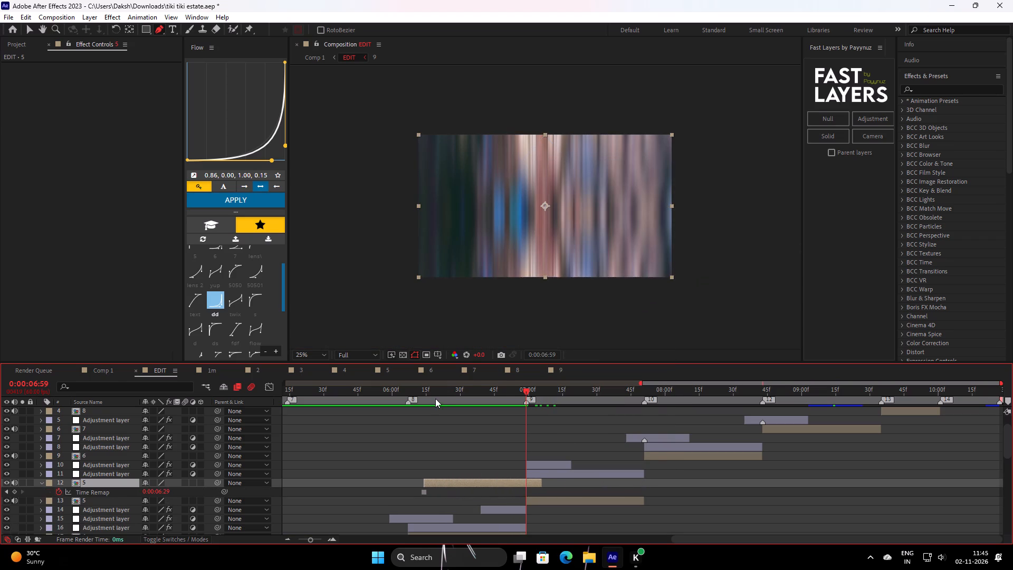
left_click_drag(438, 391, 409, 429)
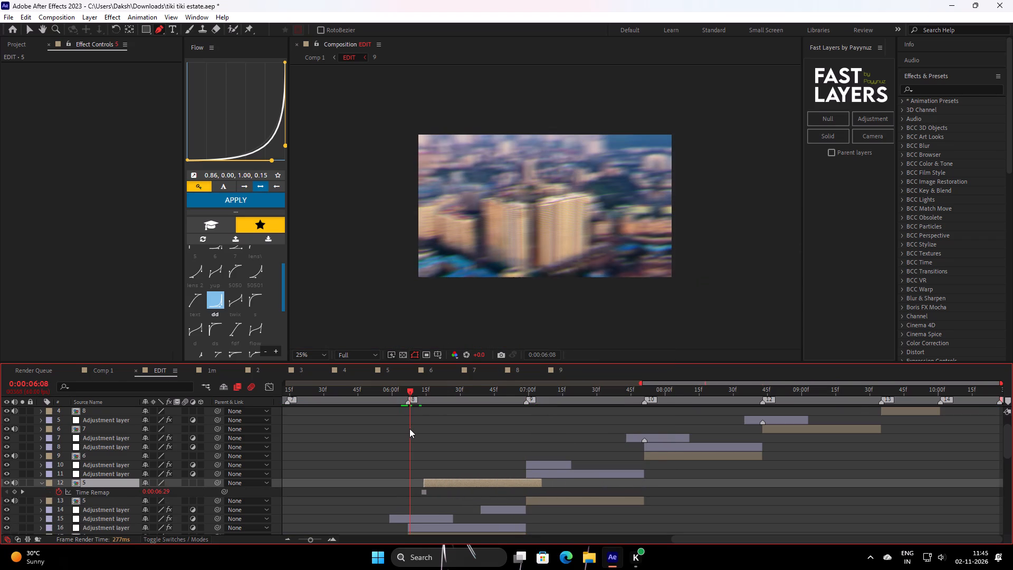
left_click_drag(409, 429, 407, 440)
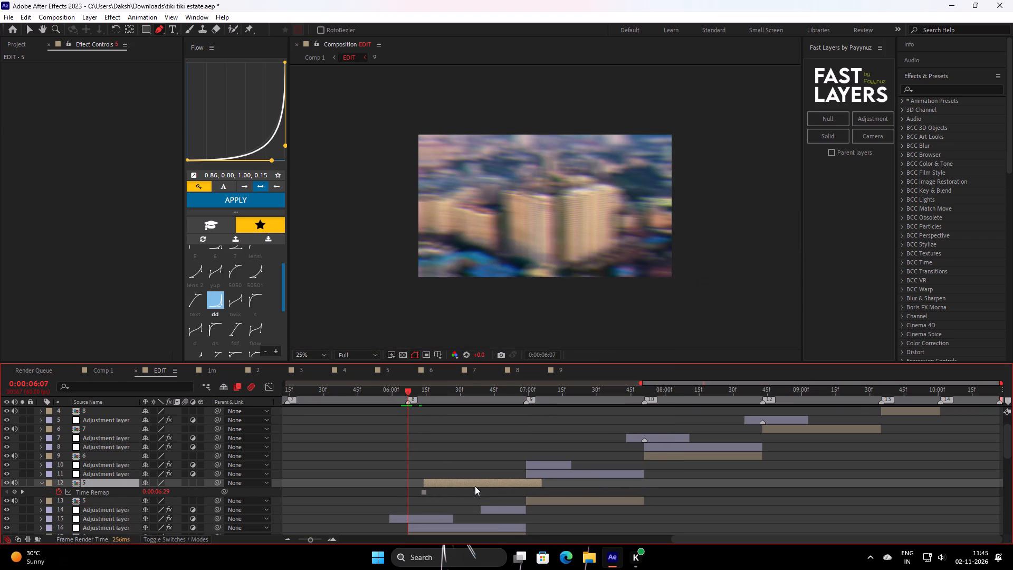
left_click_drag(475, 486, 460, 495)
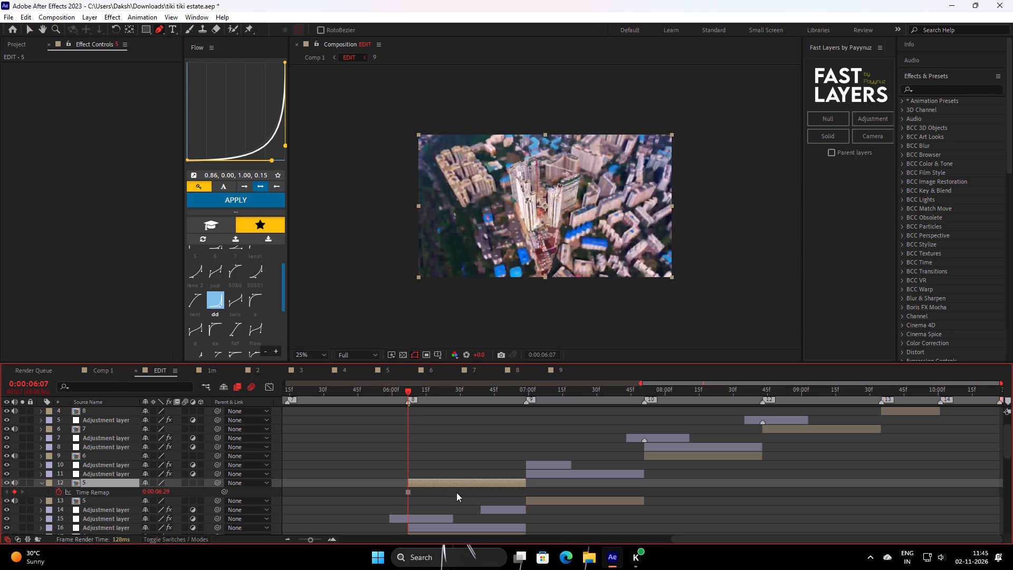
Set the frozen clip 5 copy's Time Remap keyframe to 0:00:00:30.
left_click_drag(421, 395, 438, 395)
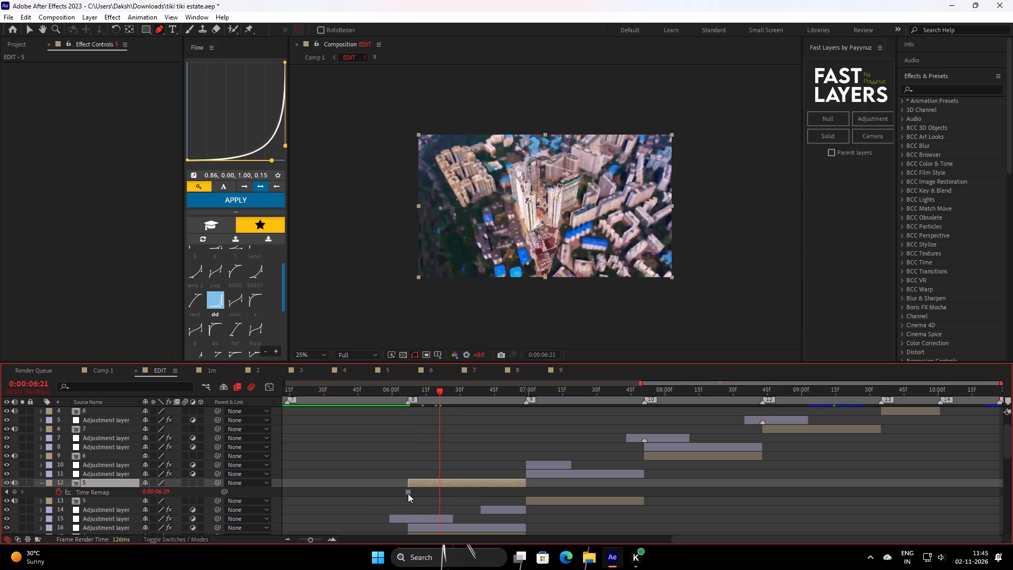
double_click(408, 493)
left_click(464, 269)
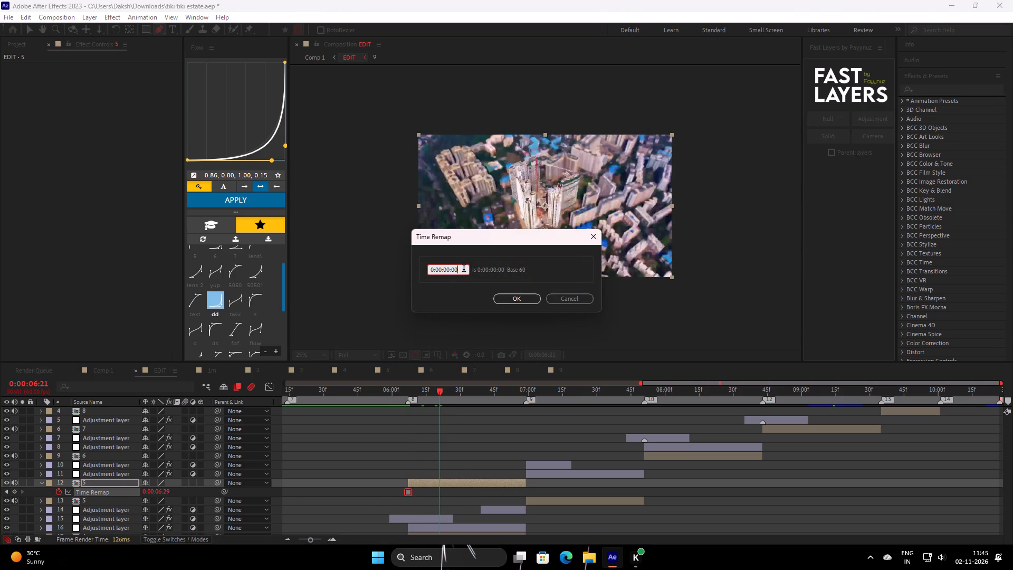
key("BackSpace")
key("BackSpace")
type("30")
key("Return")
Set the frozen clip 5 copy's Time Remap keyframe to 0:00:00:50.
scroll(658, 212, "up", 1)
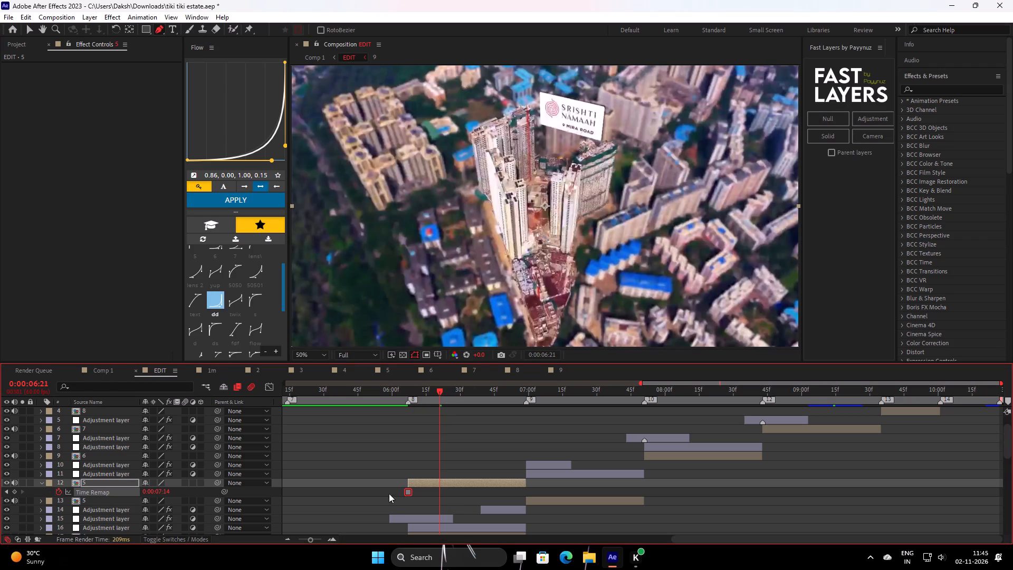
double_click(405, 490)
double_click(407, 492)
double_click(409, 493)
left_click(463, 272)
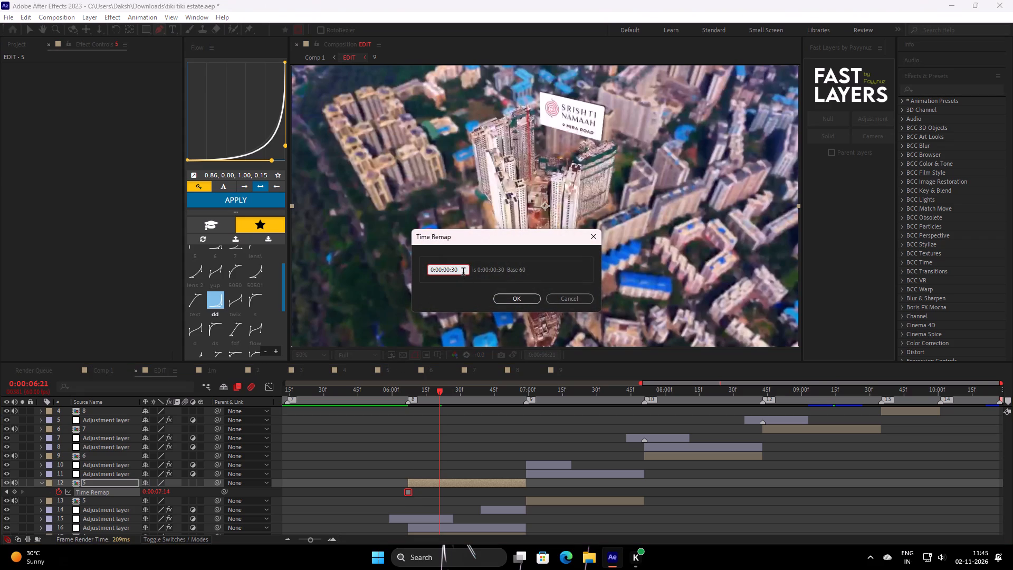
key("BackSpace")
key("BackSpace")
type("50")
key("Return")
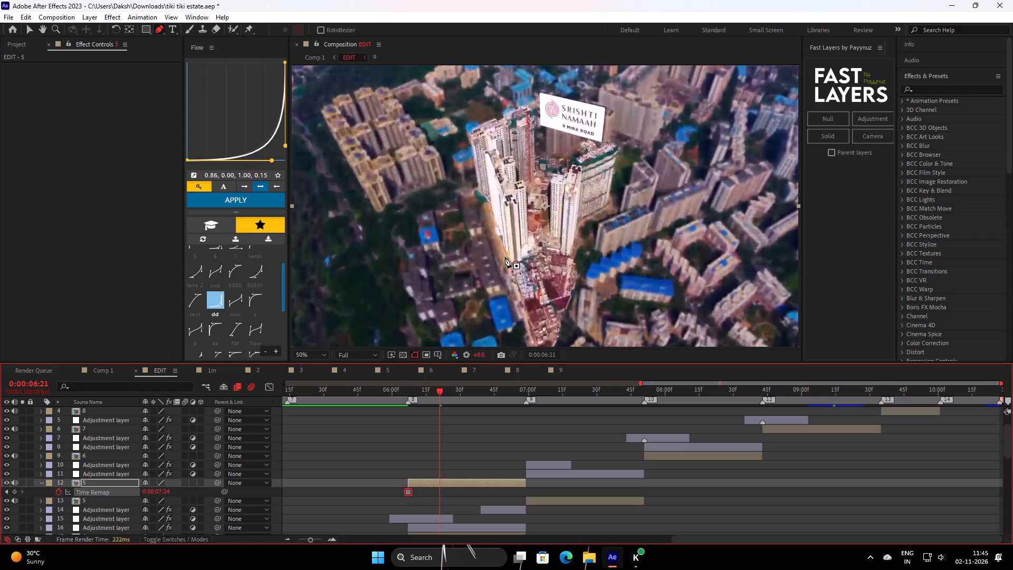
Duplicate the frozen clip 5 layer twice to make three stacked copies for separate cutouts.
scroll(504, 255, "up", 1)
middle_click_drag(506, 246, 533, 220)
left_click(445, 497)
left_click(458, 481)
key("ctrl+d")
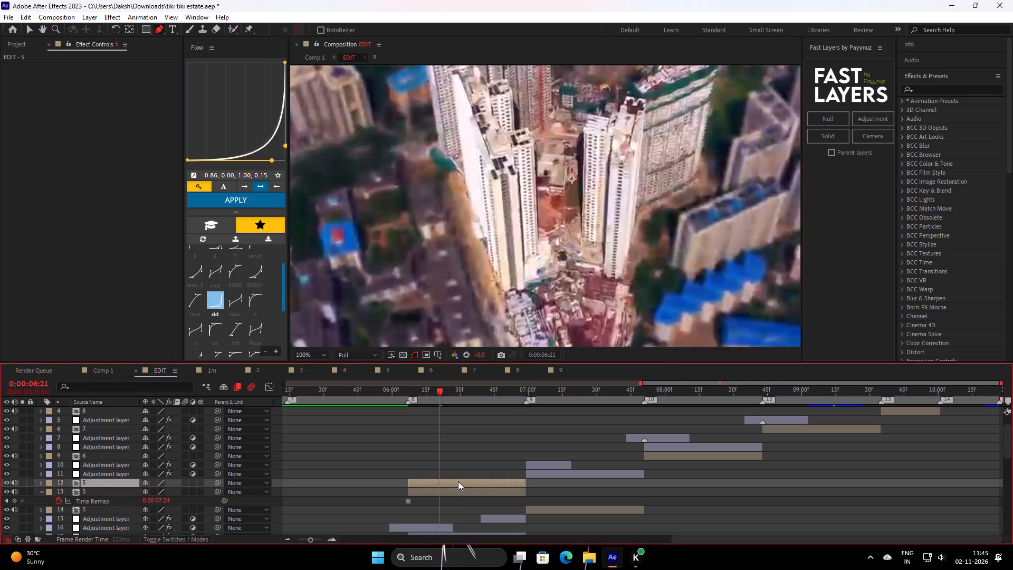
key("ctrl+d")
Mask the Srishti Namaah billboard on the topmost frozen clip 5 copy with a closed four-point Pen path around its corners.
middle_click_drag(556, 230, 482, 405)
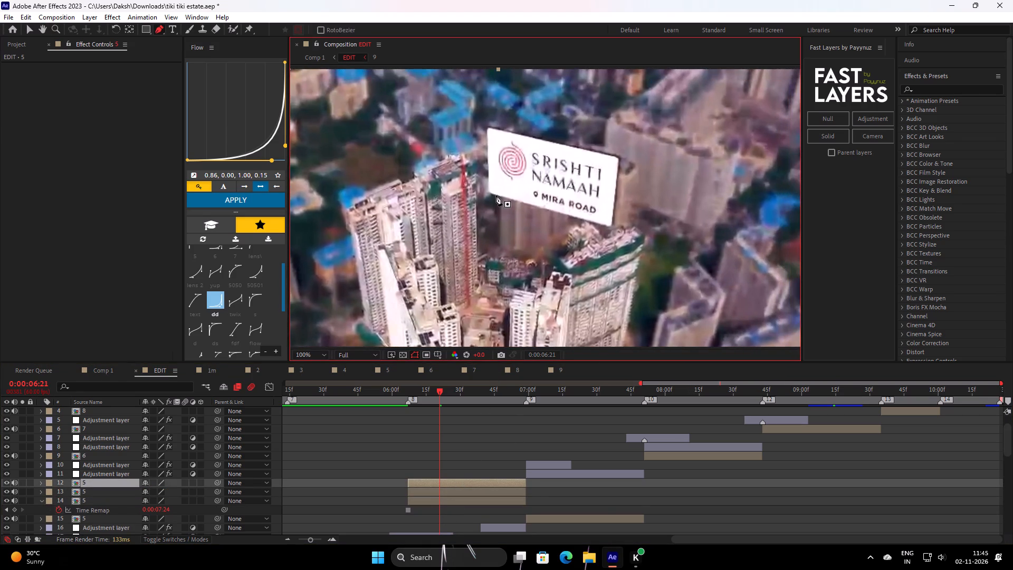
middle_click_drag(495, 191, 522, 257)
scroll(521, 246, "up", 1)
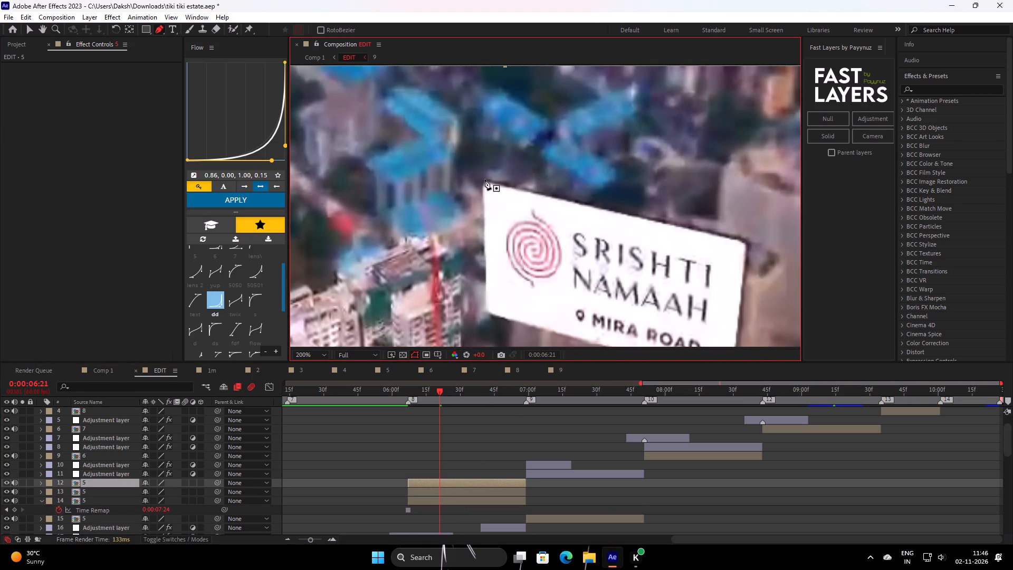
left_click(485, 181)
left_click(748, 240)
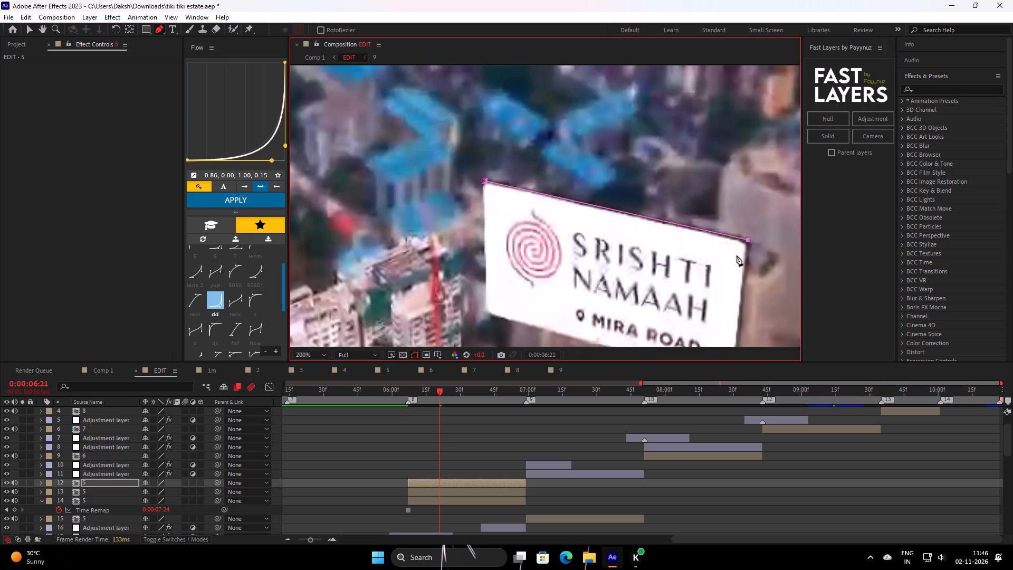
middle_click_drag(733, 255, 695, 138)
scroll(701, 154, "up", 1)
scroll(644, 275, "down", 1)
middle_click_drag(611, 278, 674, 249)
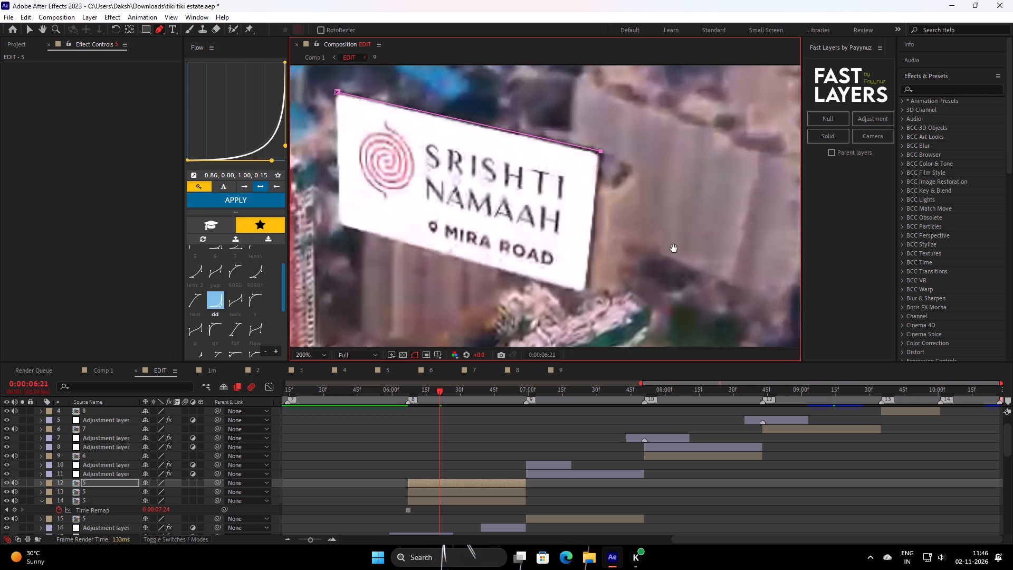
middle_click_drag(674, 249, 702, 237)
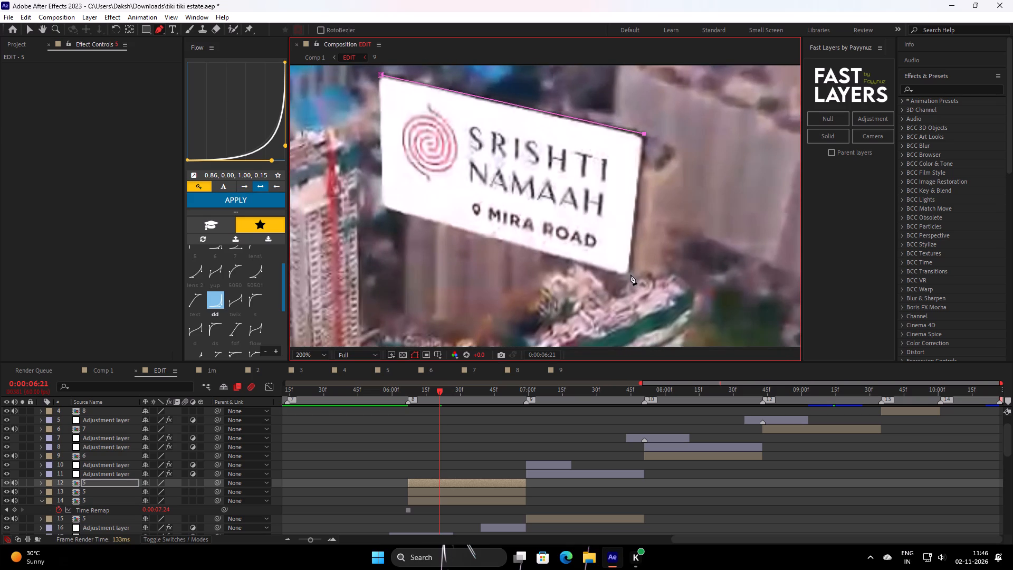
left_click(630, 276)
middle_click_drag(622, 279, 705, 293)
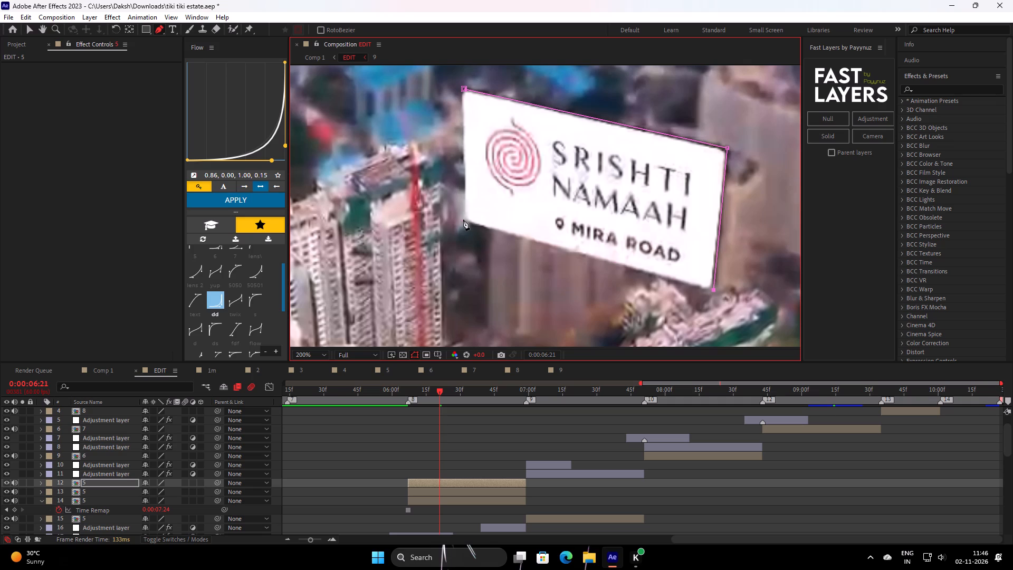
left_click(463, 220)
left_click(464, 89)
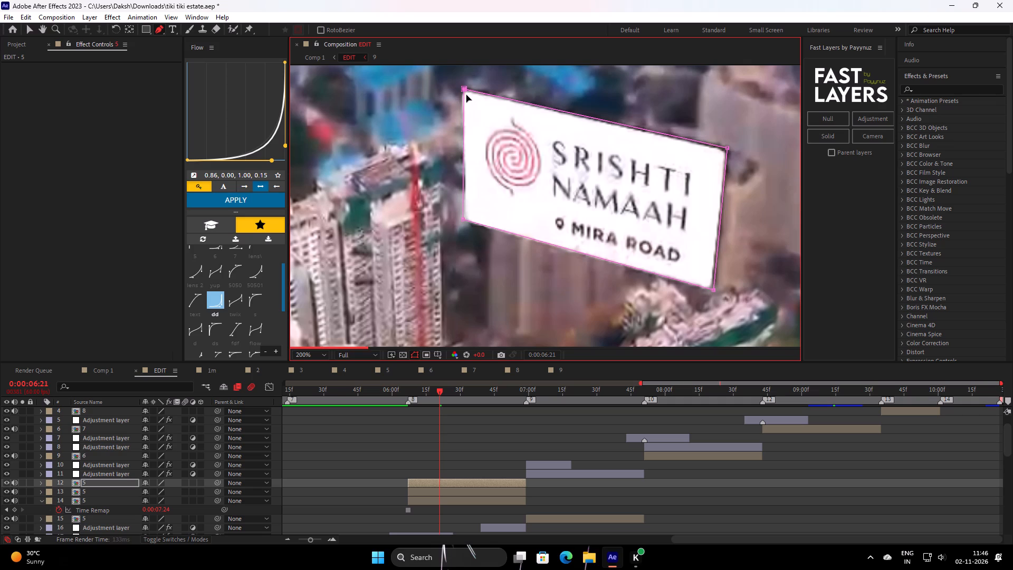
On the second frozen clip 5 copy, start a Pen mask along the left tower cluster's base and the front tower's lower inner edge.
scroll(478, 205, "down", 1)
middle_click_drag(476, 213, 595, 115)
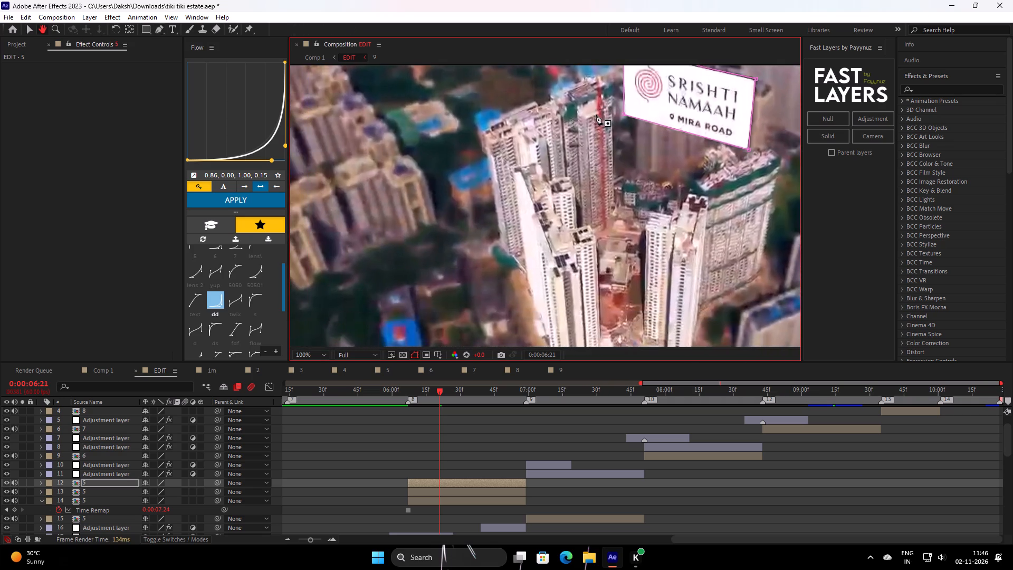
middle_click_drag(549, 242, 552, 125)
middle_click_drag(565, 232, 562, 267)
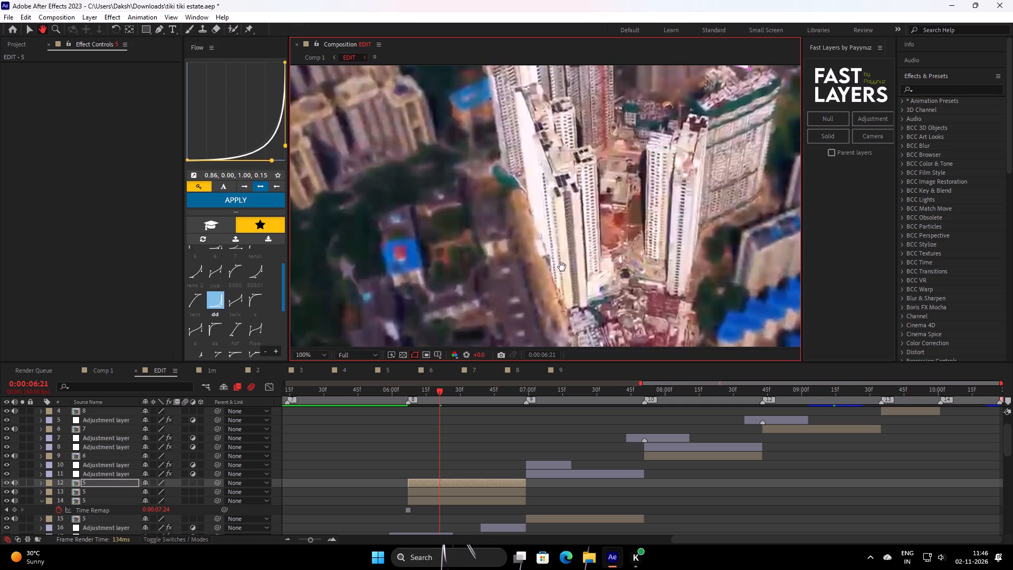
middle_click_drag(562, 267, 542, 275)
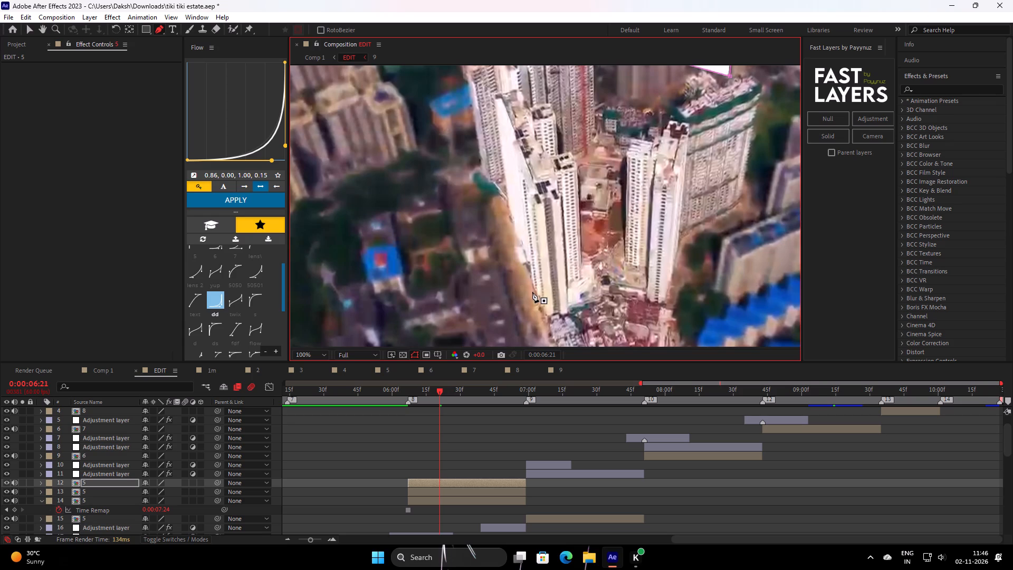
middle_click_drag(532, 289, 539, 268)
left_click(462, 491)
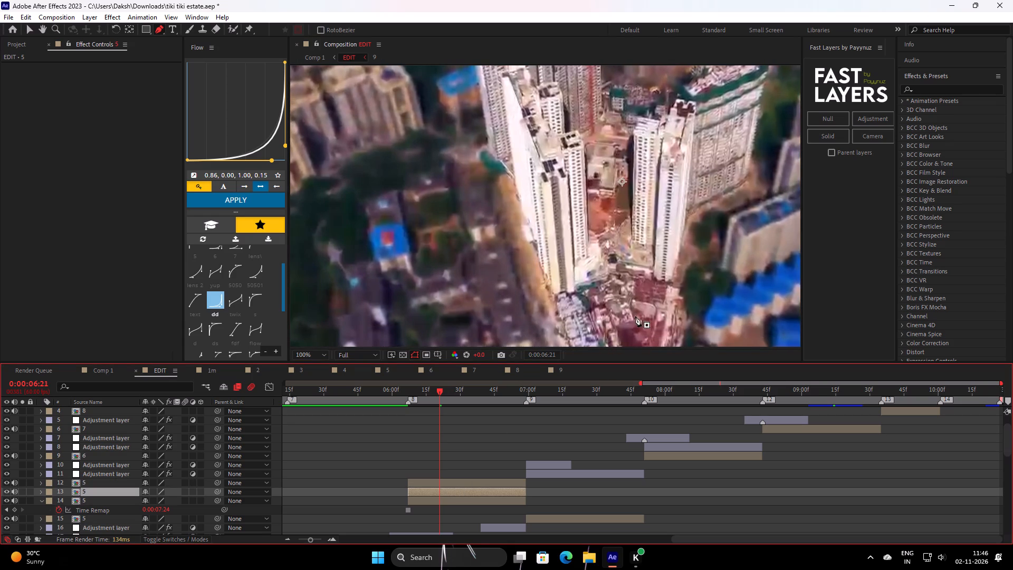
left_click(552, 297)
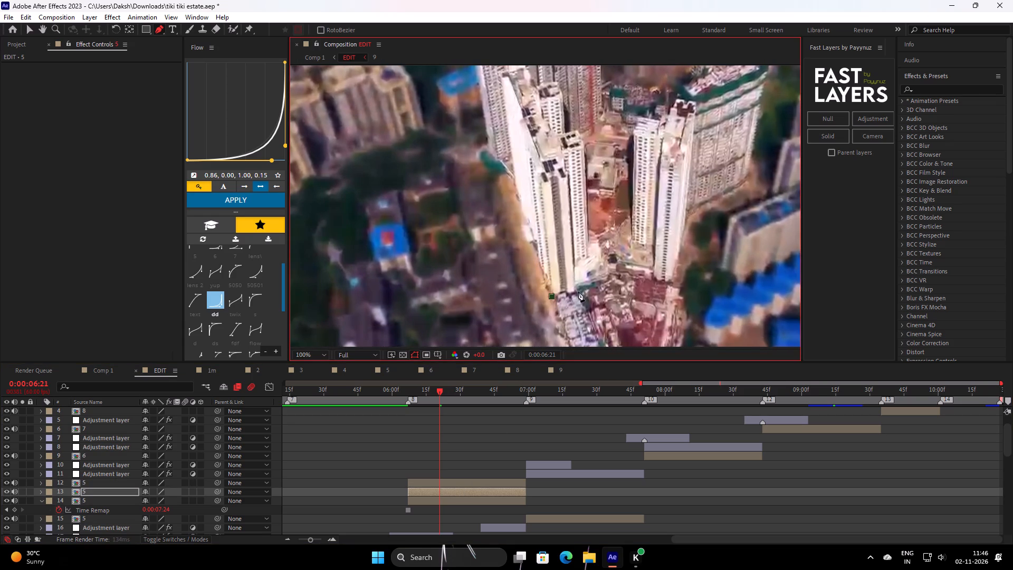
left_click(573, 291)
left_click(575, 285)
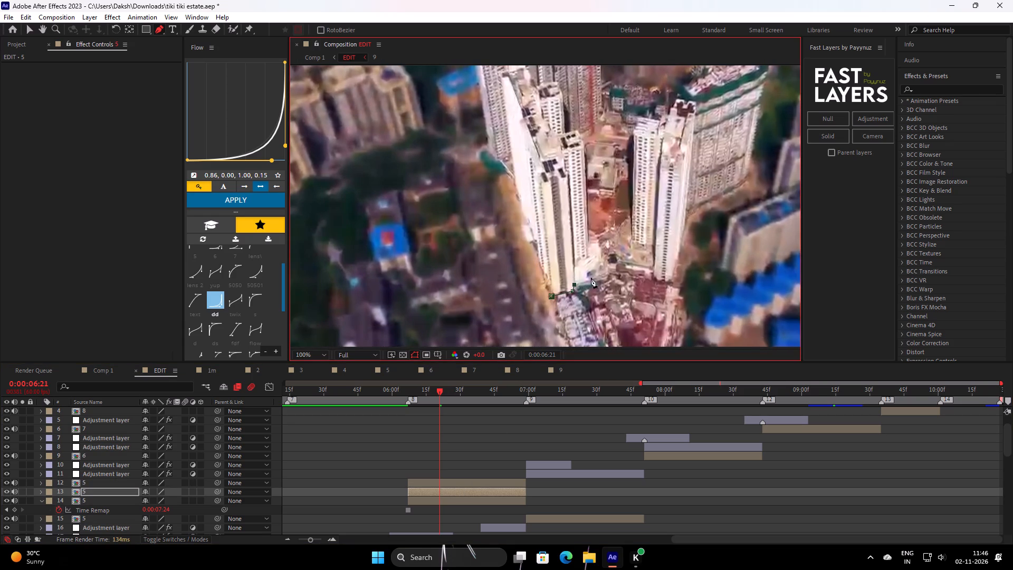
left_click(591, 278)
left_click(601, 265)
left_click(600, 244)
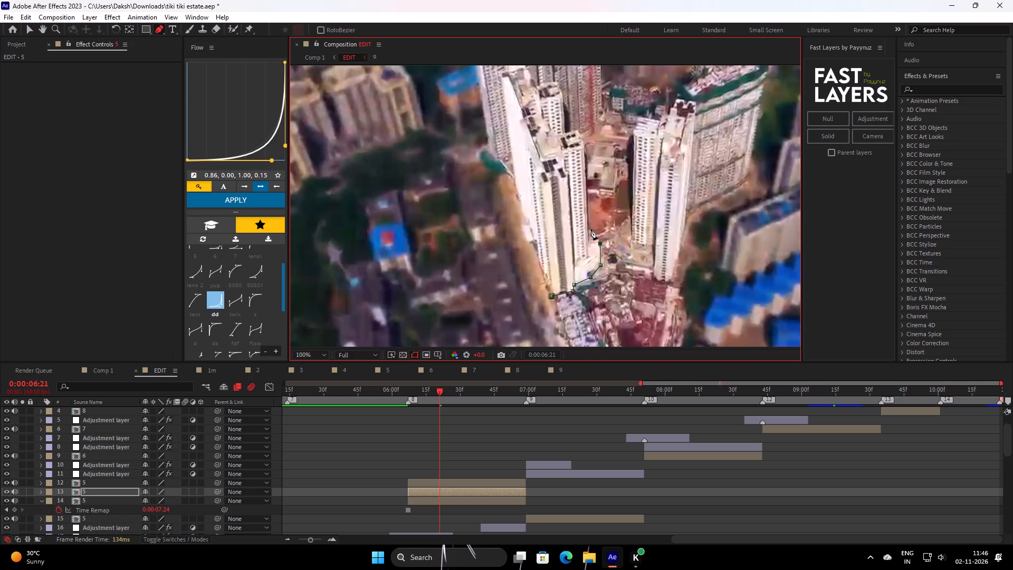
left_click(591, 229)
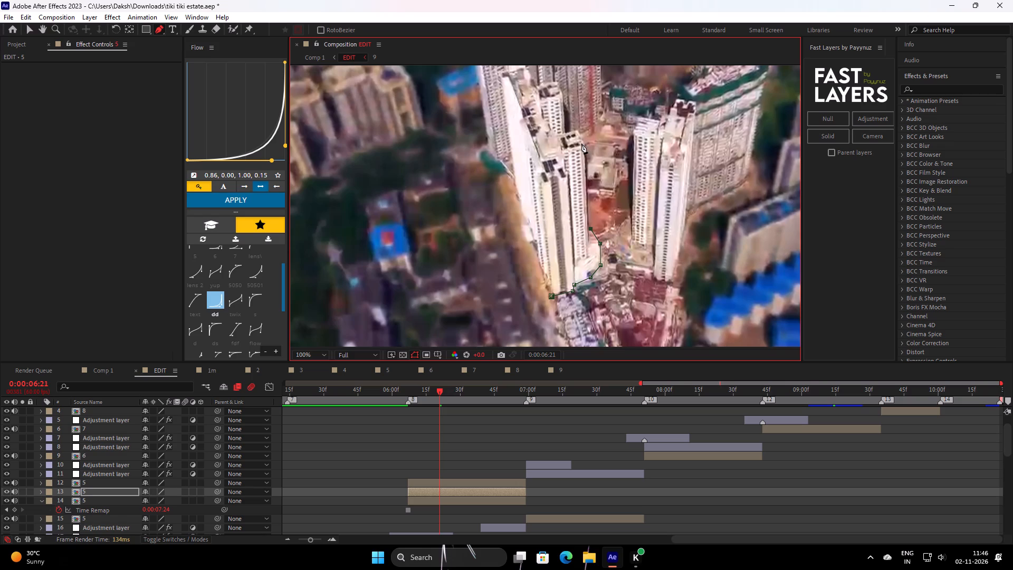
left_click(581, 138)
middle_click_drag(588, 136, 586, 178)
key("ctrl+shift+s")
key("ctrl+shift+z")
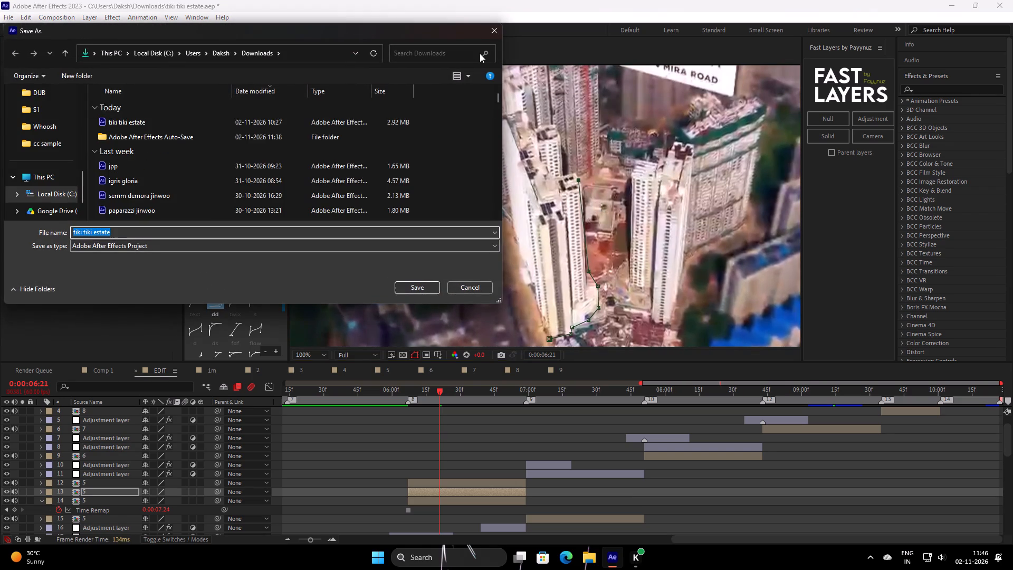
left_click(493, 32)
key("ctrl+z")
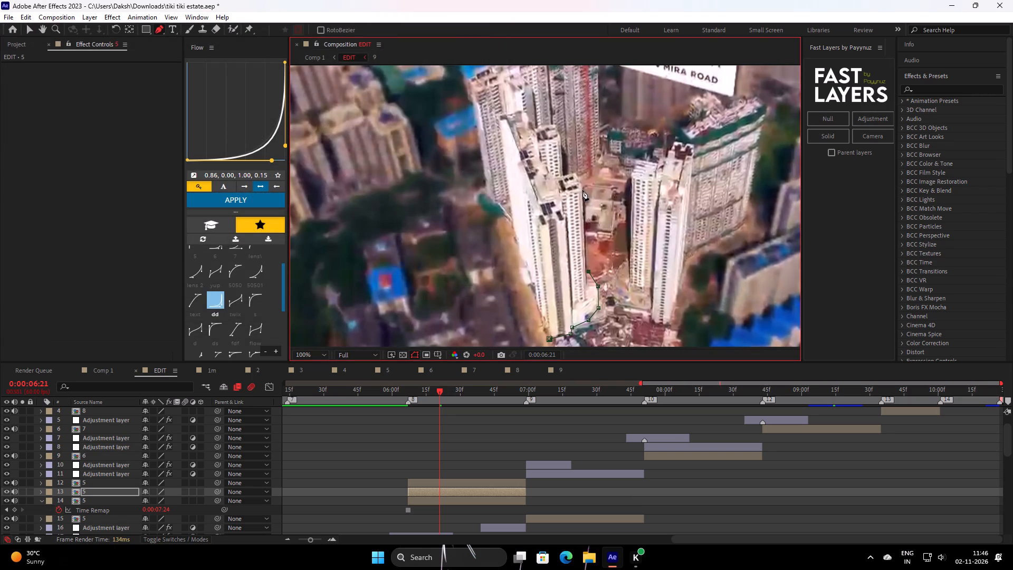
Continue the left cluster's mask path up the front tower's inner edge, across to the rear tower, and up to its roof corner.
left_click(582, 190)
left_click(580, 182)
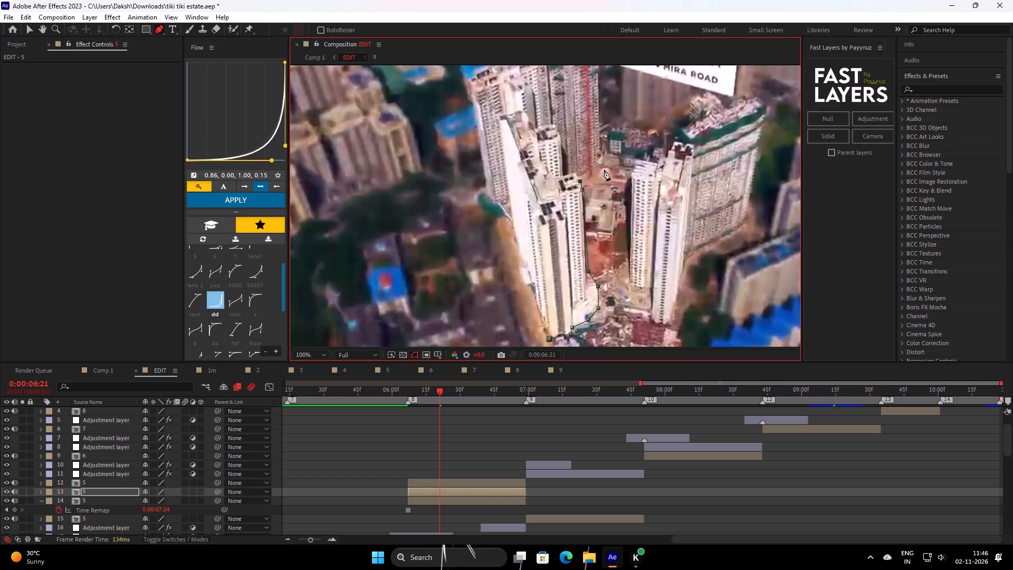
left_click(598, 173)
middle_click_drag(607, 158, 593, 227)
left_click(591, 223)
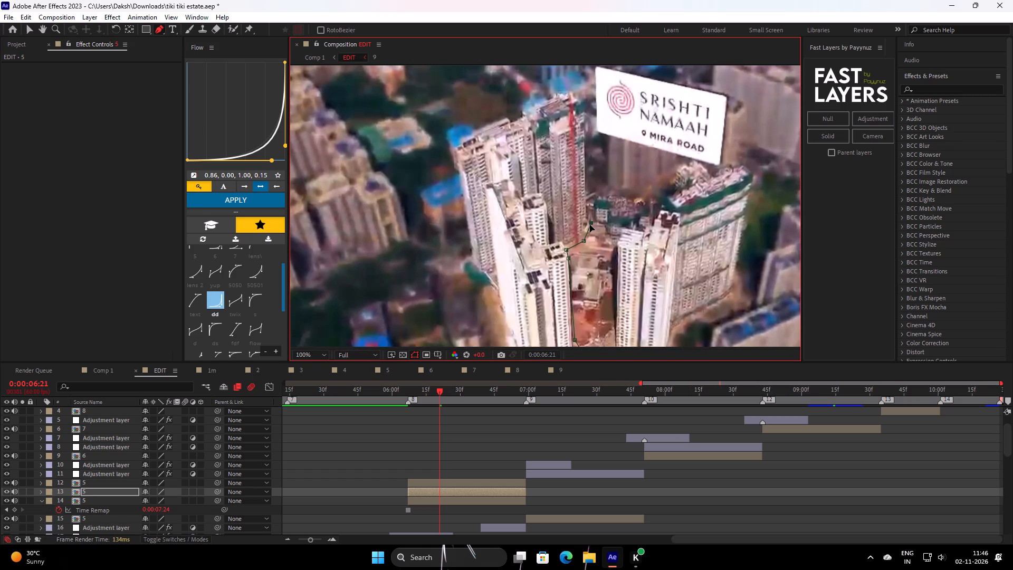
key("ctrl+z")
left_click(586, 223)
left_click(585, 115)
Trace the mask path across the rooflines of the left tower cluster to its outermost roof corner.
middle_click_drag(578, 124, 581, 211)
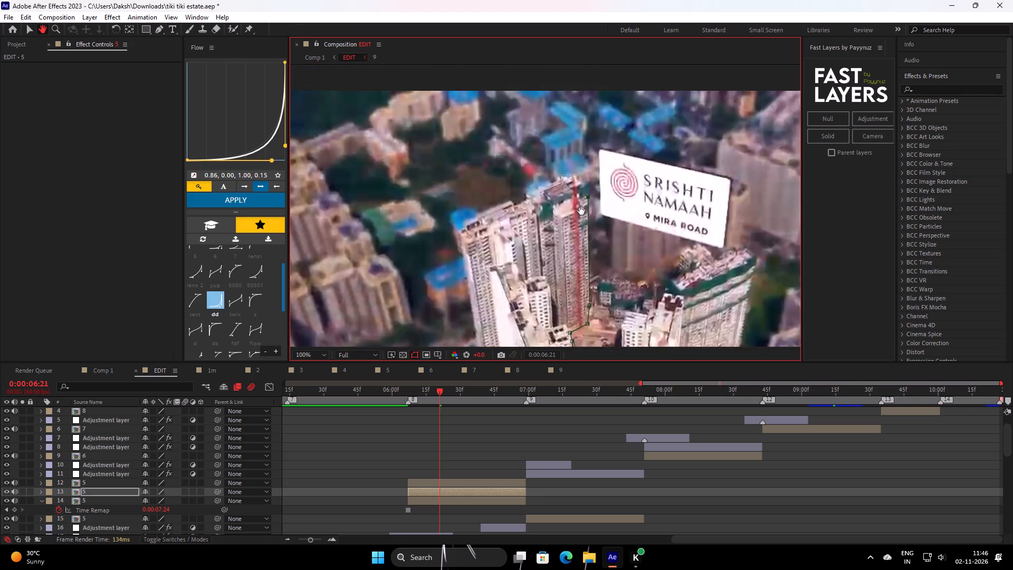
middle_click_drag(581, 211, 581, 217)
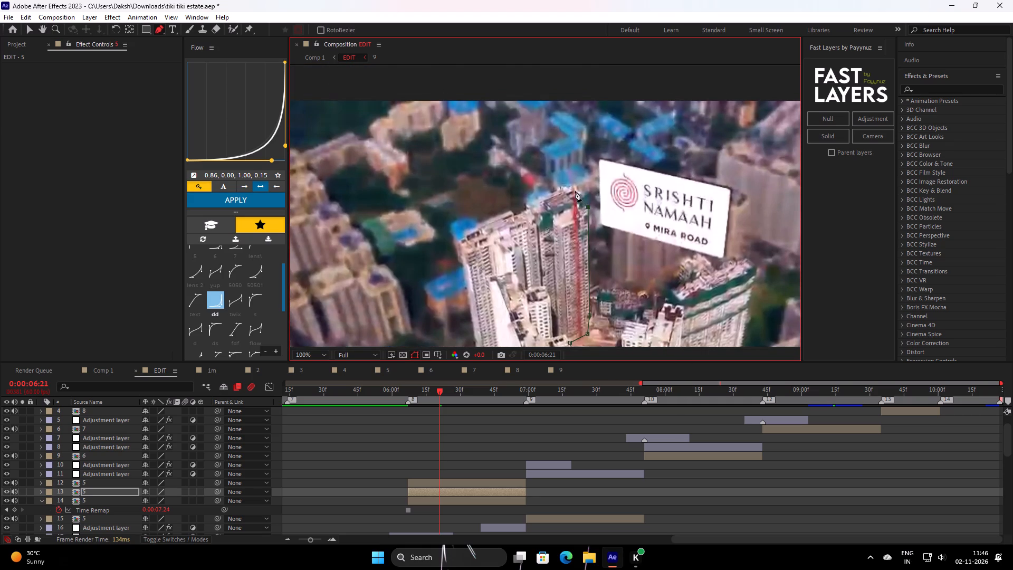
left_click(572, 189)
left_click(561, 189)
left_click(478, 225)
middle_click_drag(477, 240, 588, 213)
left_click(569, 215)
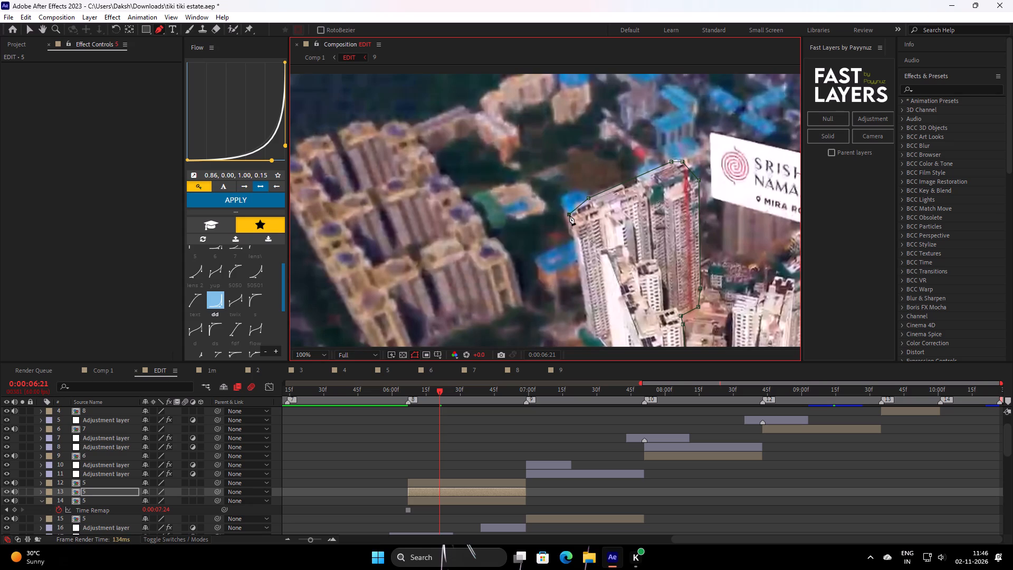
Trace the left tower cluster's outer edge down to the base and close the mask at its starting point.
middle_click_drag(571, 292, 582, 202)
left_click(597, 239)
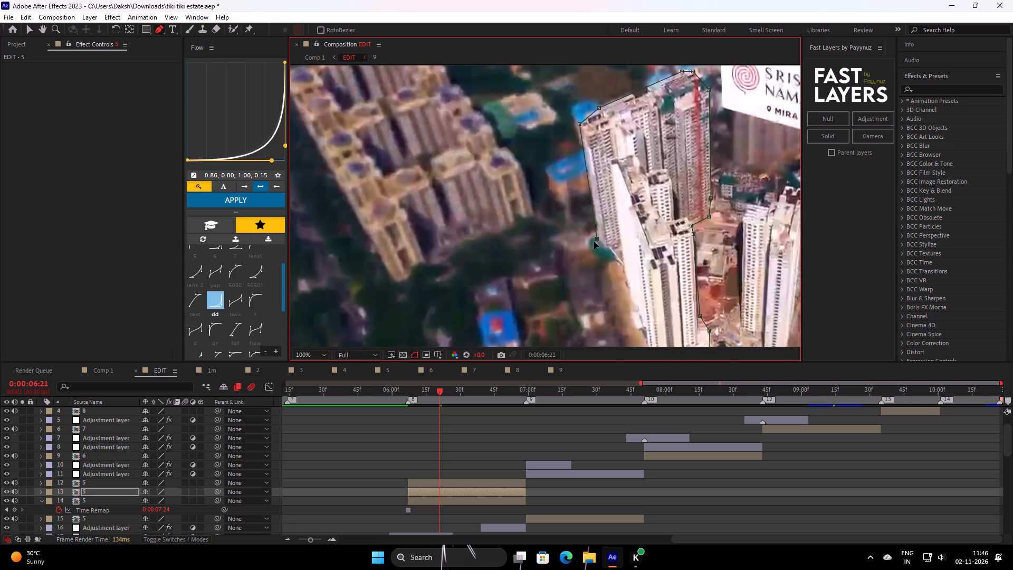
left_click(605, 250)
middle_click_drag(622, 273, 624, 235)
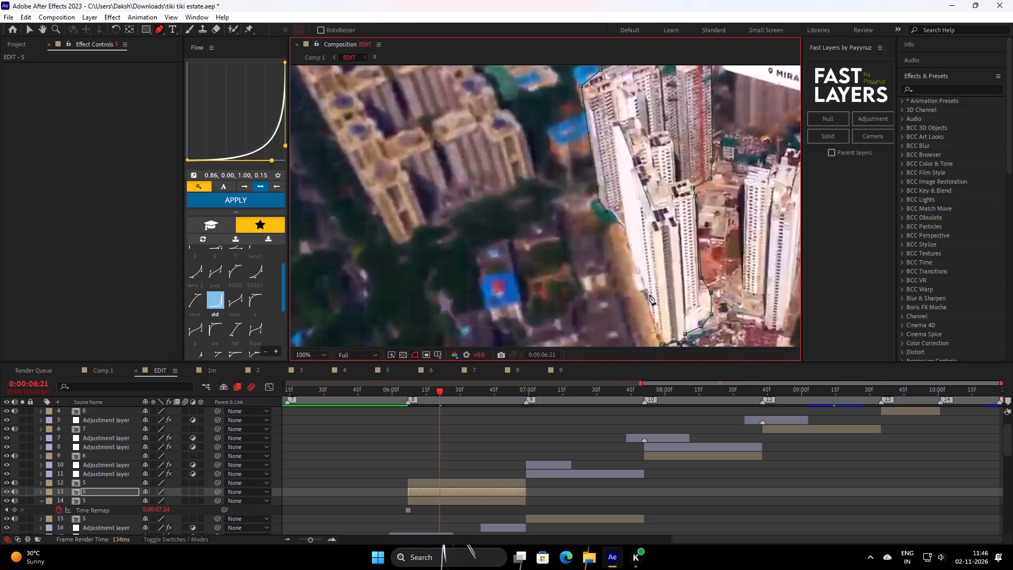
left_click(621, 208)
middle_click_drag(627, 282, 582, 206)
left_click(616, 267)
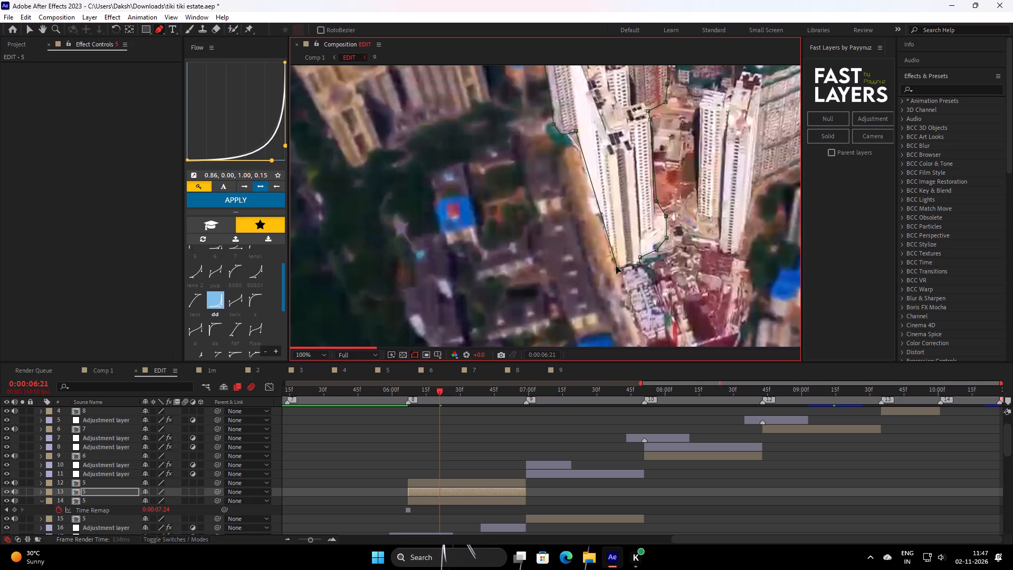
Start a second Pen mask on the same clip 5 copy along the bases of the right-hand towers and the wide building behind them.
left_click(476, 496)
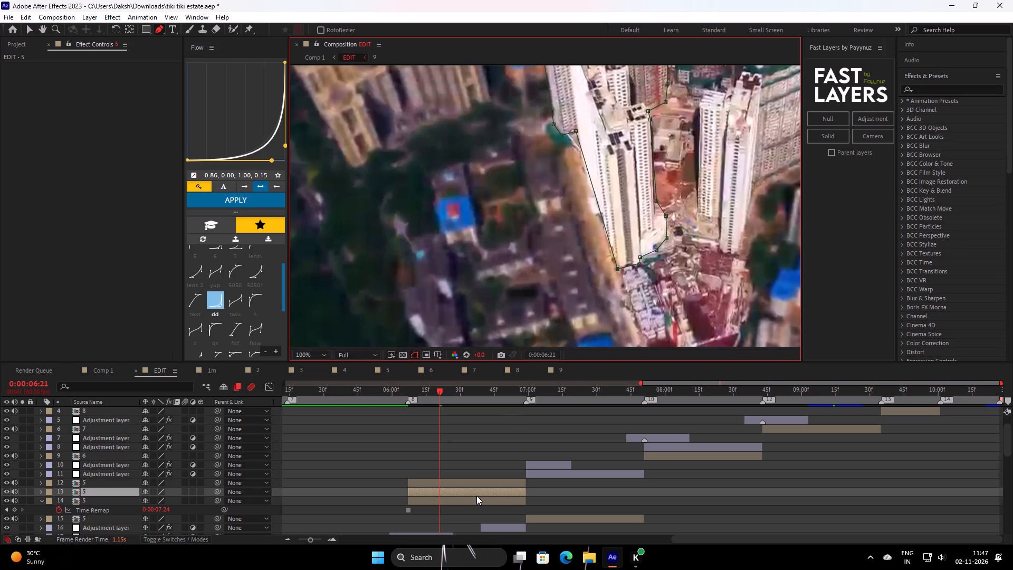
middle_click_drag(663, 179, 539, 187)
scroll(612, 227, "up", 1)
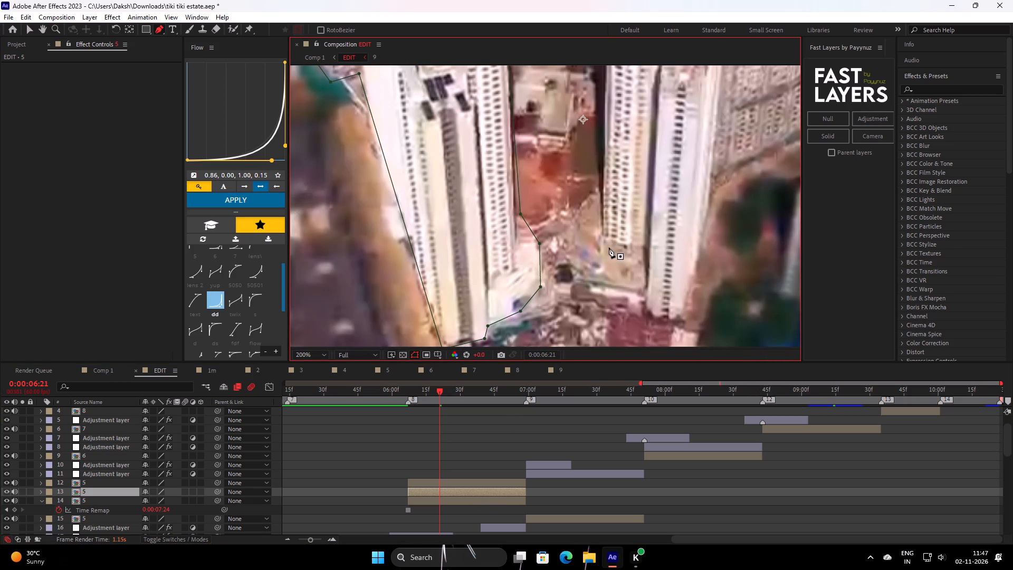
left_click(601, 245)
left_click(645, 246)
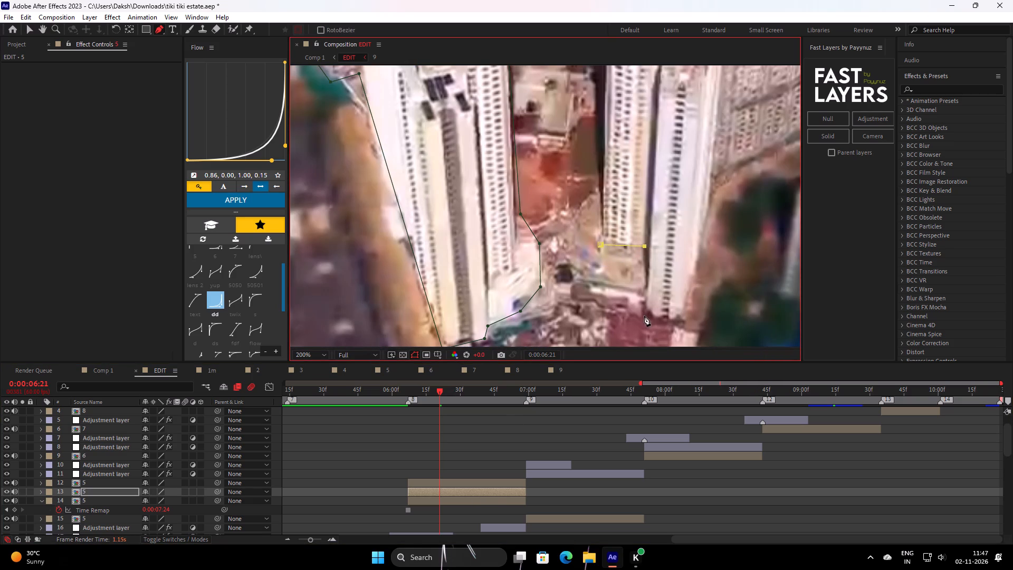
left_click(644, 316)
left_click(681, 325)
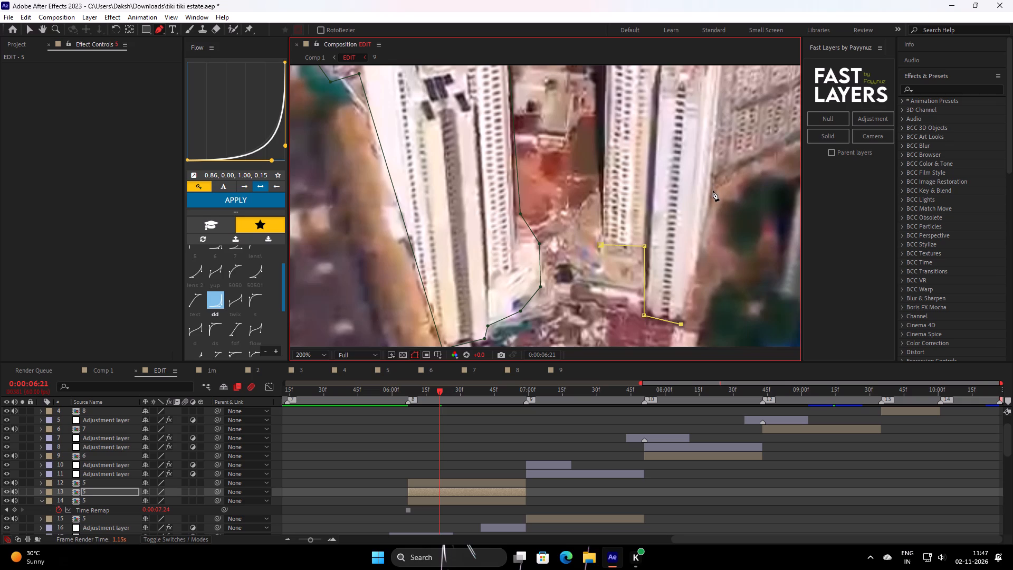
left_click(713, 191)
middle_click_drag(734, 184, 515, 275)
left_click(616, 214)
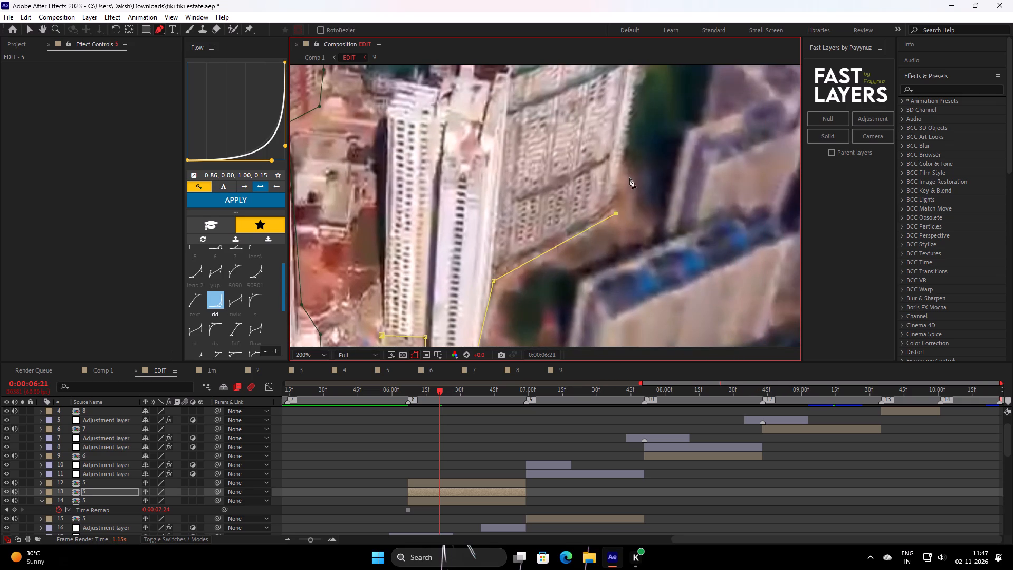
Continue the second mask up the wide building's outer edge and across its roofline to the far rooftop corner.
middle_click_drag(628, 185, 625, 291)
middle_click_drag(634, 175, 619, 279)
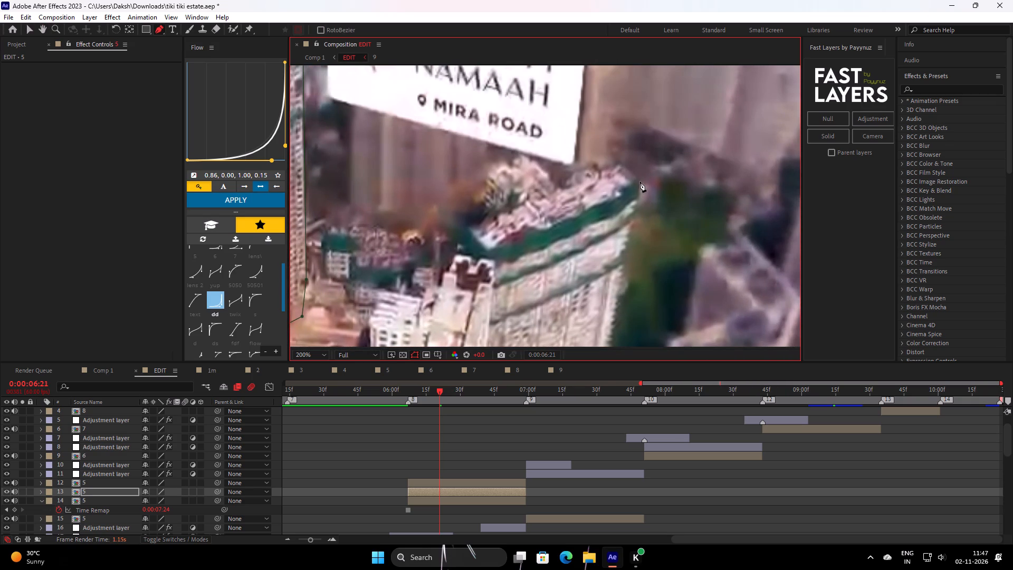
left_click(640, 180)
left_click(622, 164)
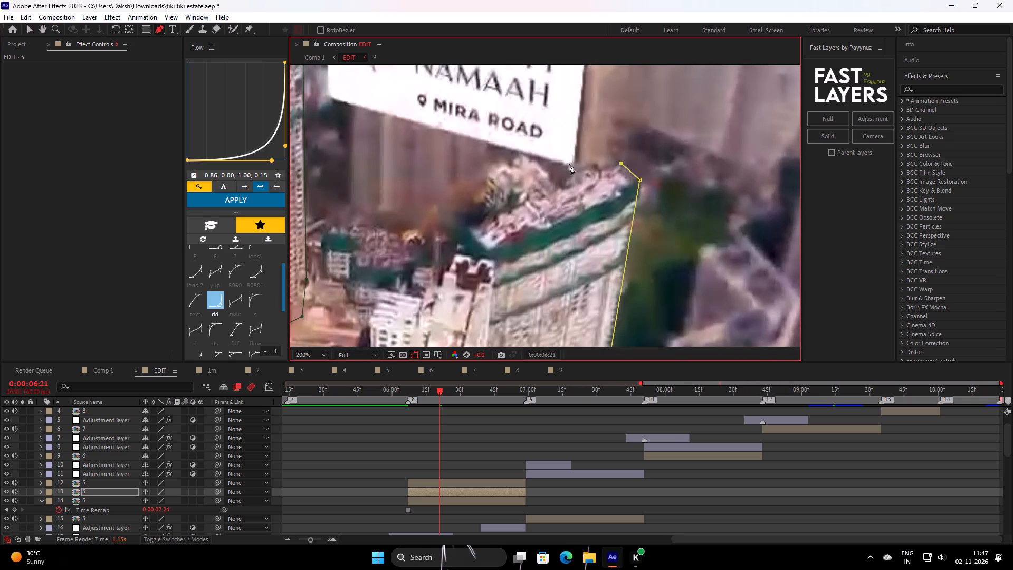
left_click(600, 170)
left_click(556, 178)
left_click(524, 156)
left_click(485, 174)
left_click(484, 216)
Trace the mask past the roof of the front right-hand tower, down its inner edge, and close it at its starting point.
middle_click_drag(486, 215, 658, 123)
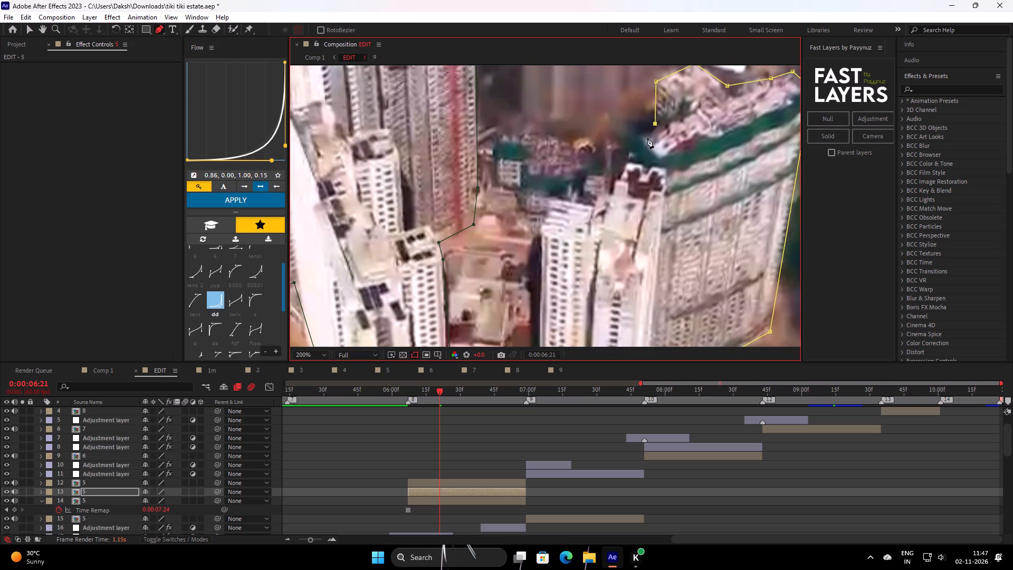
scroll(643, 139, "down", 1)
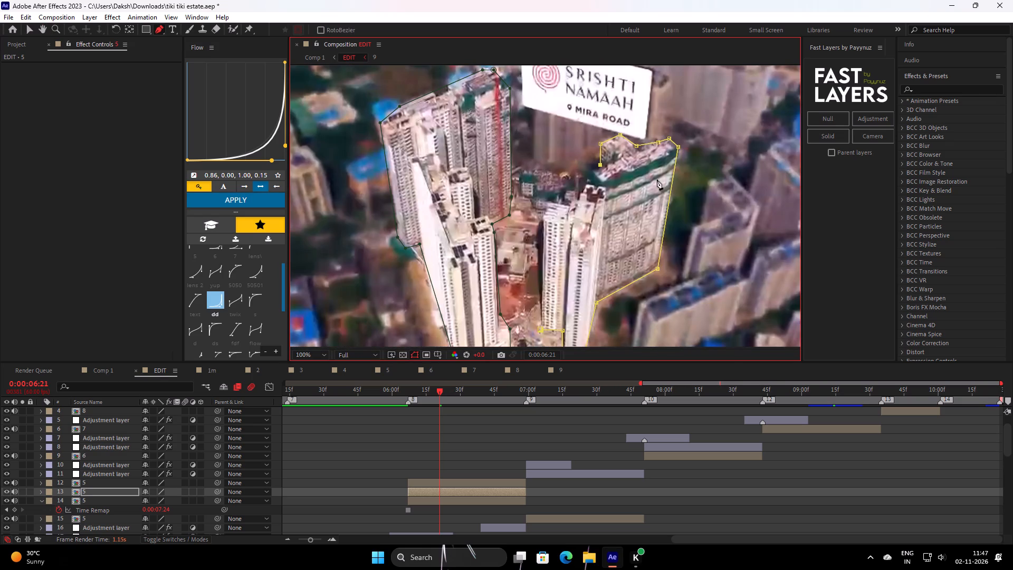
scroll(638, 187, "up", 1)
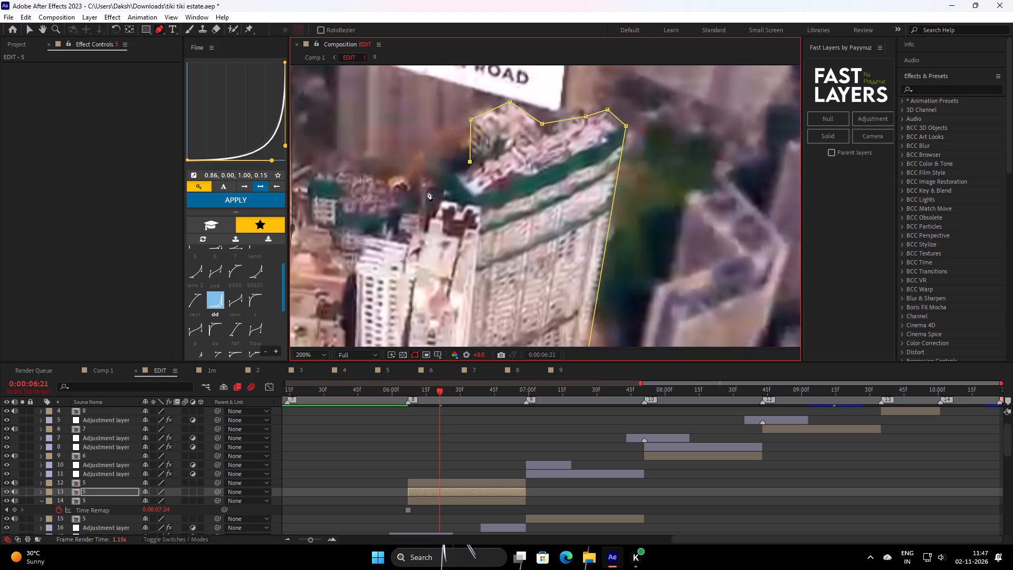
left_click(423, 184)
middle_click_drag(438, 198, 490, 177)
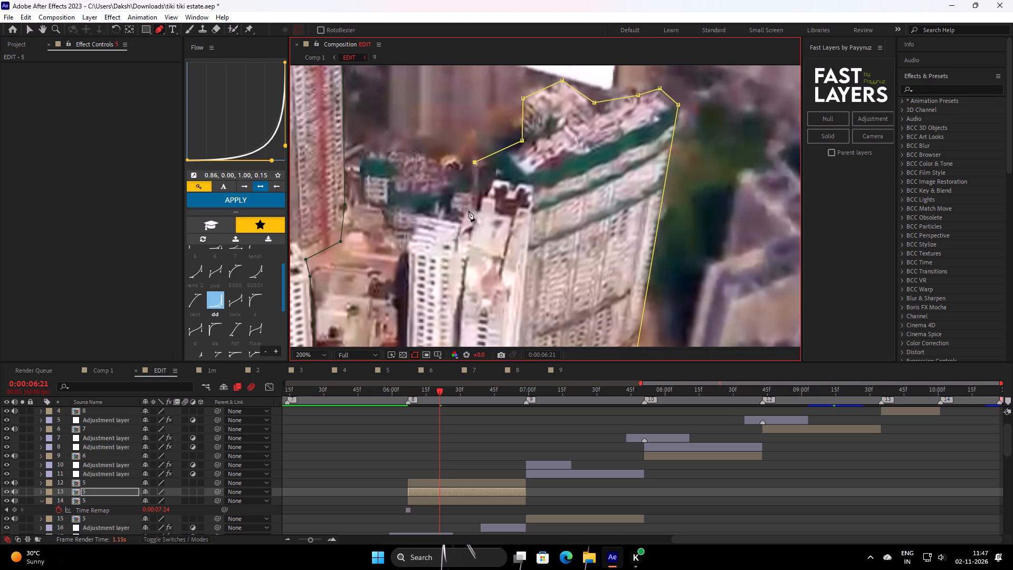
left_click(466, 211)
left_click(461, 221)
left_click(418, 217)
middle_click_drag(453, 229, 563, 152)
left_click(514, 171)
middle_click_drag(519, 183, 527, 83)
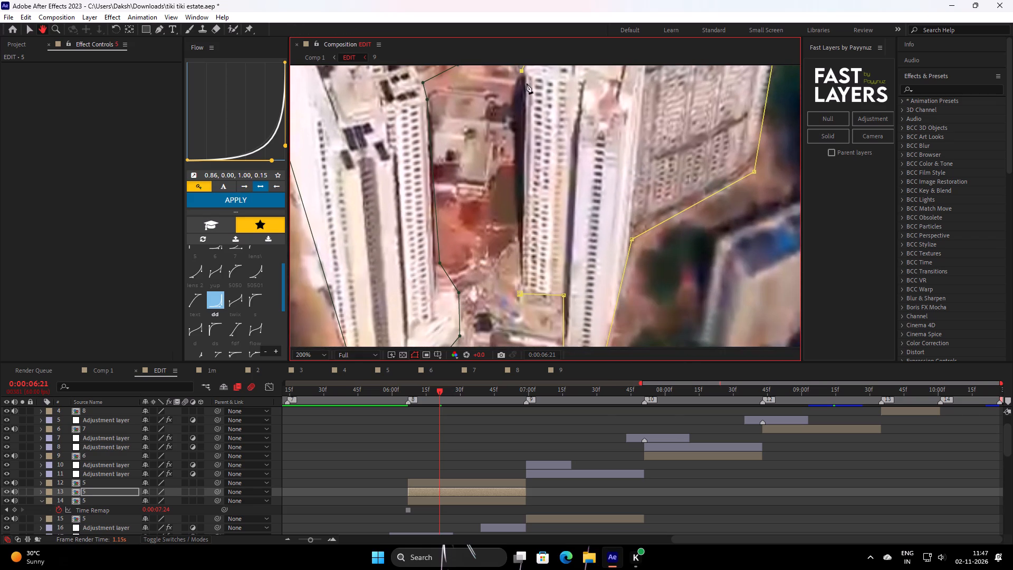
left_click(518, 291)
Add Position keyframes to all three clip 5 copies at the layers' end, 0:00:06:58.
scroll(540, 195, "down", 1)
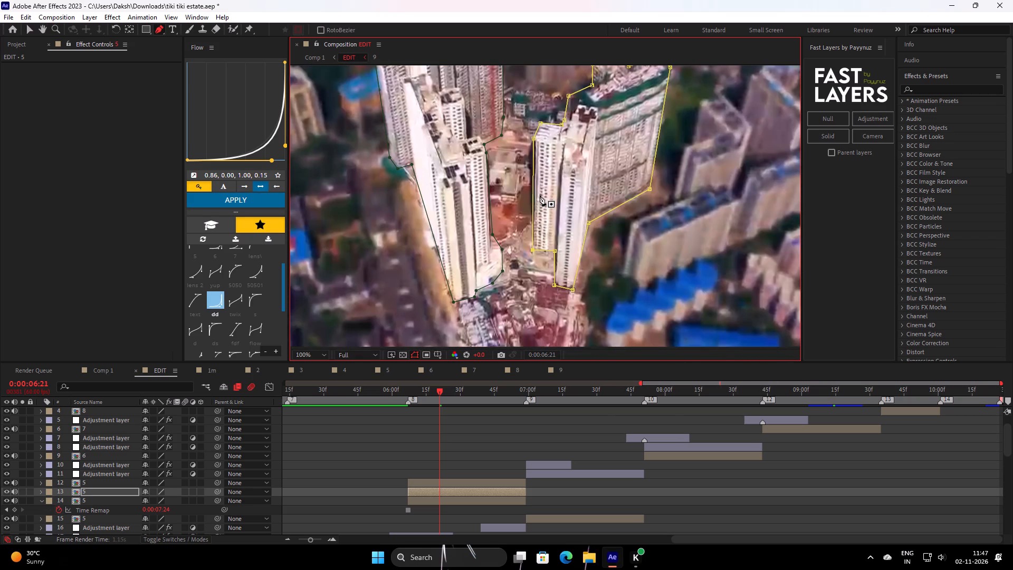
scroll(512, 231, "down", 2)
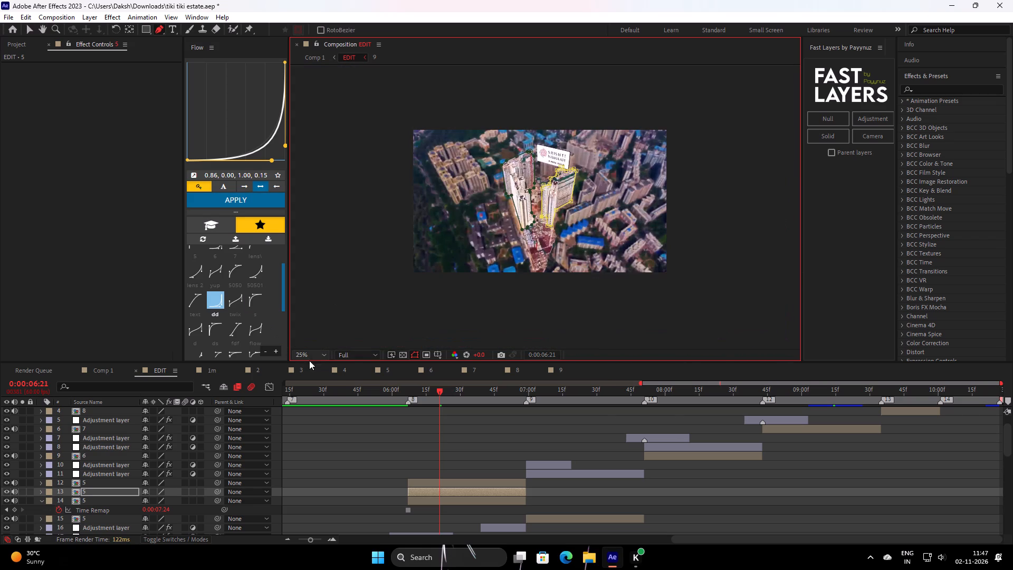
left_click(309, 360)
left_click(327, 356)
left_click(340, 184)
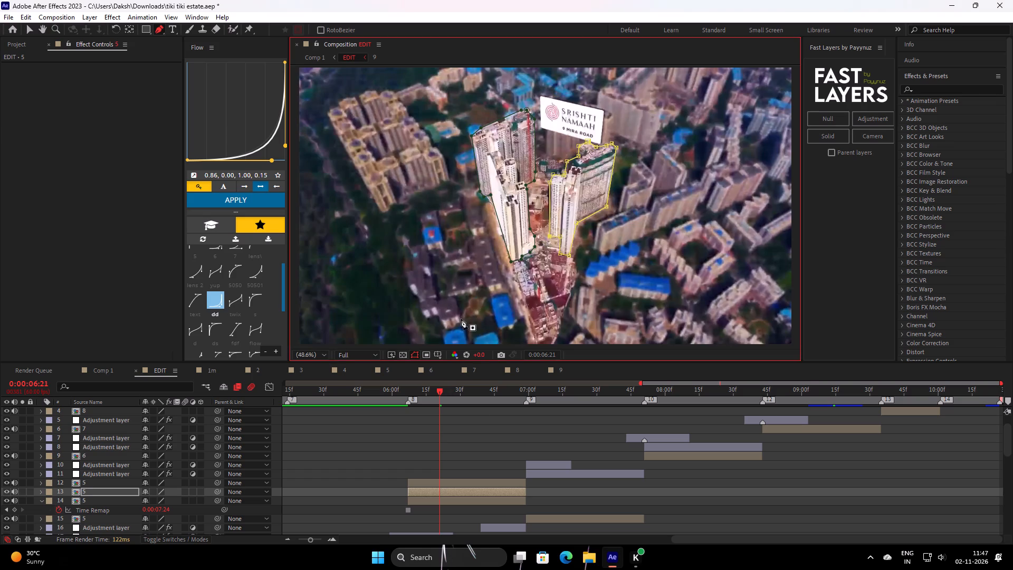
left_click(483, 414)
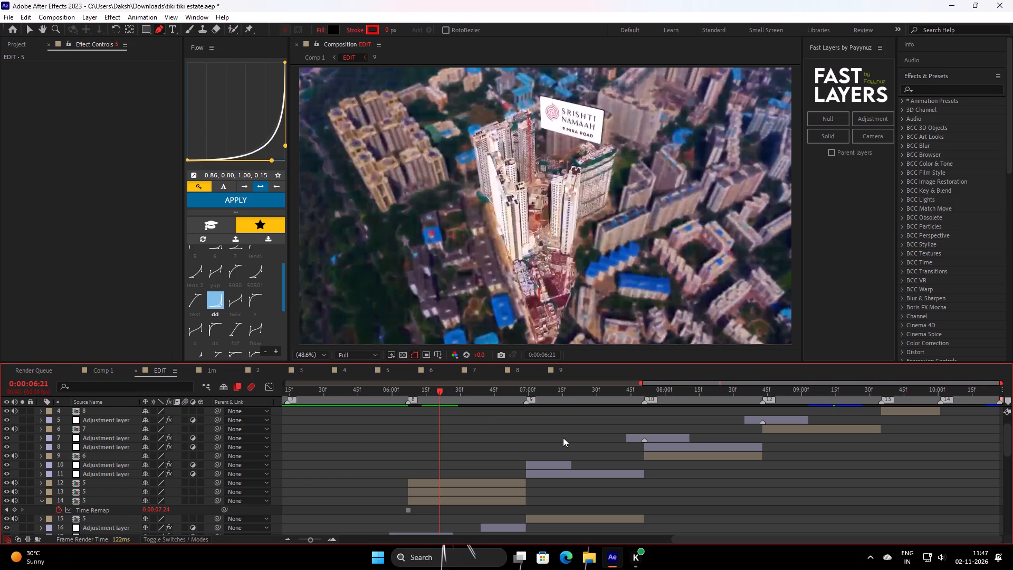
left_click(472, 504)
left_click(480, 483, "ctrl+shift")
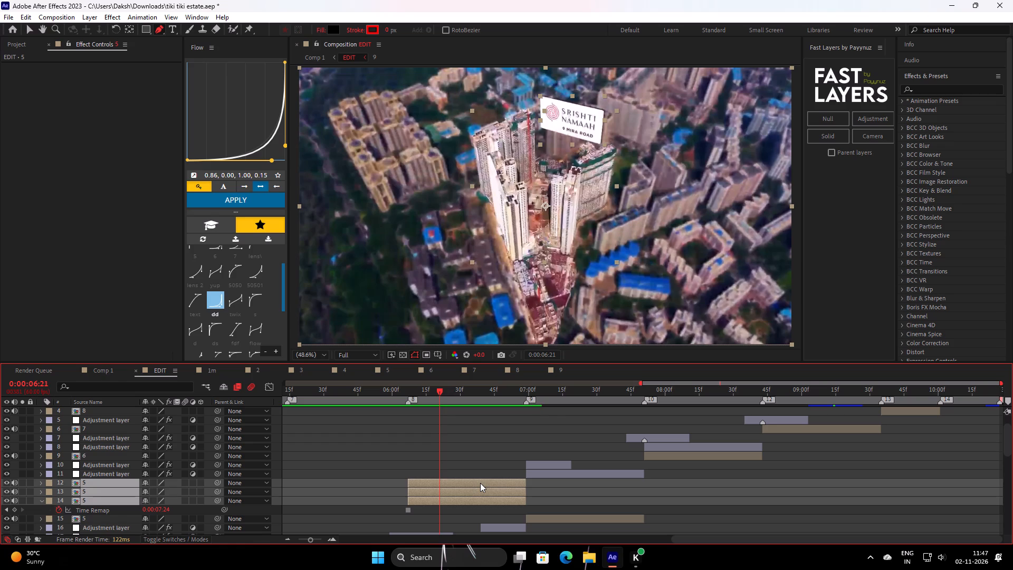
key("o")
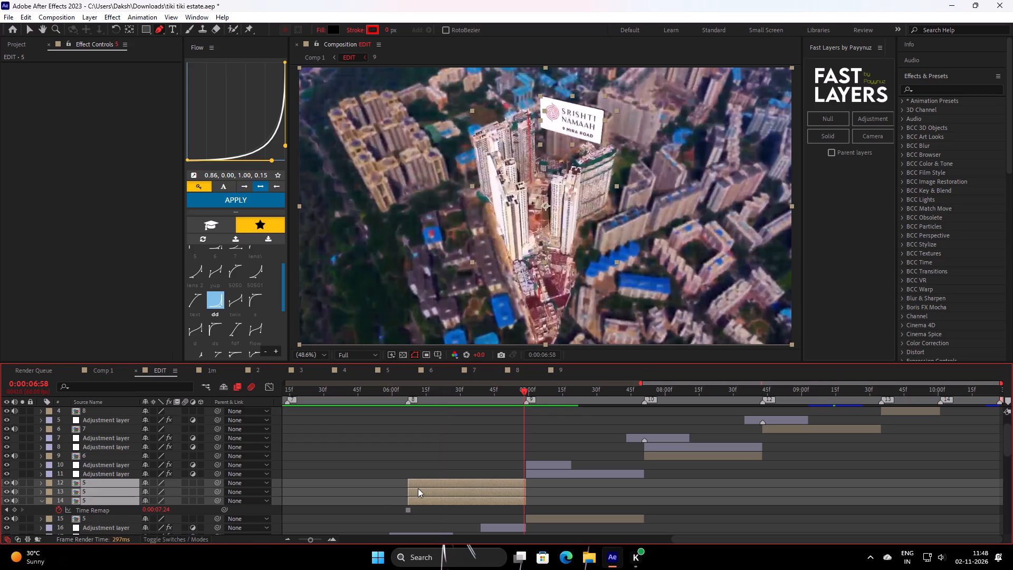
key("p")
left_click(71, 493)
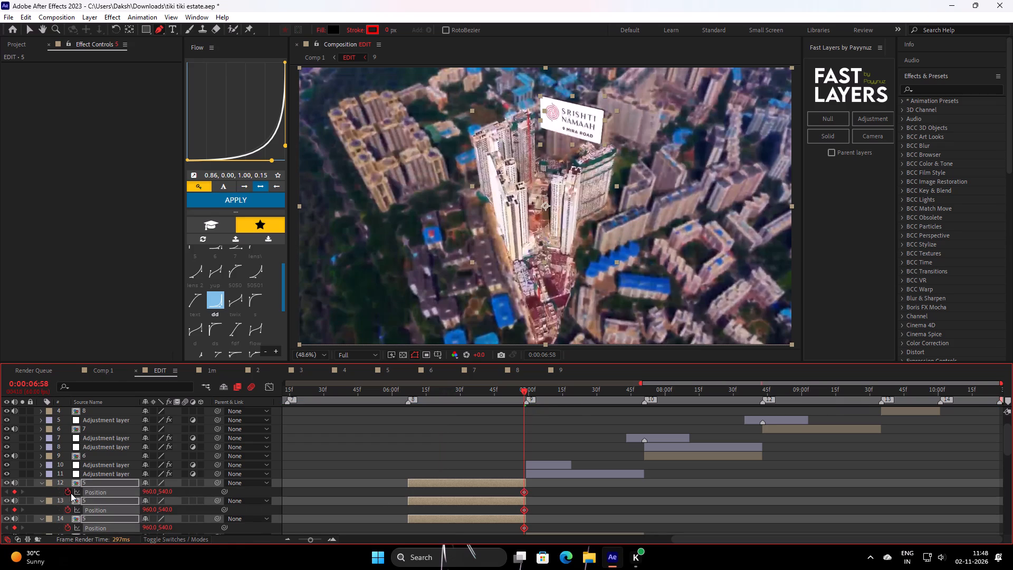
At the clip's start, 0:00:06:07, raise the sign cutout layer above the frame by setting its Position Y to 210.
key("i")
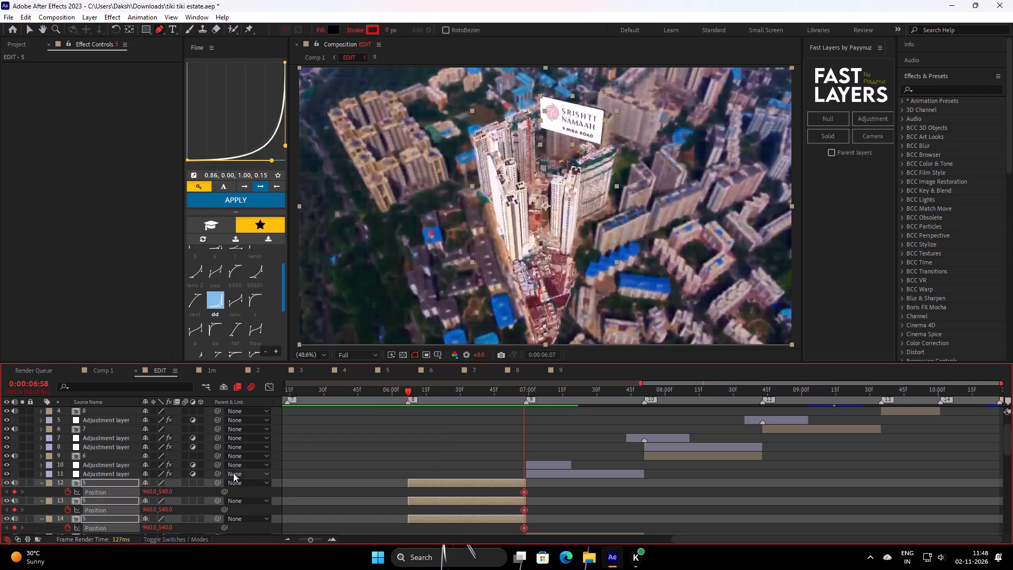
left_click(304, 455)
left_click(314, 358)
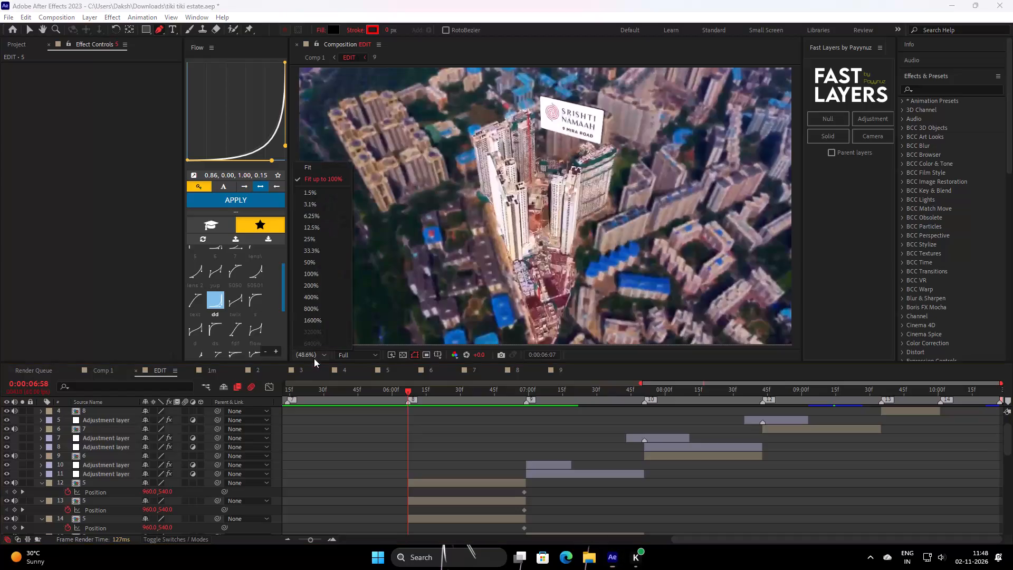
left_click(322, 180)
scroll(432, 252, "down", 1)
left_click_drag(167, 491, 149, 492, "shift")
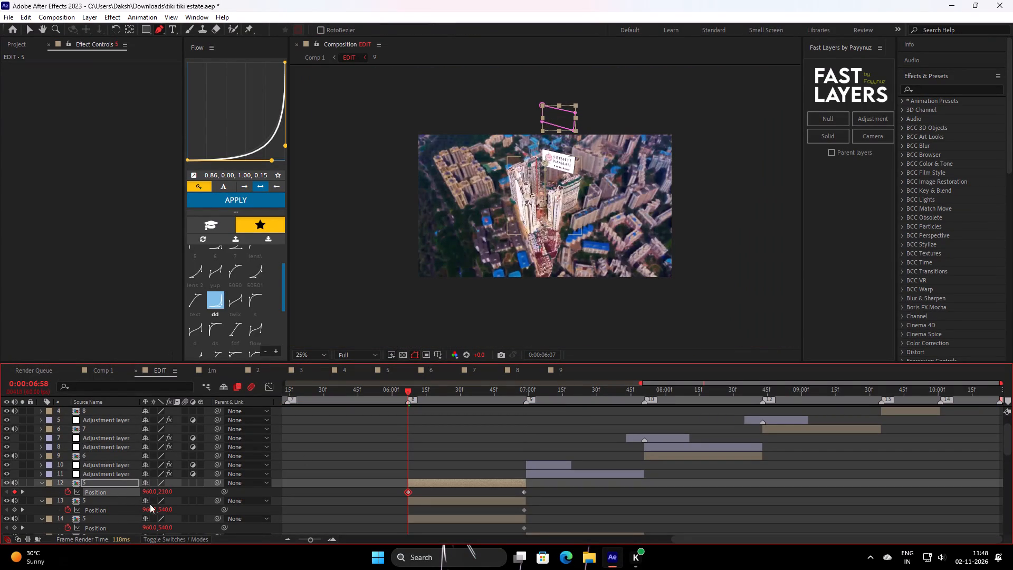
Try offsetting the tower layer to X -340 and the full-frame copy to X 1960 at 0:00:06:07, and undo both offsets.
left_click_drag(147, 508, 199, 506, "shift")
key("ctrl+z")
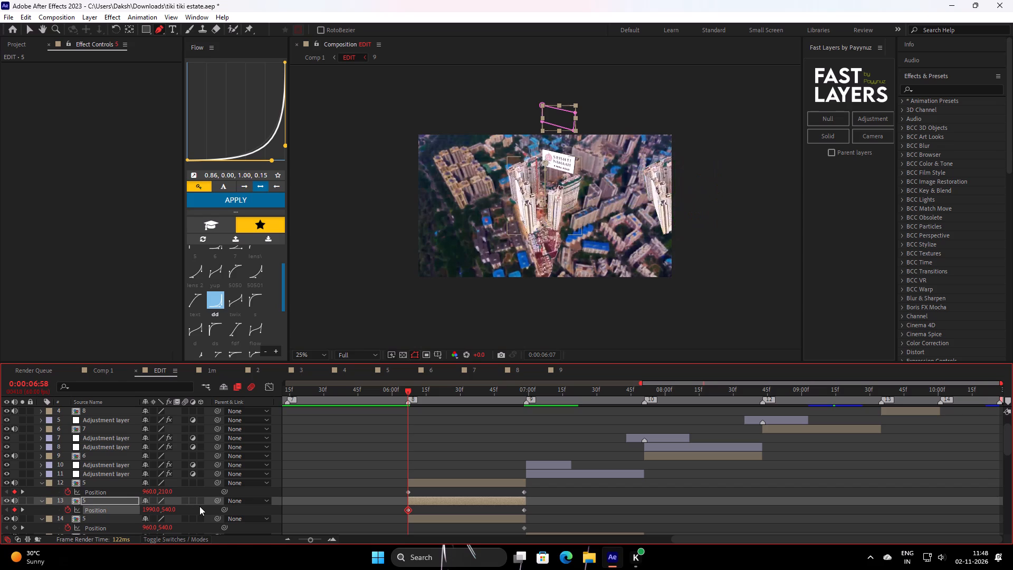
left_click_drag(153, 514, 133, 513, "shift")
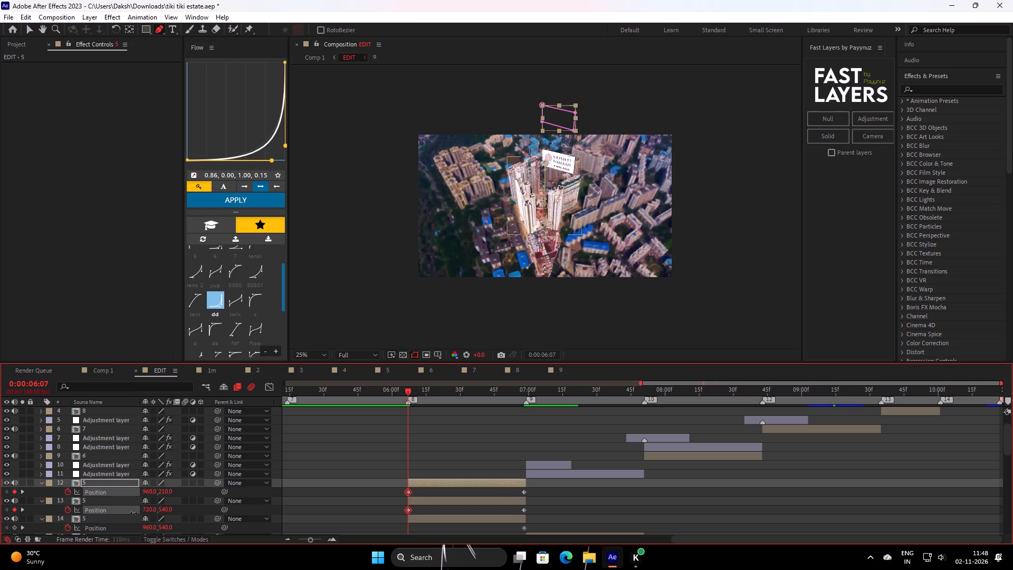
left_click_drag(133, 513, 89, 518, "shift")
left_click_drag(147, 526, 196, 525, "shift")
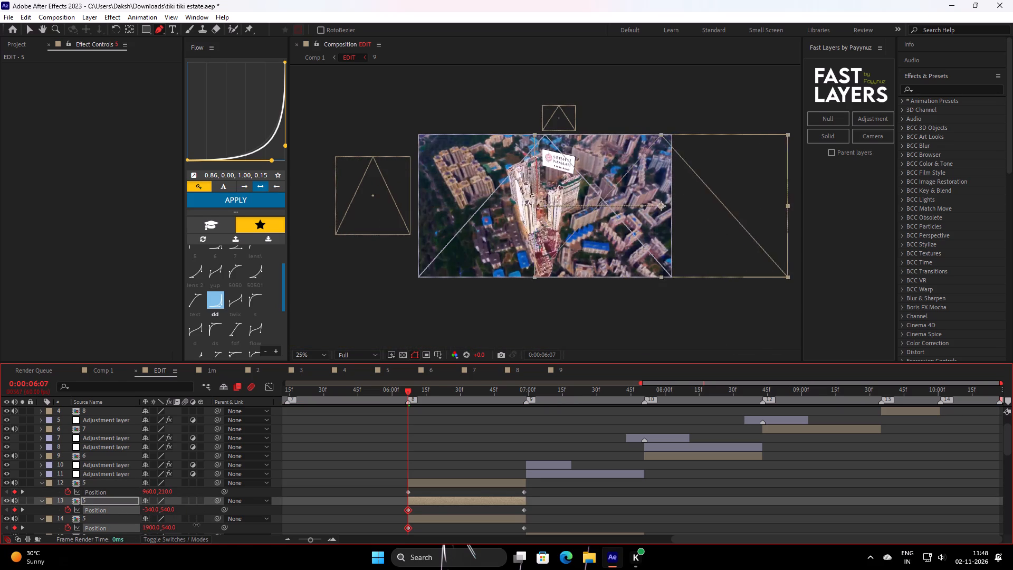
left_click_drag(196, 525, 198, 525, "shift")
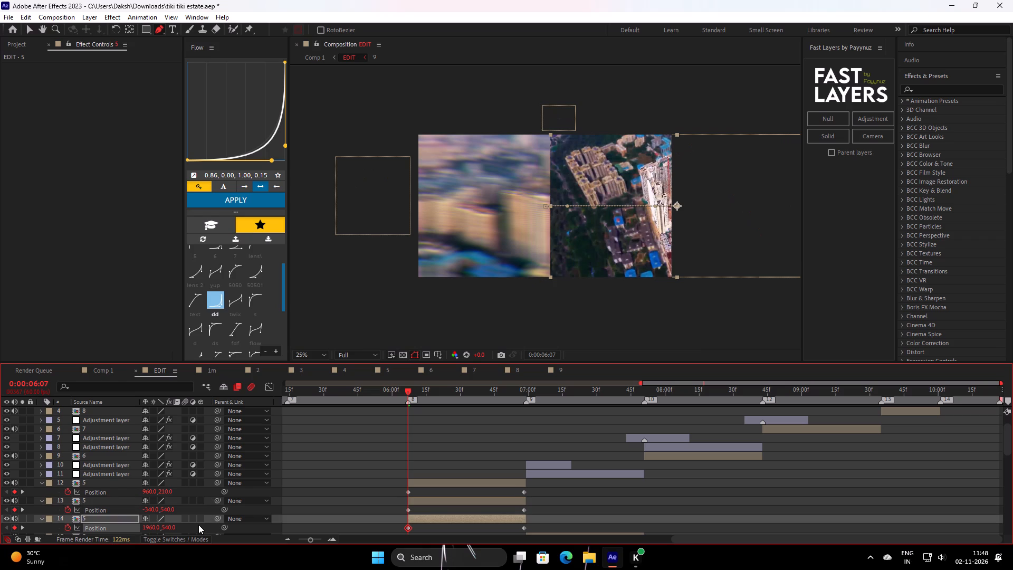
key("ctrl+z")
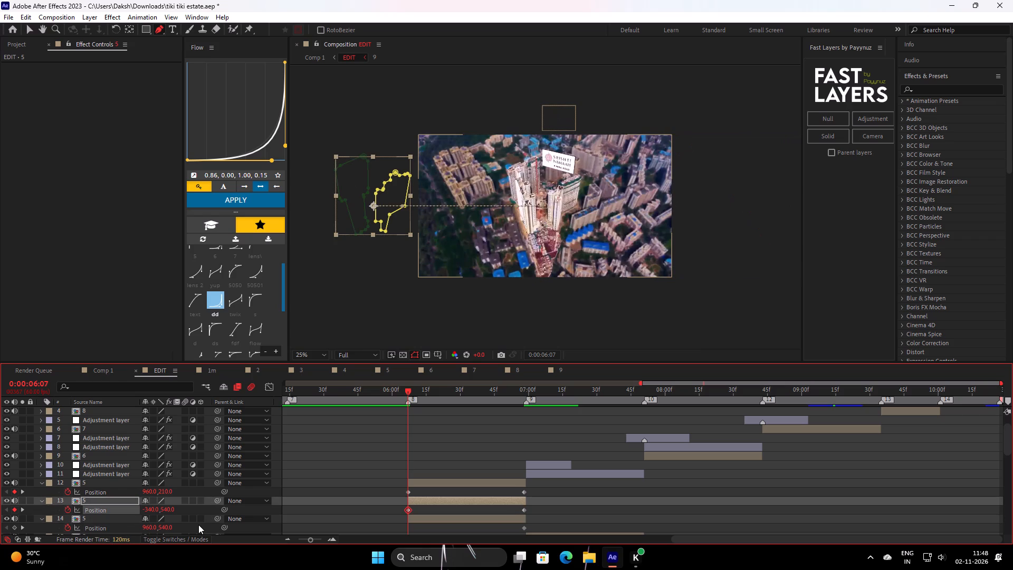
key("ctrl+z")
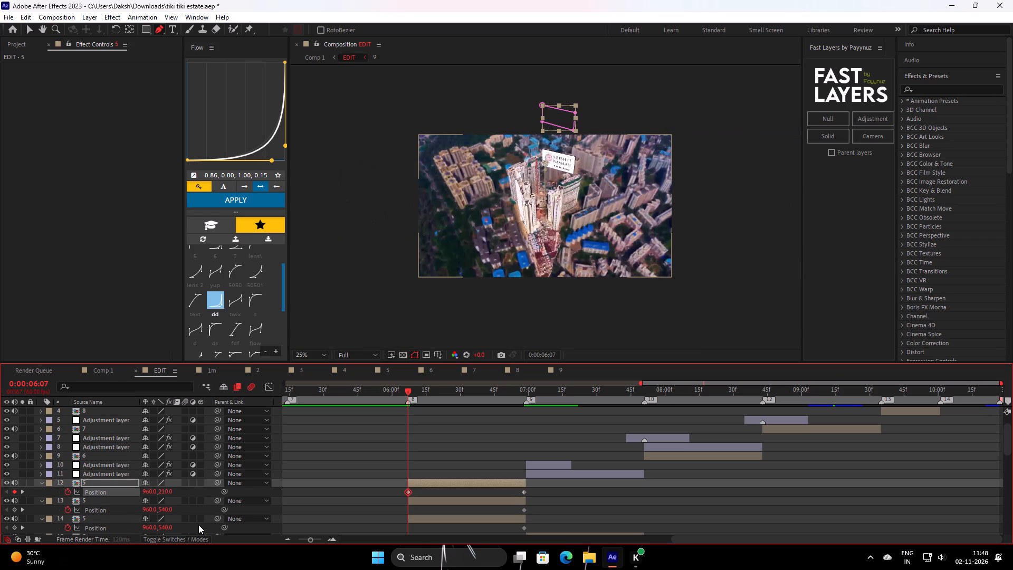
Move Mask 2, the right-hand towers, from the tower cutout layer 13 onto the unmasked clip 5 copy, layer 14.
left_click(404, 502)
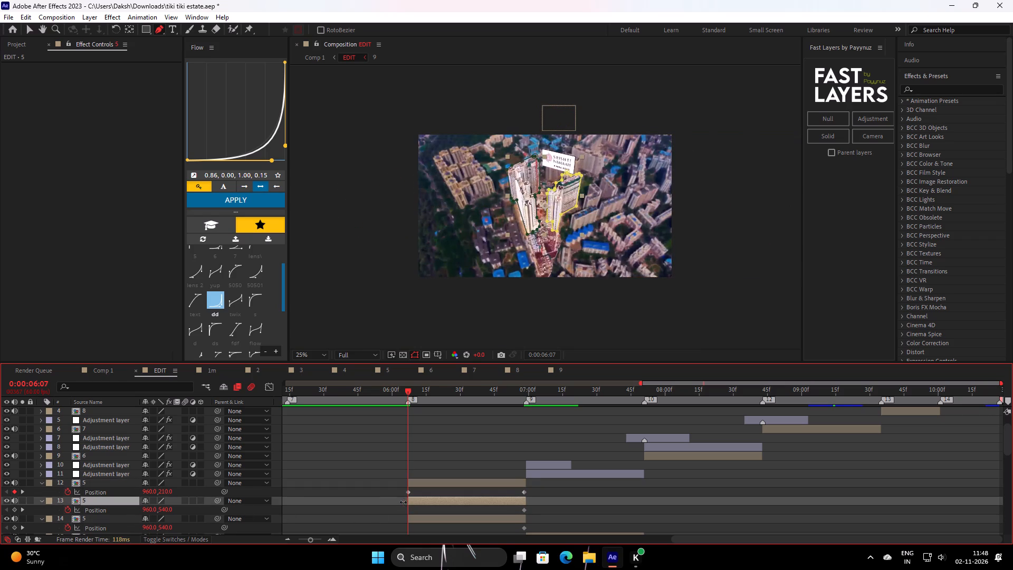
key("m")
scroll(112, 510, "down", 1)
left_click(99, 502)
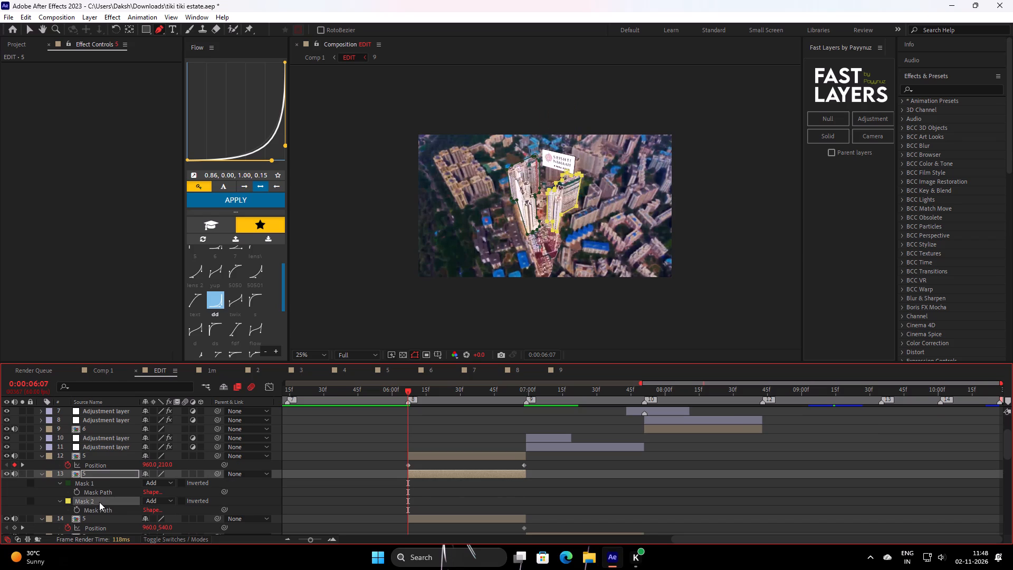
key("ctrl+c")
key("BackSpace")
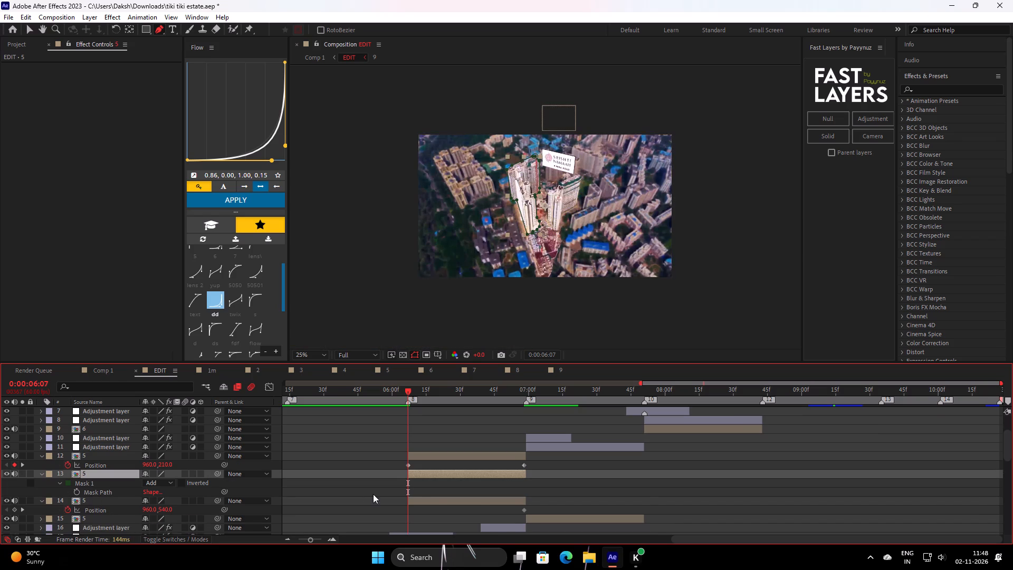
left_click(440, 504)
key("ctrl+v")
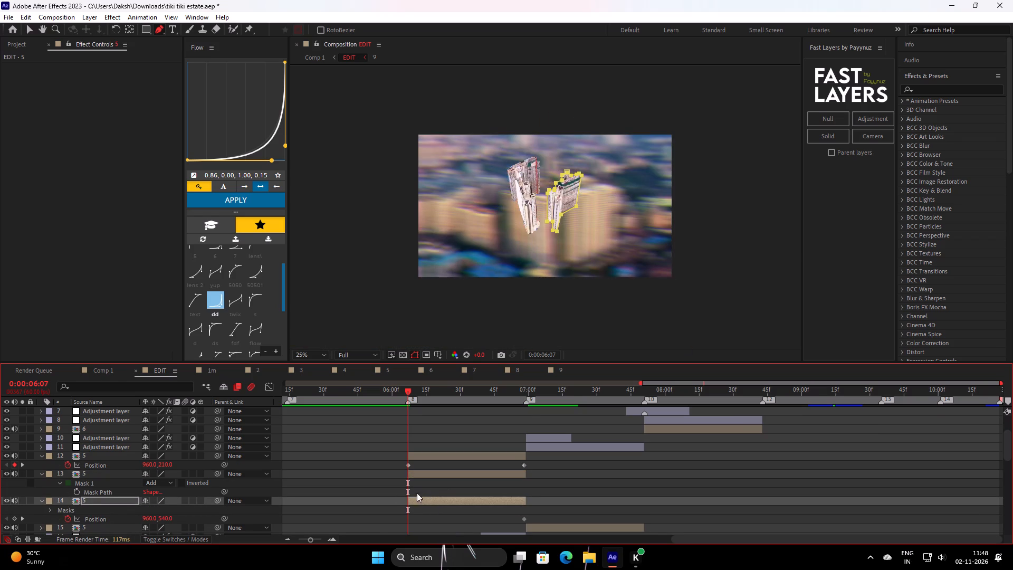
Show Position on the three clip 5 copies and set the left tower cluster's X to -70 at 0:00:06:07.
left_click(483, 473, "ctrl")
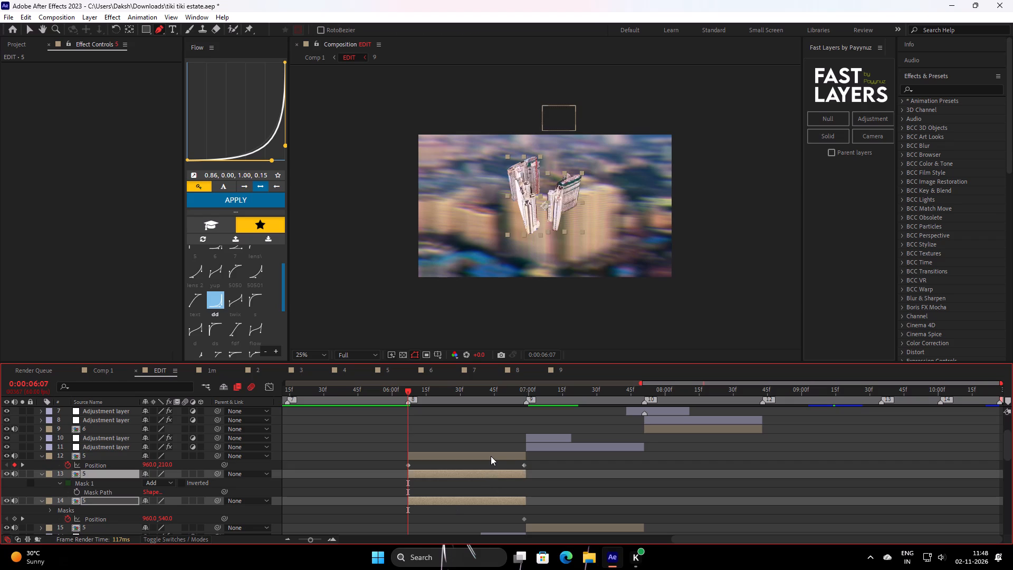
left_click(491, 456, "ctrl+shift")
type("pp")
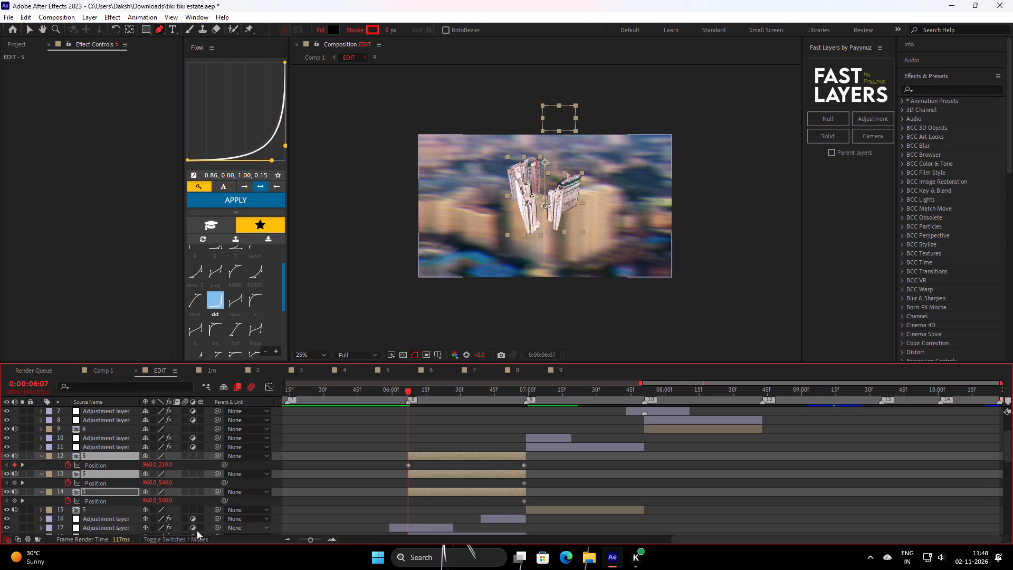
left_click(364, 502)
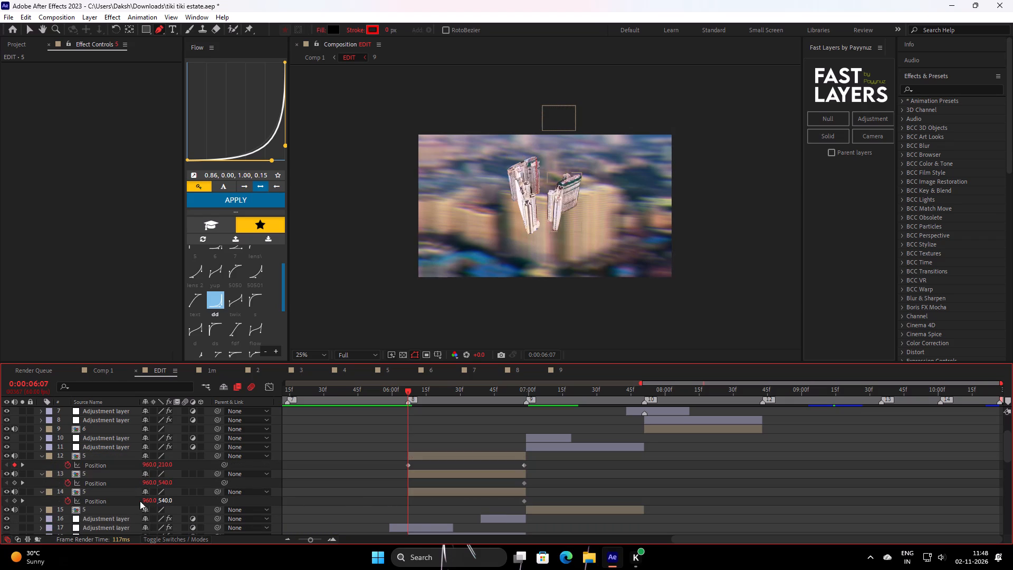
left_click_drag(150, 484, 104, 492, "shift")
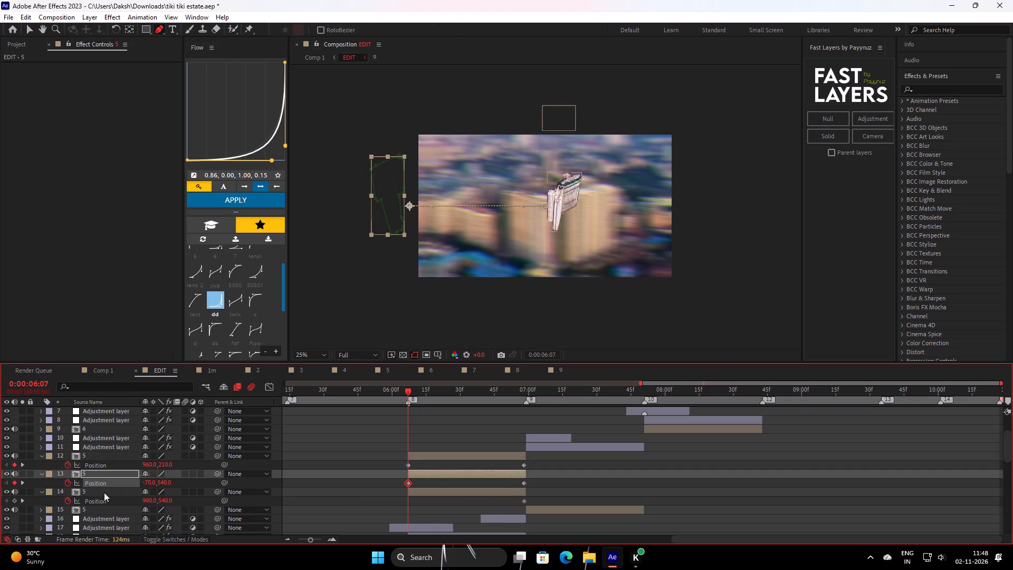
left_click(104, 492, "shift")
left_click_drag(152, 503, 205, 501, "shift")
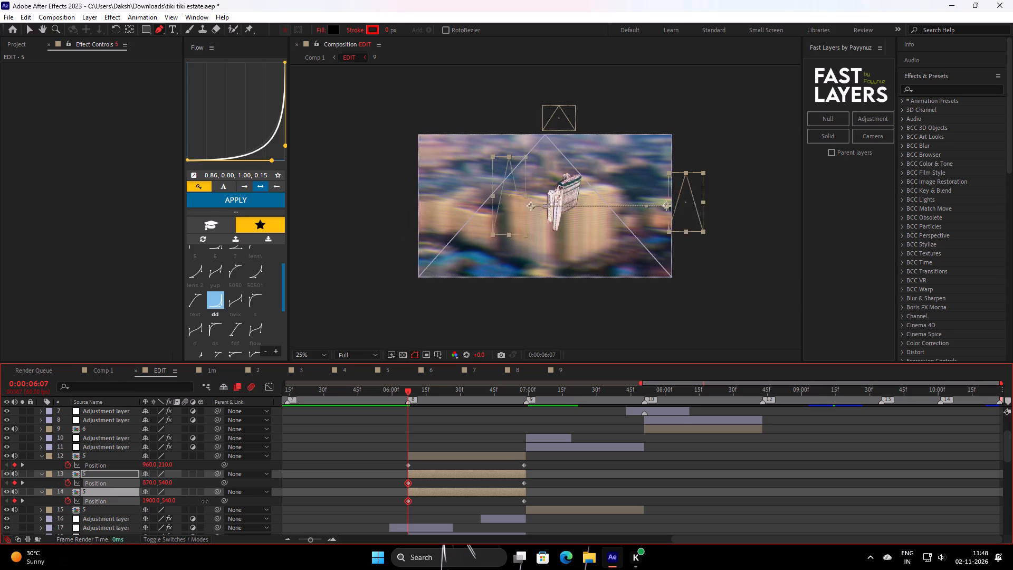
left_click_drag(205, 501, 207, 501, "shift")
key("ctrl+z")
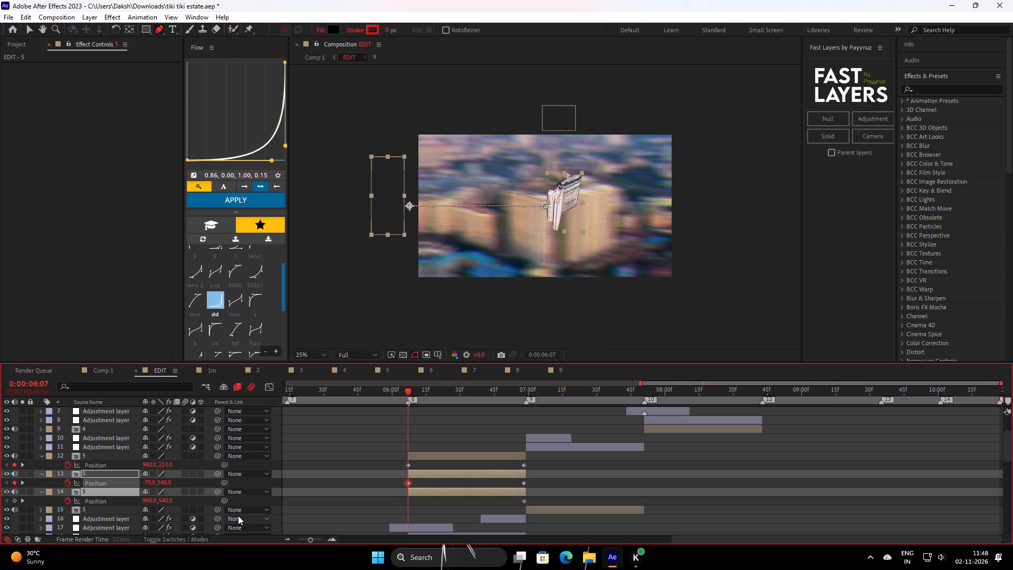
Move the right-hand towers cutout, layer 14, beyond the frame edge at 0:00:06:07 by setting its Position X to 1970.
left_click(299, 502)
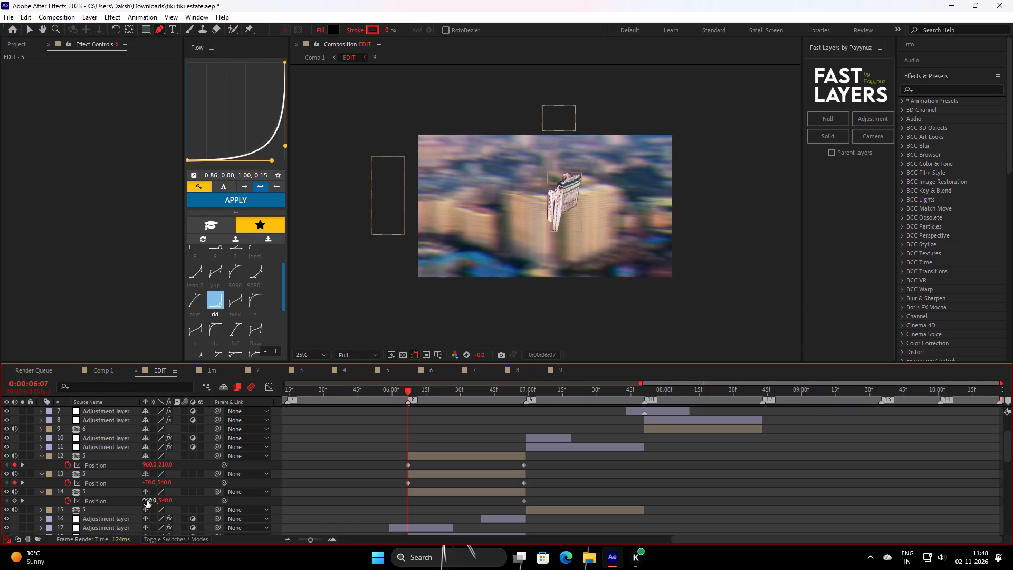
left_click_drag(147, 500, 203, 505, "shift")
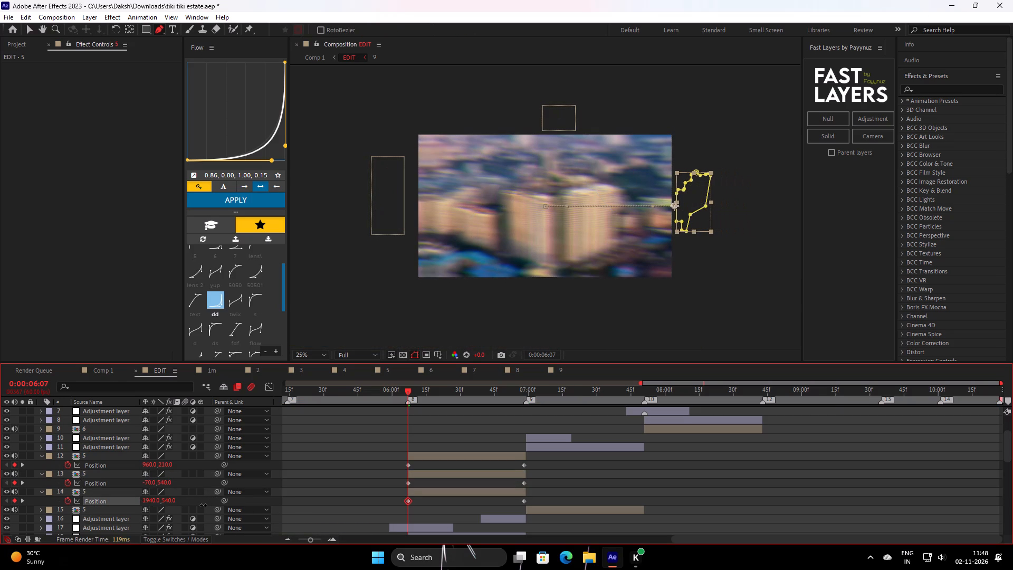
left_click_drag(203, 505, 204, 505, "shift")
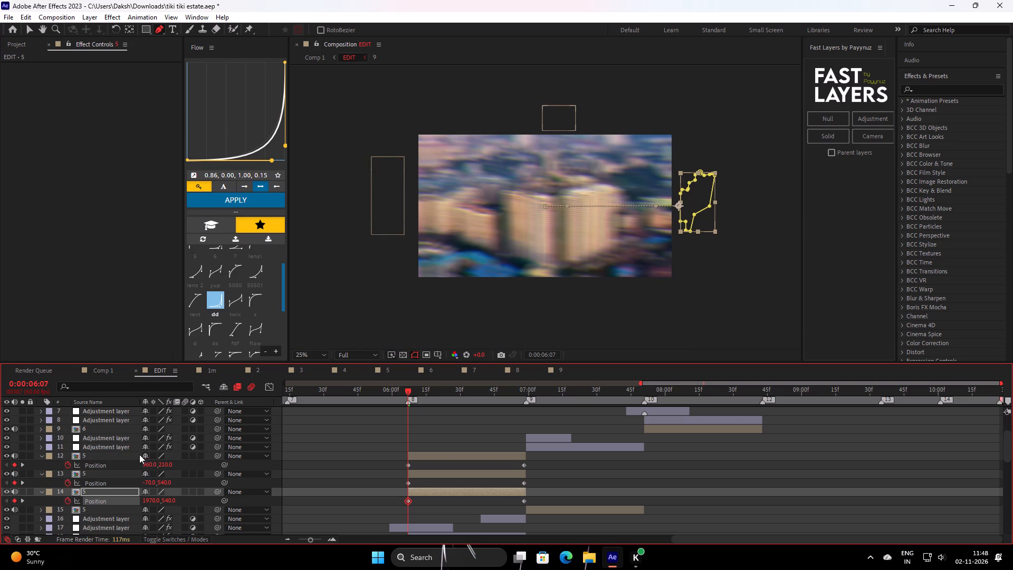
Enable motion blur on the three clip 5 cutout layers, 12 to 14.
left_click(128, 455, "ctrl+shift")
left_click(185, 456)
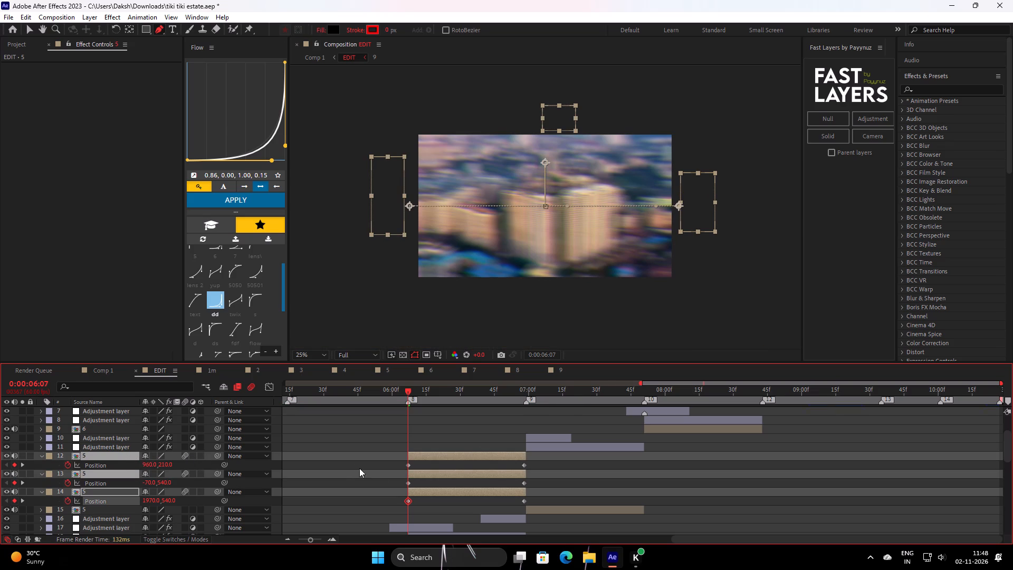
Ease all Position keyframes of the three clip 5 cutouts with the Flow preset curve 1.00, 0.00, 0.60, 1.00 and preview the motion.
left_click_drag(359, 461, 560, 522)
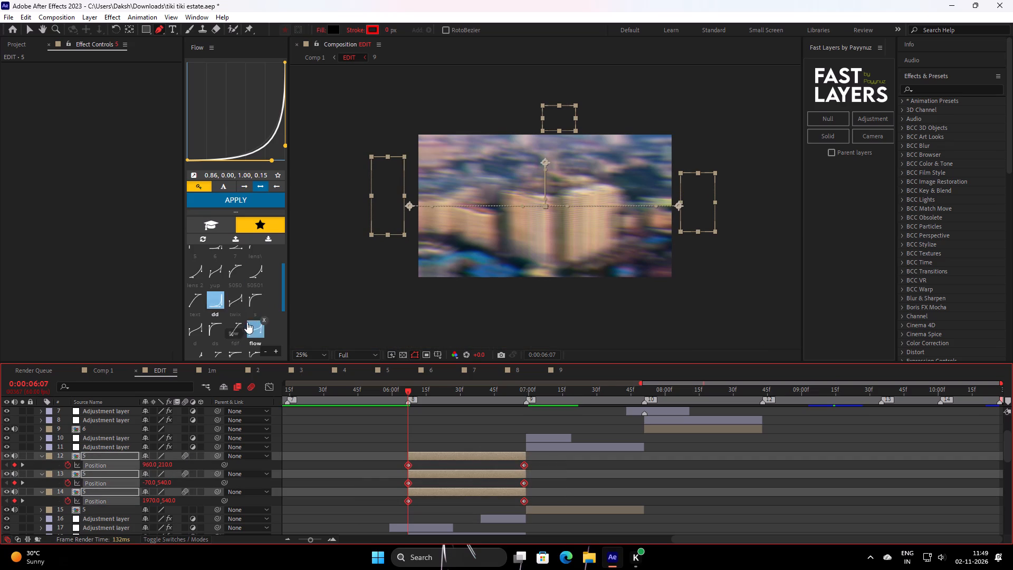
scroll(237, 327, "up", 1)
scroll(237, 327, "down", 4)
left_click(255, 322)
left_click(247, 199)
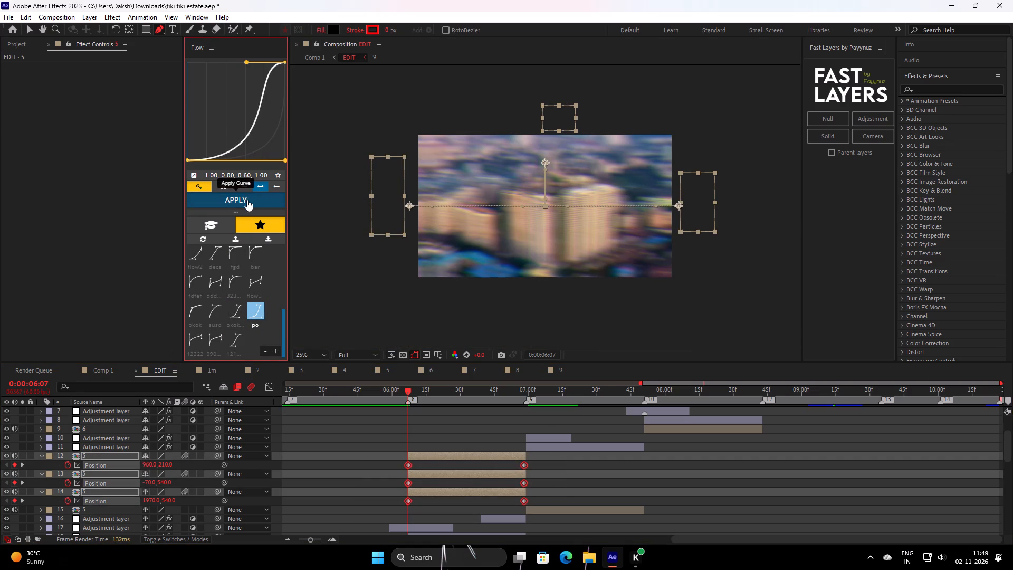
left_click_drag(437, 397, 270, 431)
key("space")
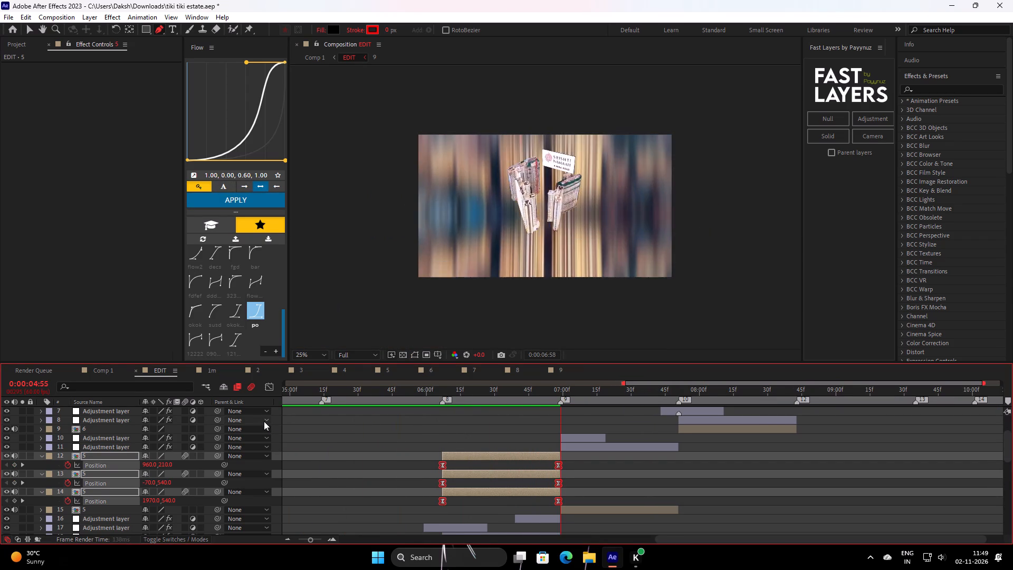
key("space")
left_click(588, 479)
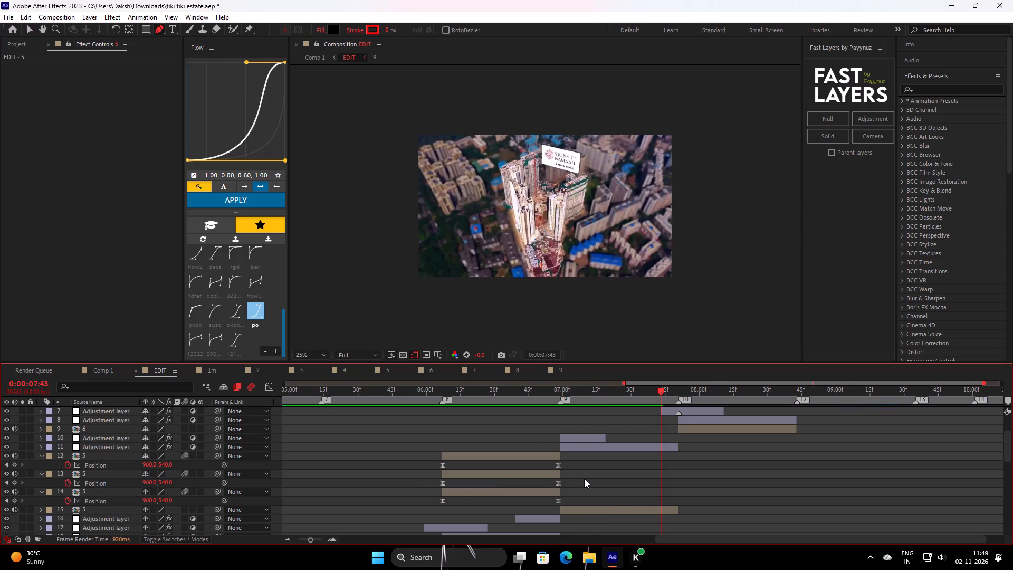
Move the three clip 5 cutout layers below the full clip 5 layer and its short adjustment layer, and collapse their properties.
left_click(462, 496)
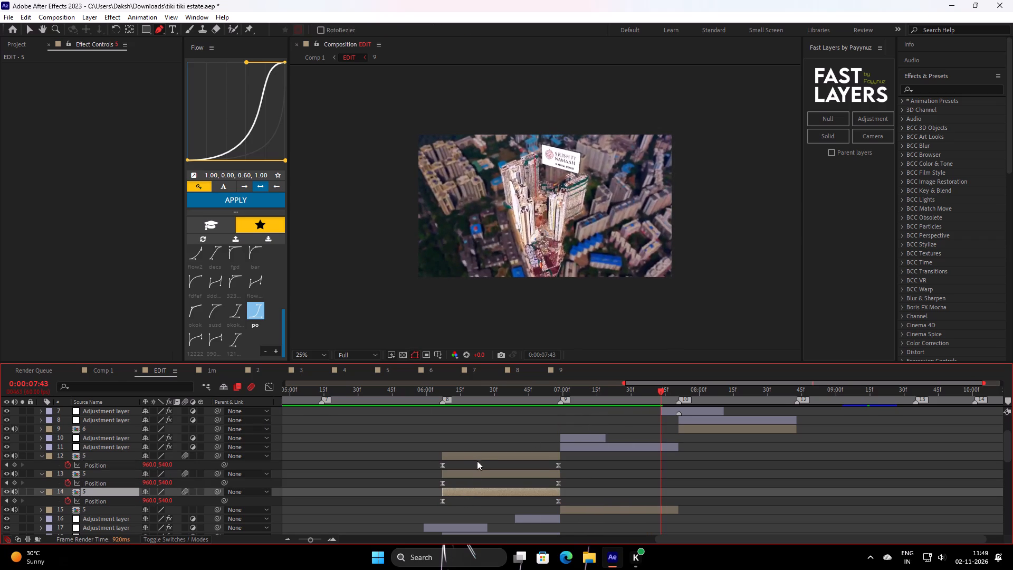
left_click(477, 455, "ctrl+shift")
left_click_drag(107, 475, 115, 527)
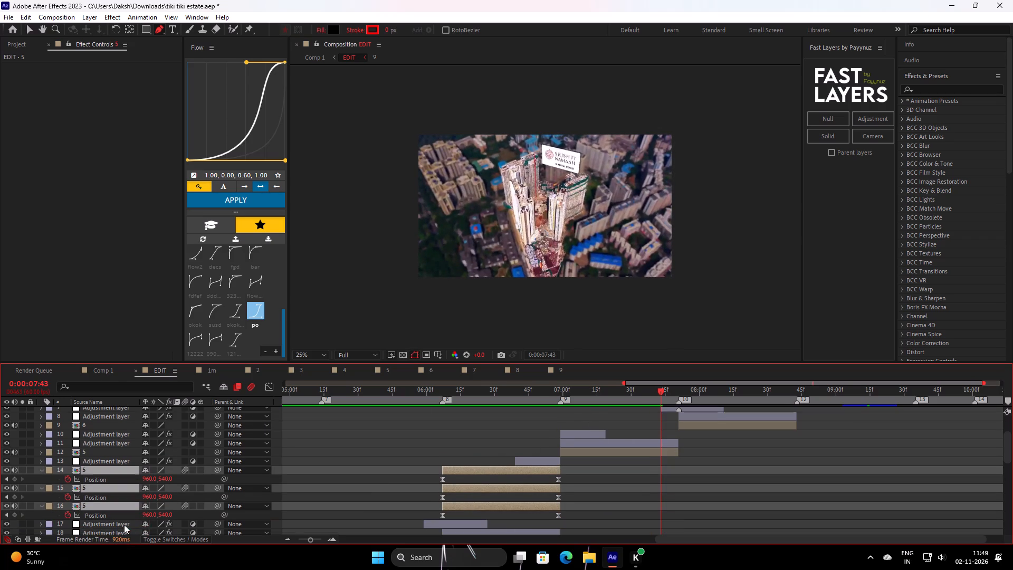
left_click(38, 469)
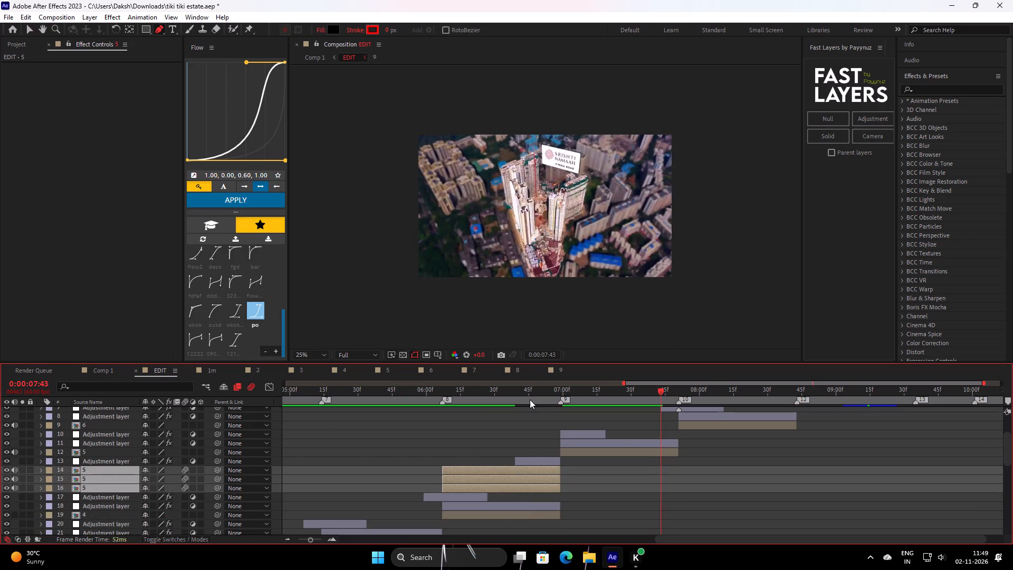
Play back the EDIT composition to review the clip 5 cutout transition and the earlier transitions.
left_click_drag(533, 395, 351, 440)
key("space")
left_click(423, 438)
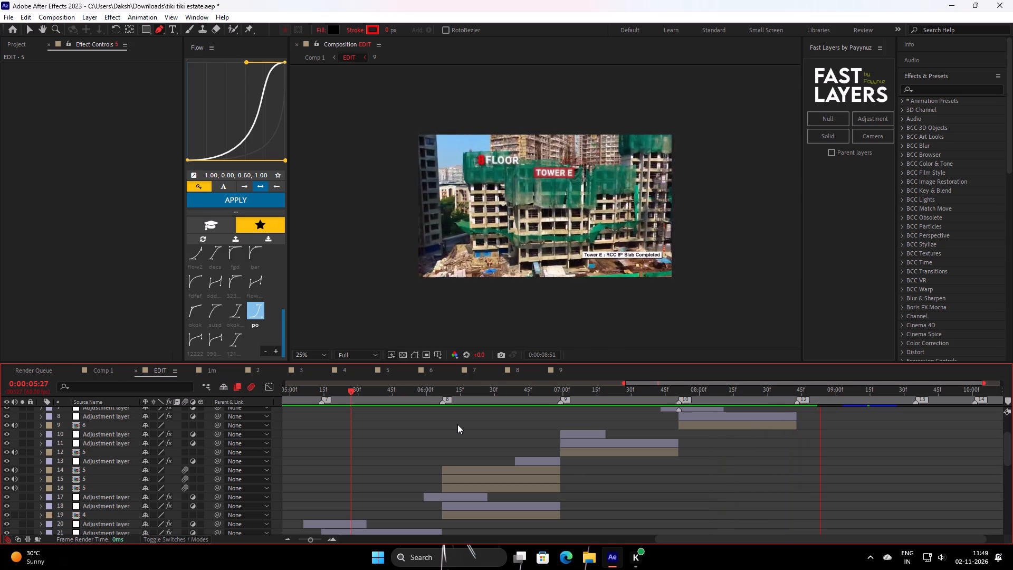
key("space")
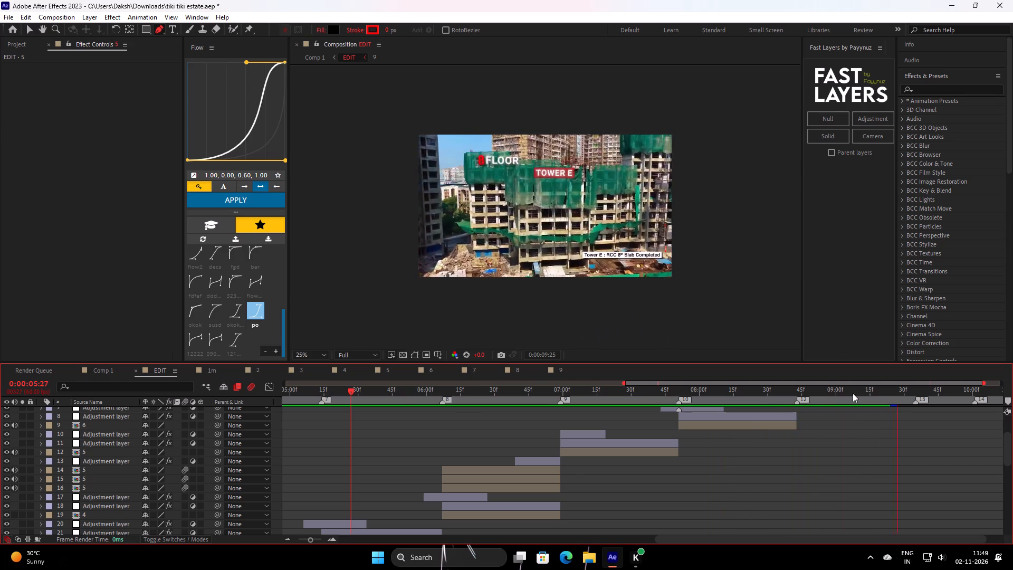
left_click_drag(854, 395, 82, 509)
key("space")
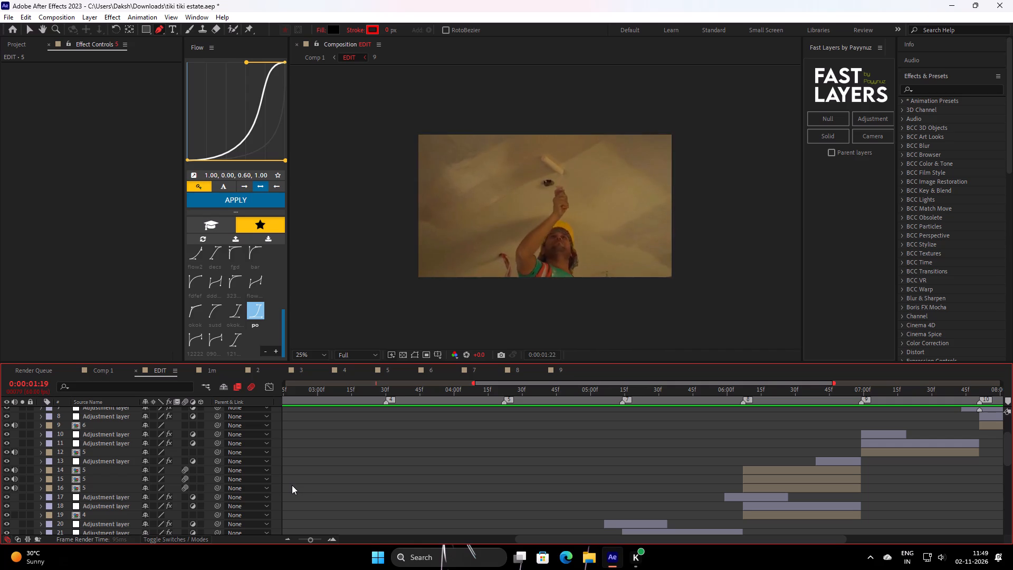
key("space")
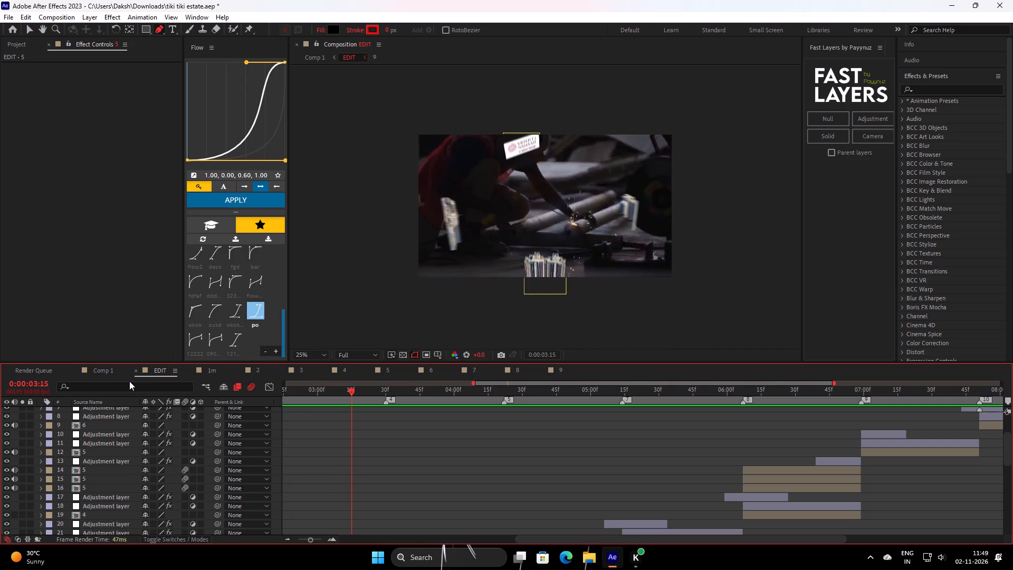
Copy the four yellow 1m cutout layers, 33 to 36, in the EDIT composition.
scroll(603, 473, "down", 1)
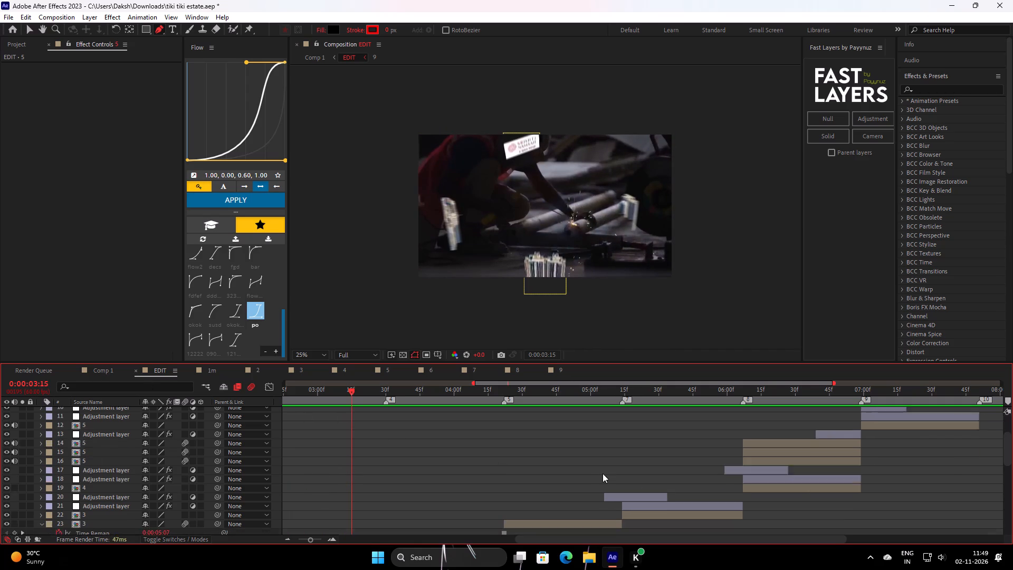
scroll(603, 473, "down", 3)
scroll(377, 434, "down", 3)
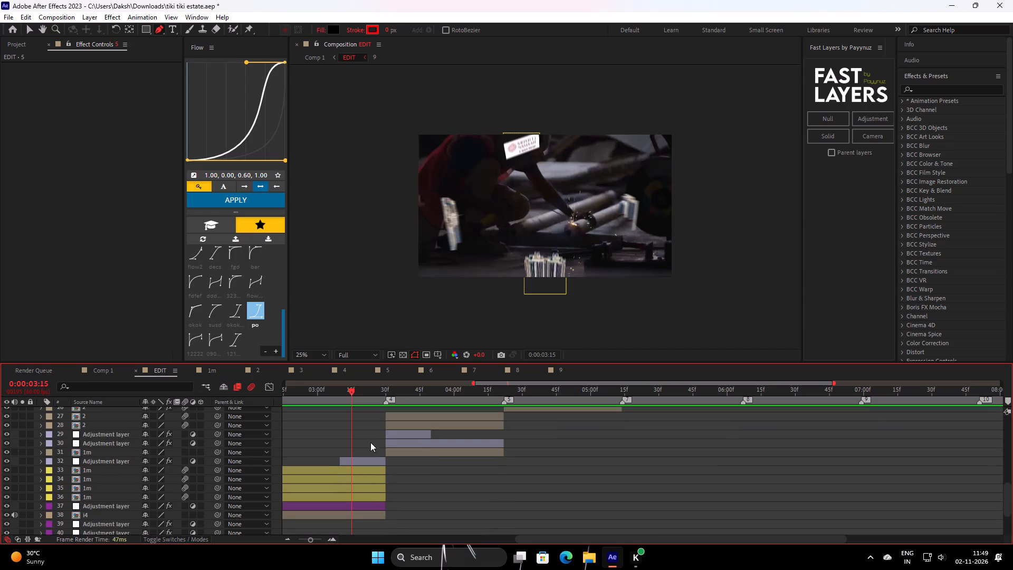
left_click(364, 495)
left_click(374, 467, "ctrl+shift")
key("ctrl+c")
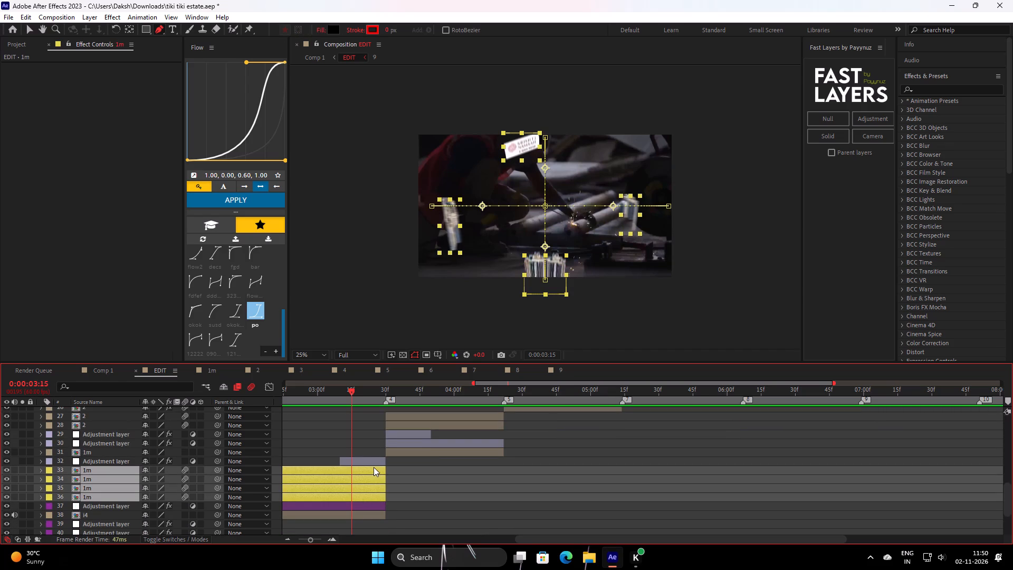
left_click(335, 429)
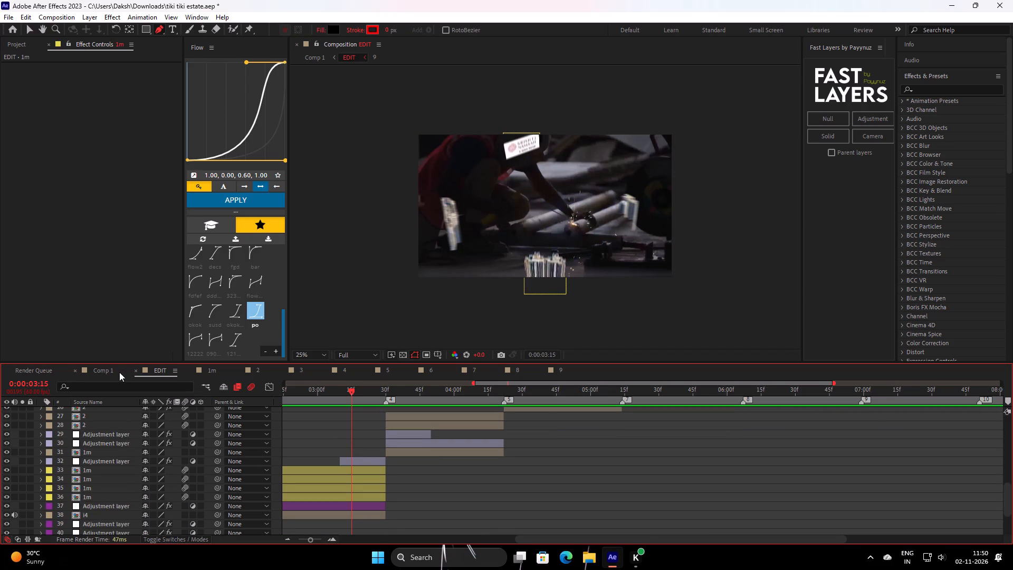
In Comp 1, duplicate the EDIT layer, split the duplicate at 0:00:03:30 and delete its earlier part.
left_click(112, 372)
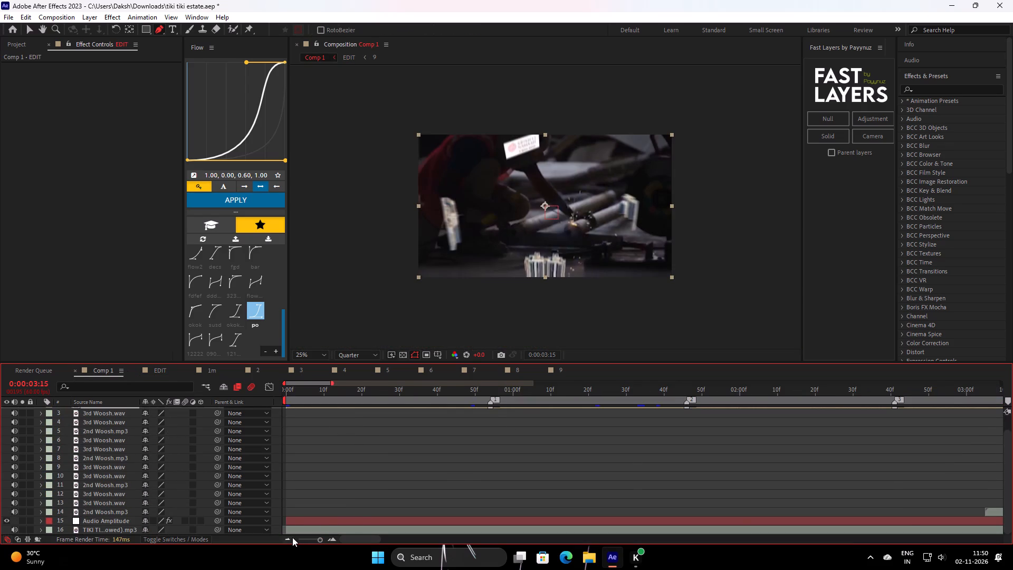
double_click(291, 537)
left_click(288, 537)
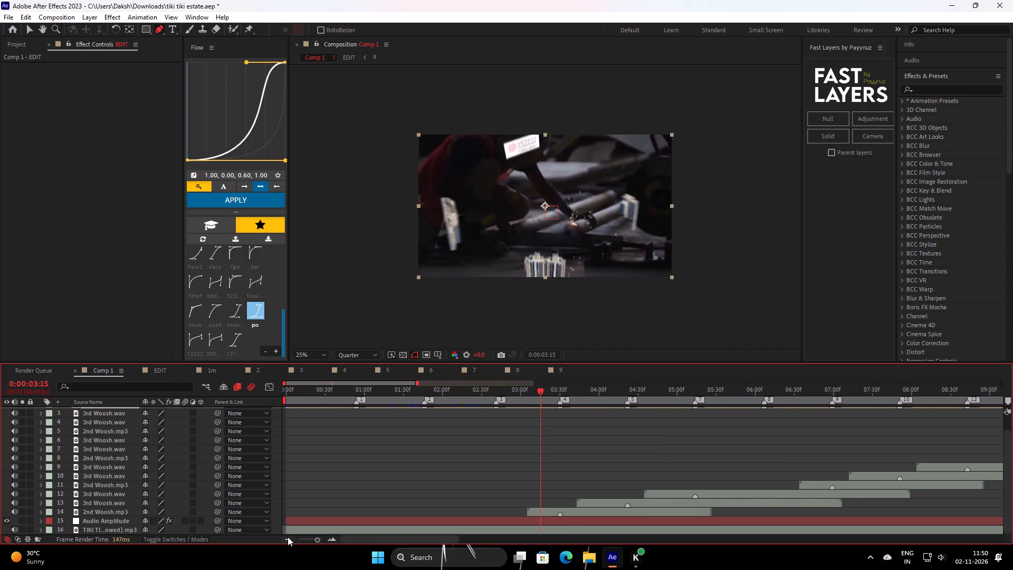
scroll(556, 460, "up", 8)
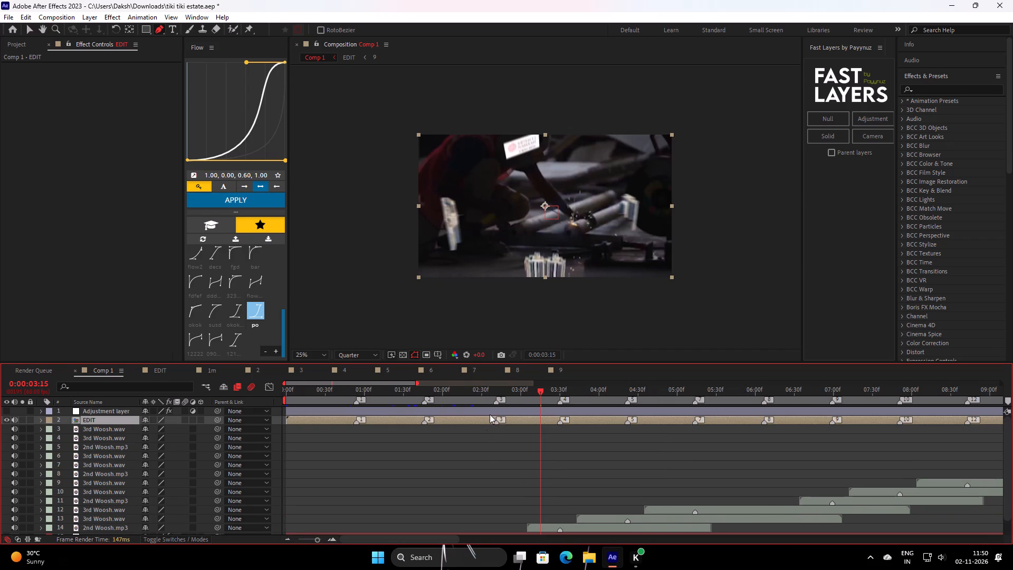
left_click_drag(524, 401, 485, 421)
left_click(540, 396)
left_click_drag(533, 388, 560, 442)
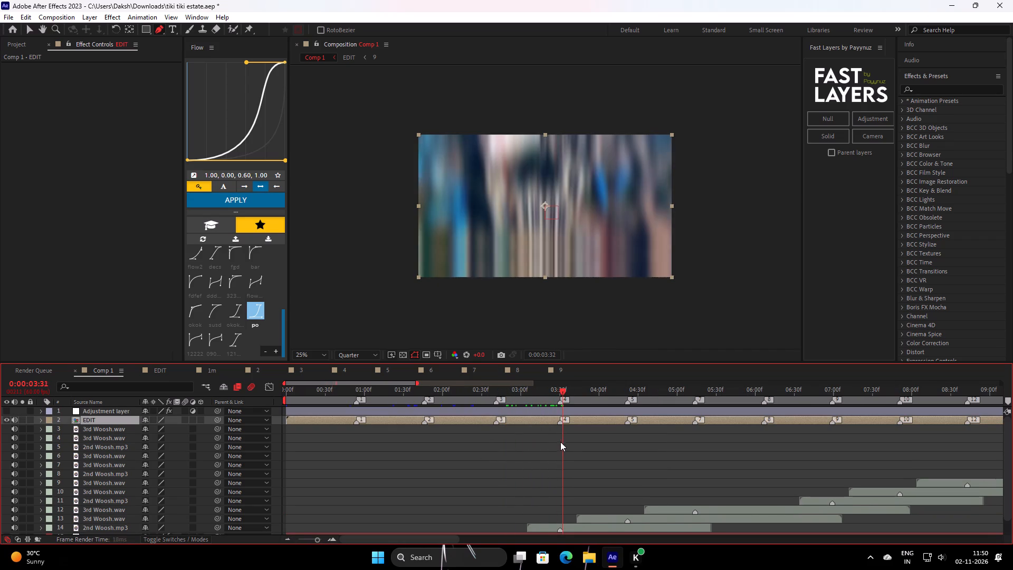
left_click_drag(560, 442, 559, 445)
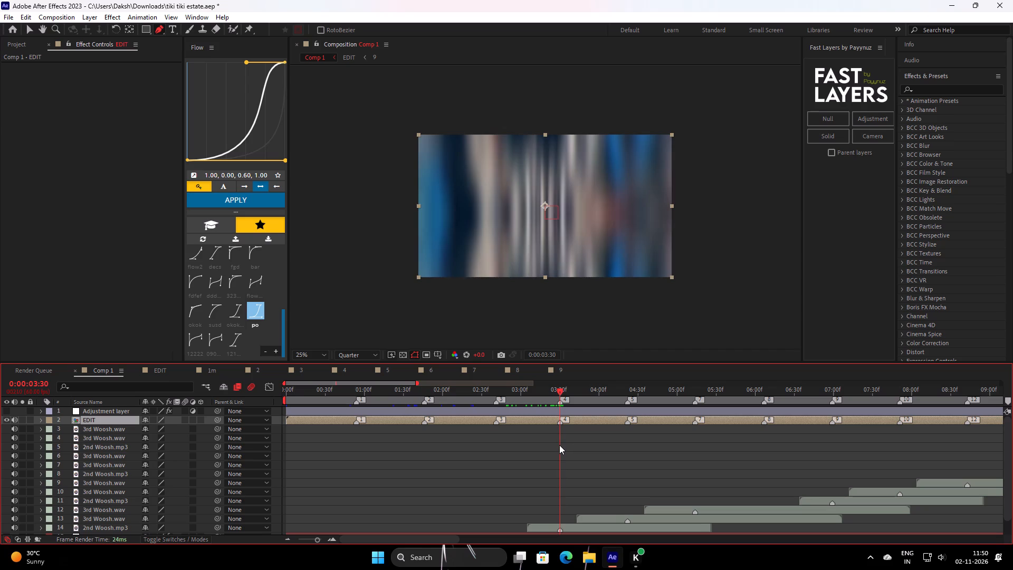
key("ctrl+shift+d")
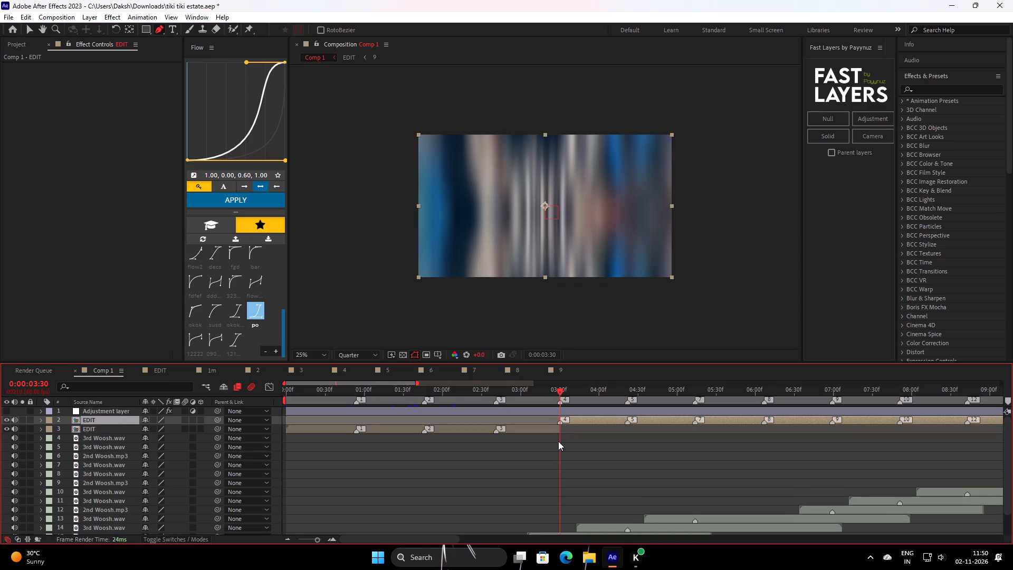
key("ctrl+z")
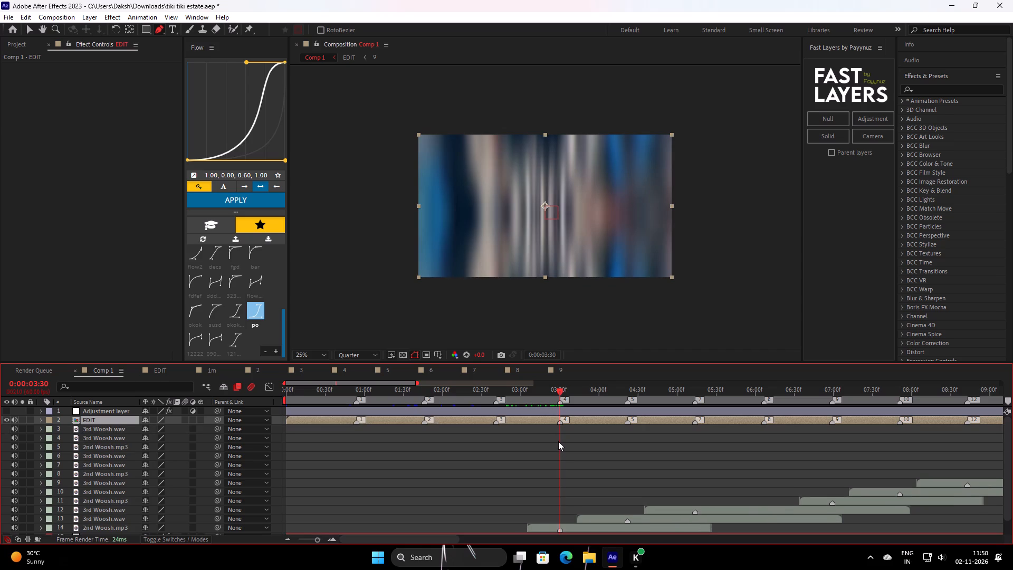
key("ctrl+d")
key("ctrl+shift+d")
left_click(547, 430)
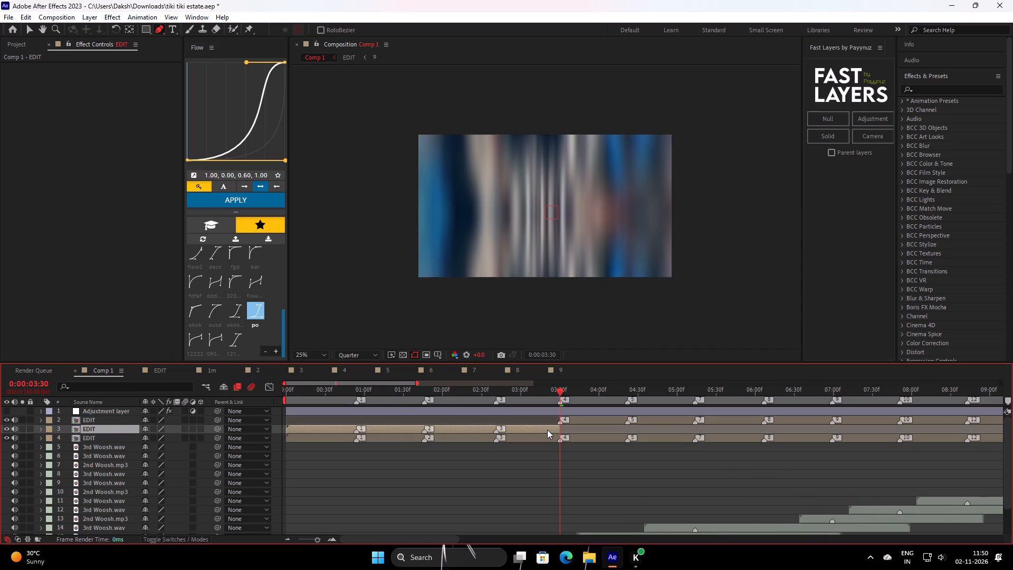
key("BackSpace")
Shift the trimmed EDIT duplicate along the timeline so it starts at marker 15, about 0:00:10:27, and check the alignment there.
left_click_drag(584, 422, 1012, 501)
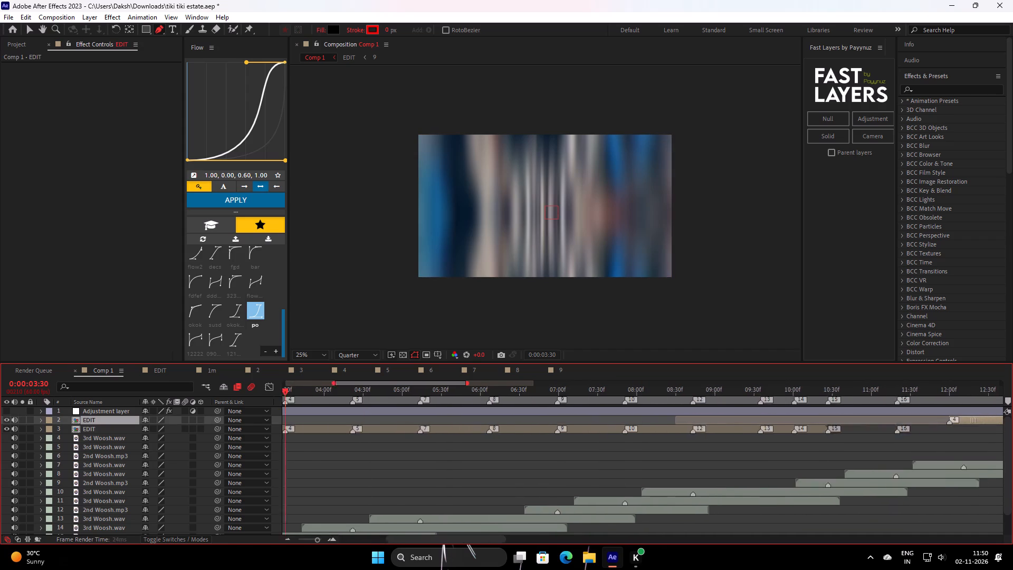
left_click_drag(1012, 501, 576, 493)
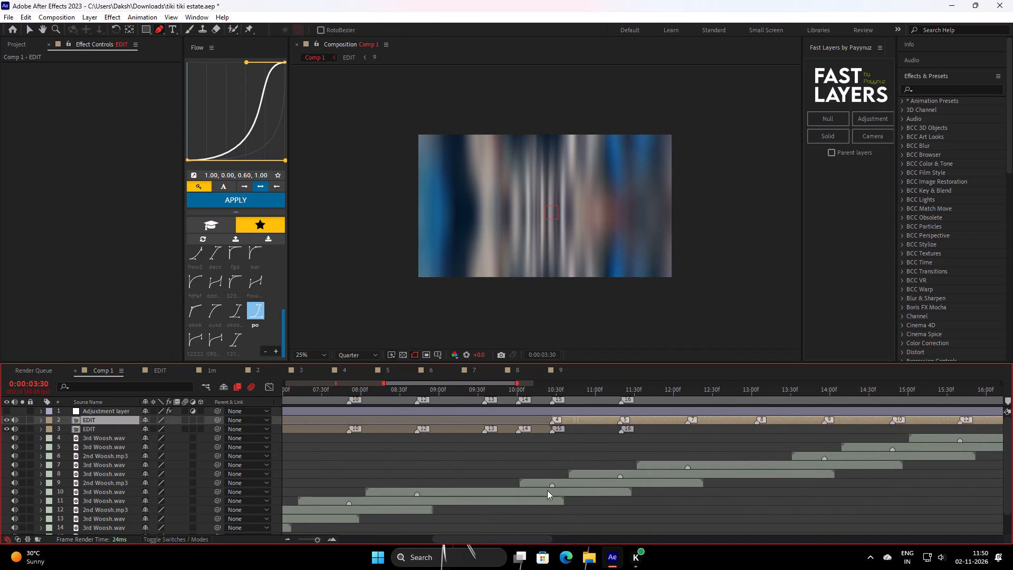
double_click(331, 539)
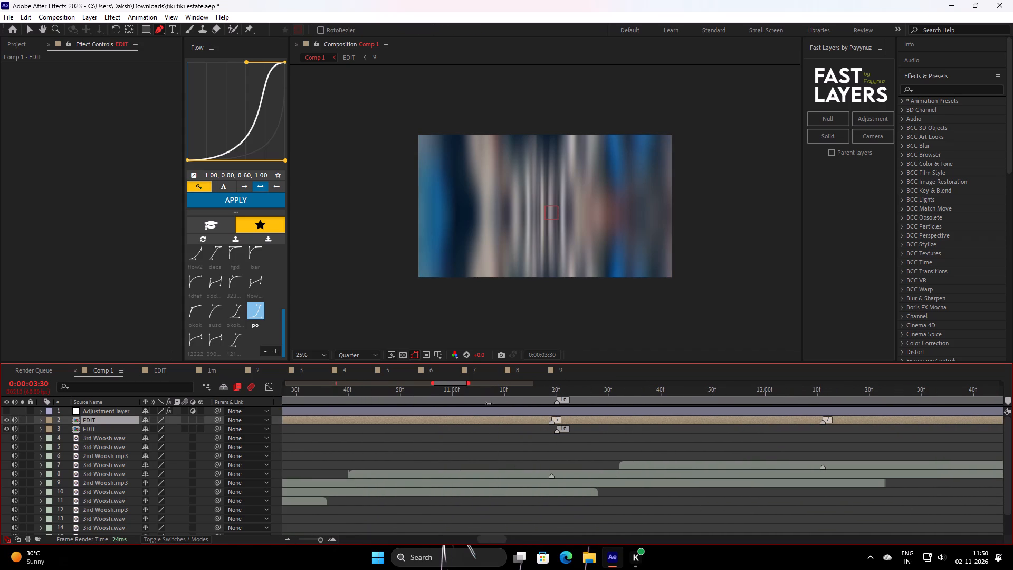
left_click_drag(493, 396, 364, 419)
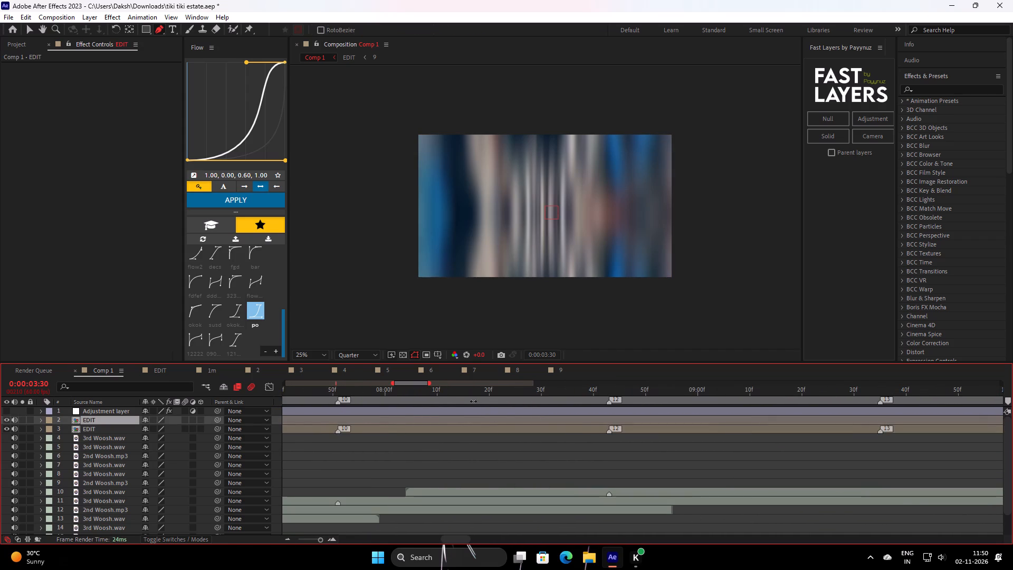
left_click_drag(482, 394, 783, 444)
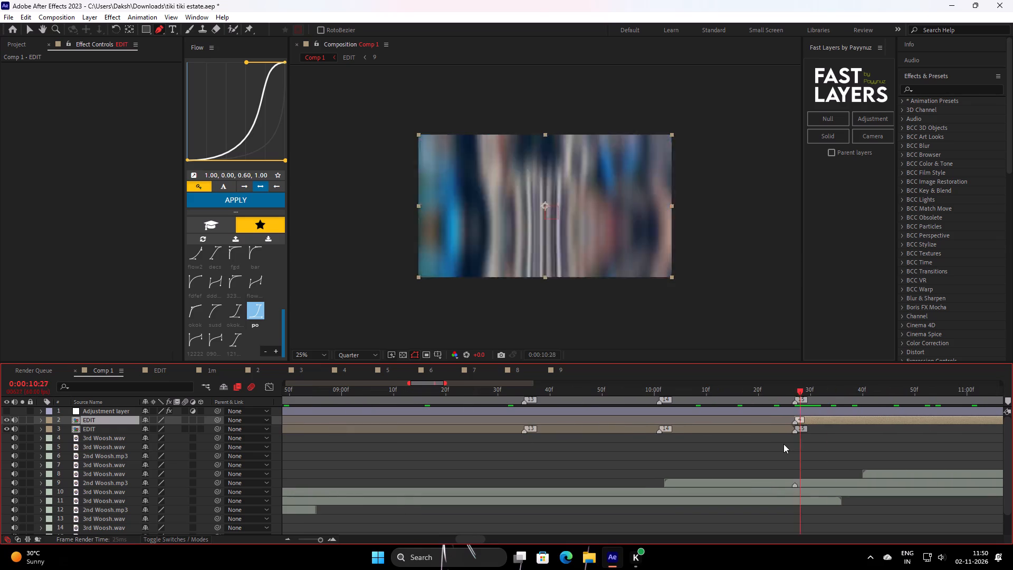
Paste the four 1m cutout layers into Comp 1, end them at marker 15 (0:00:10:27), and place them below the EDIT duplicate.
left_click_drag(783, 444, 795, 437)
left_click(797, 445)
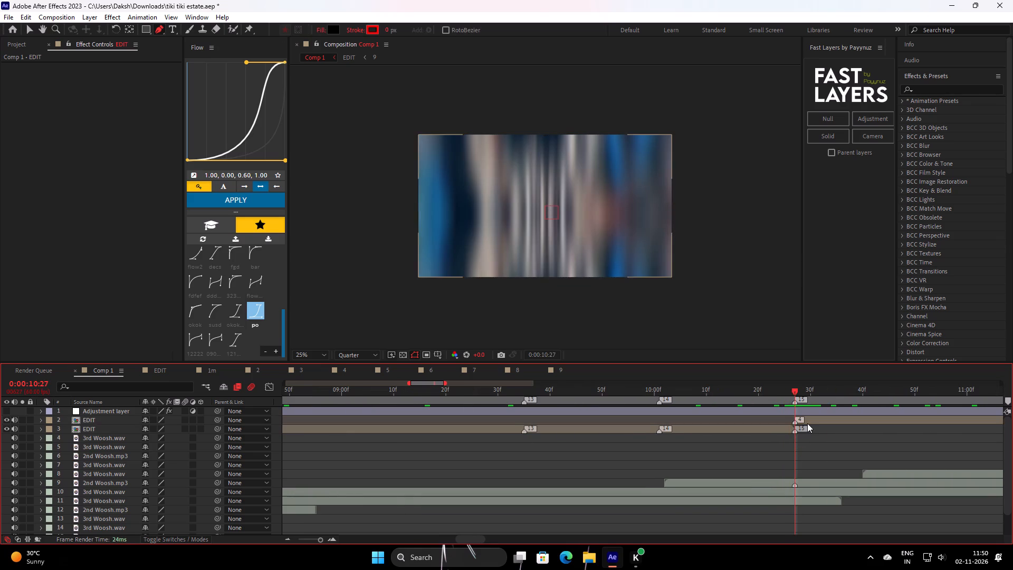
left_click(807, 423)
key("ctrl+v")
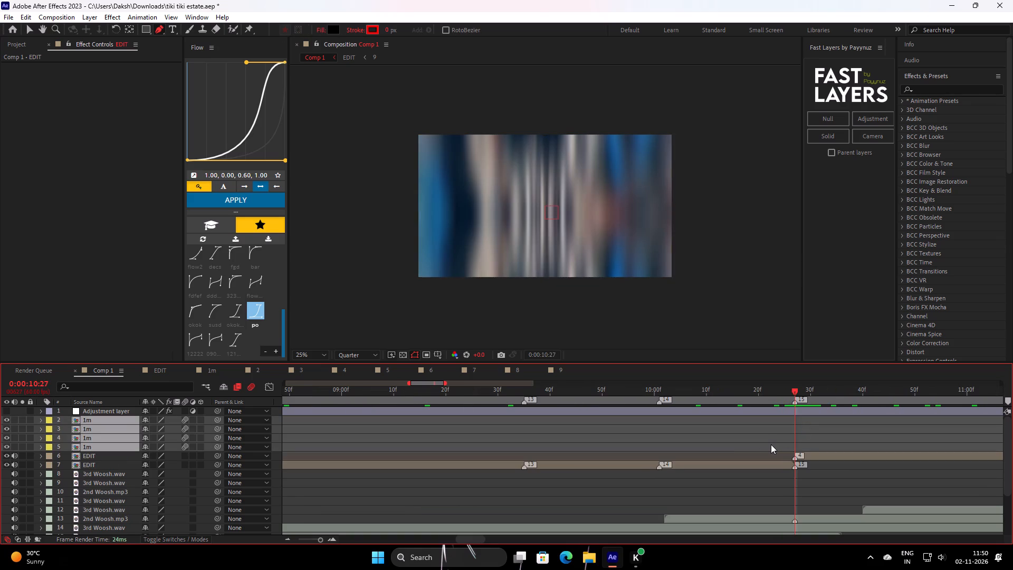
key("bracketright")
left_click_drag(769, 440, 762, 445)
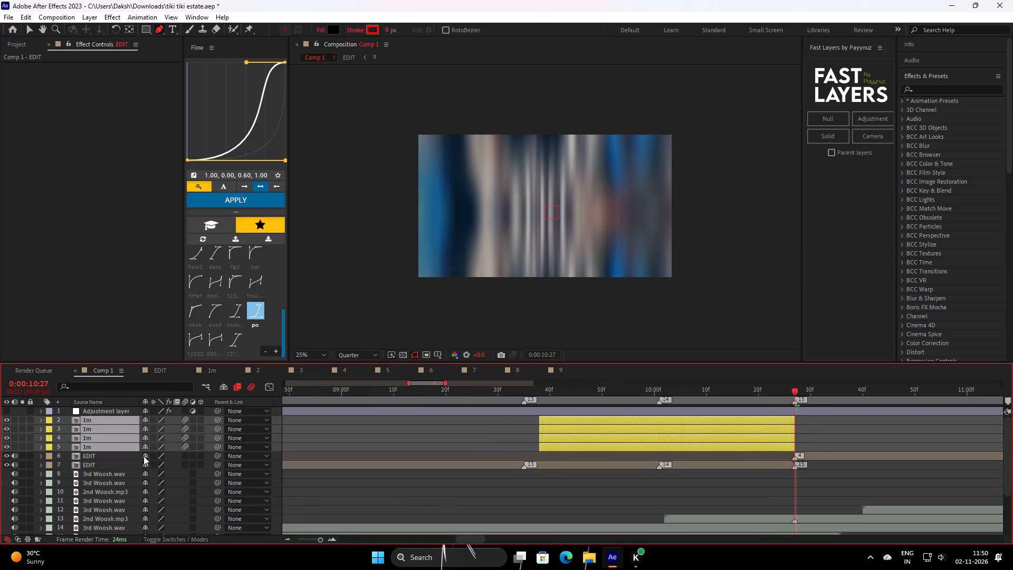
left_click_drag(110, 440, 112, 458)
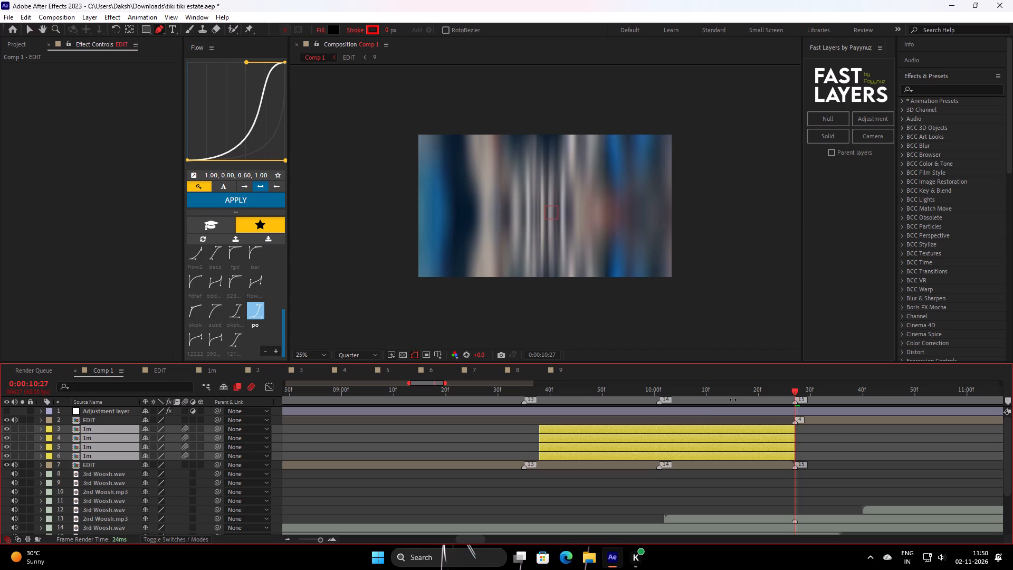
Play back Comp 1 from just before marker 13 to review the pasted cutouts and the transition at marker 15.
left_click_drag(735, 398, 701, 407)
left_click_drag(747, 392, 633, 396)
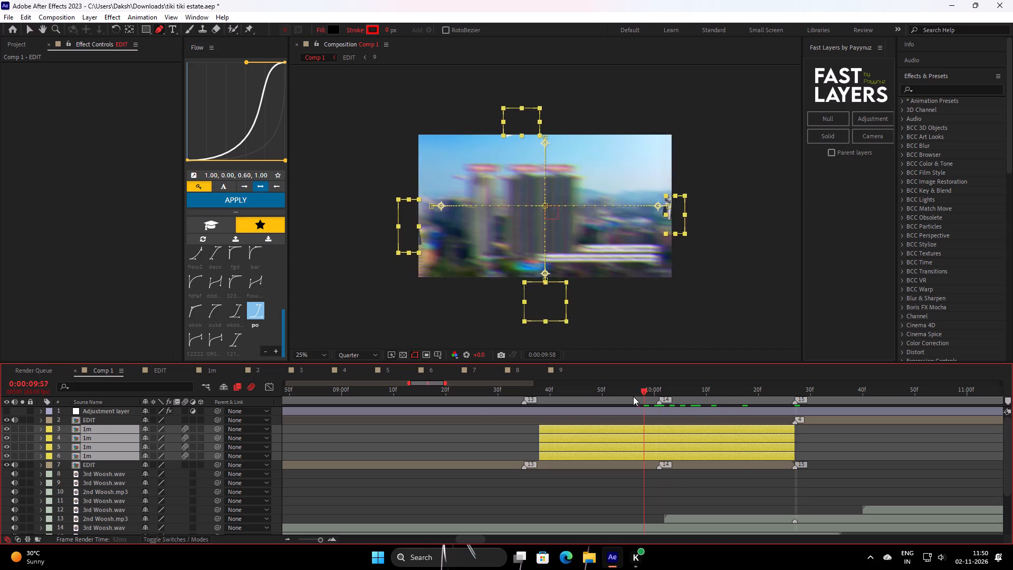
left_click_drag(633, 396, 481, 435)
key("space")
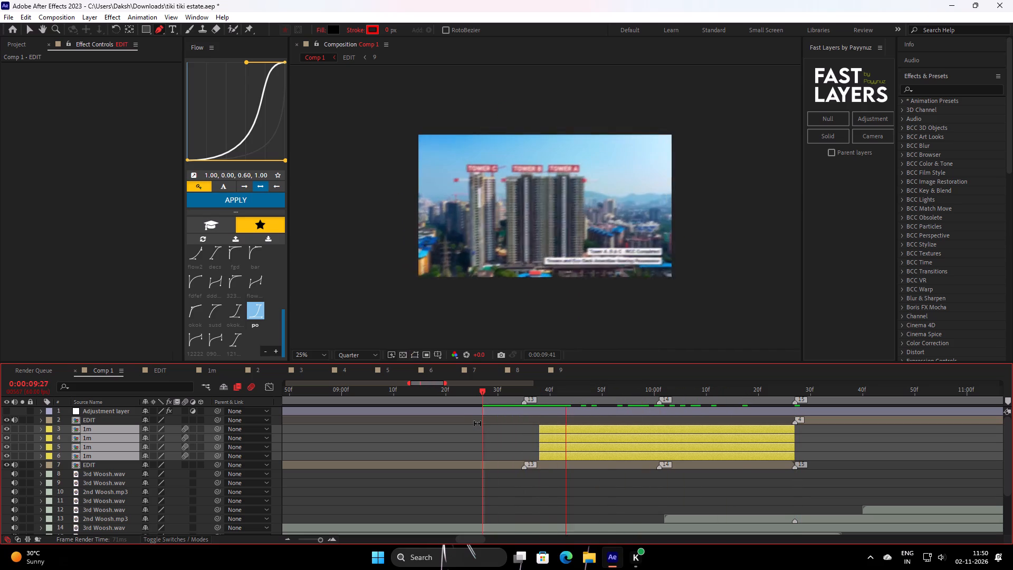
key("space")
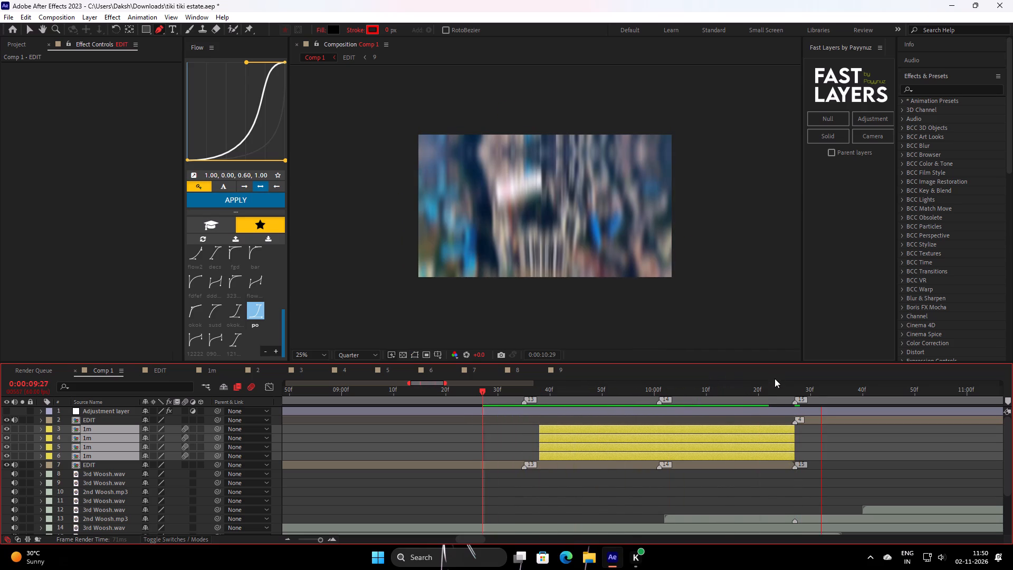
left_click_drag(773, 390, 787, 392)
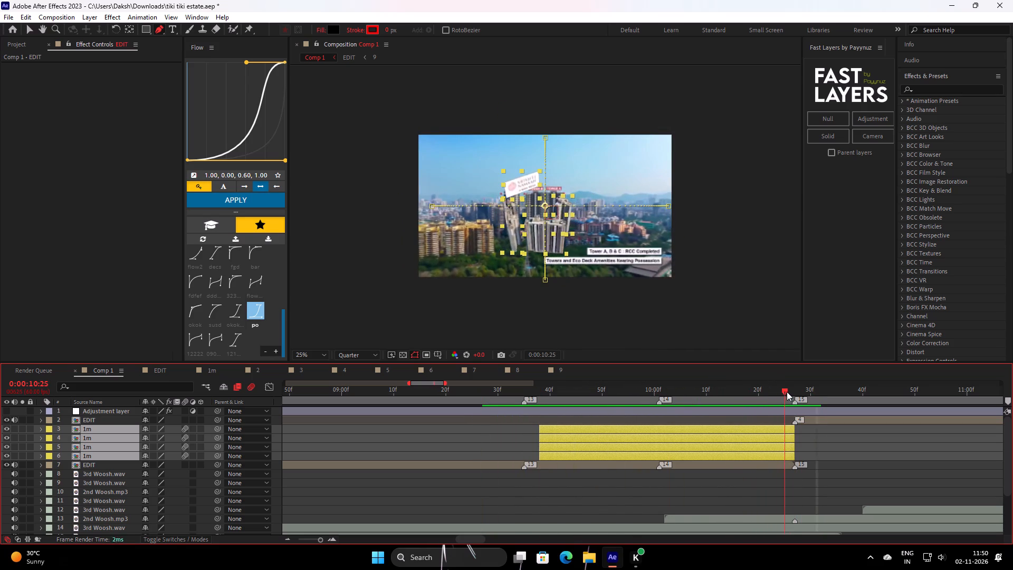
left_click_drag(787, 392, 513, 430)
key("space")
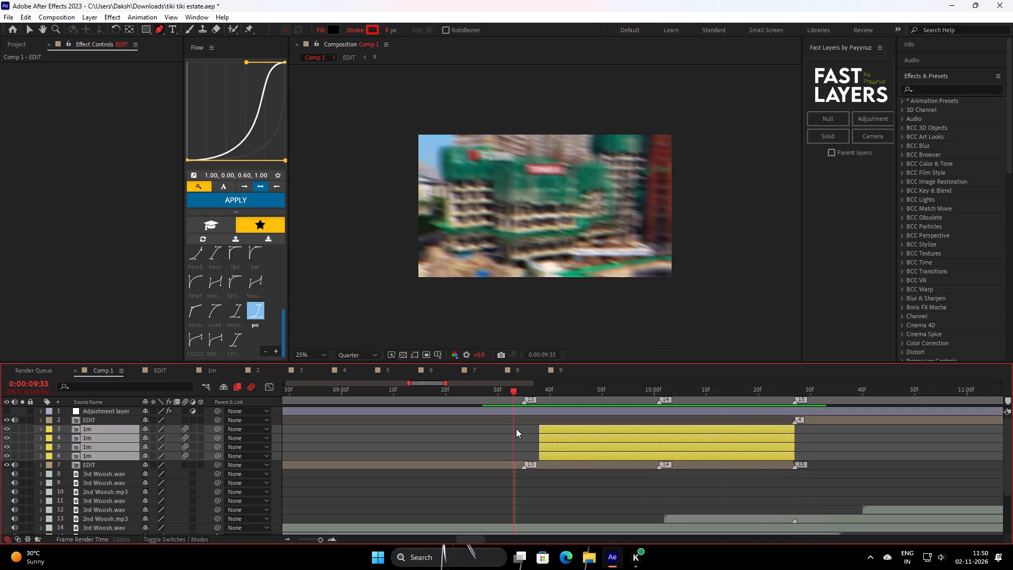
key("space")
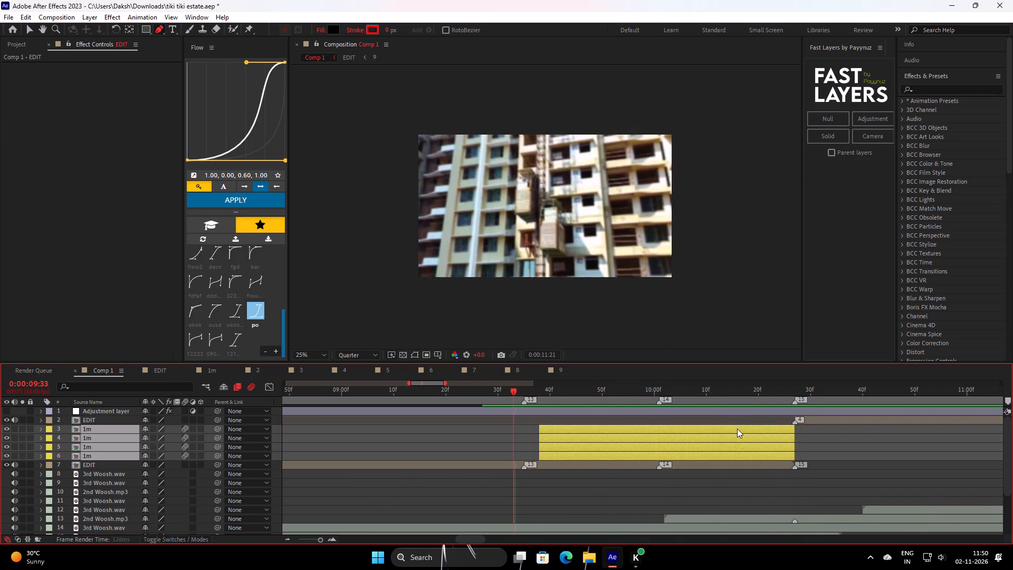
Mute the audio of both EDIT layers in Comp 1.
double_click(288, 537)
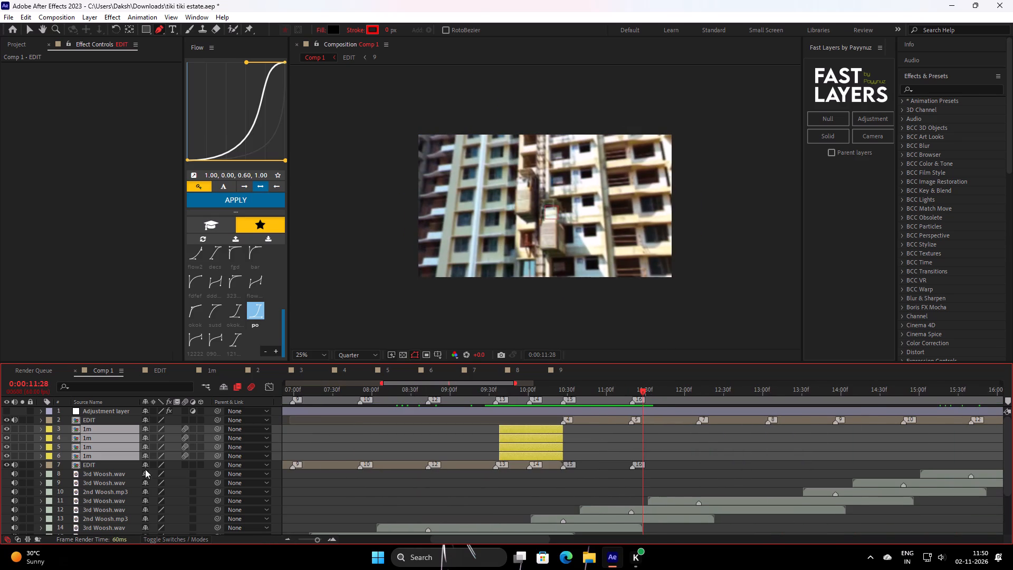
left_click(14, 420)
left_click(16, 464)
Play Comp 1 from 0:00:00:00 to review the edit with its music and woosh sounds.
scroll(566, 470, "down", 6)
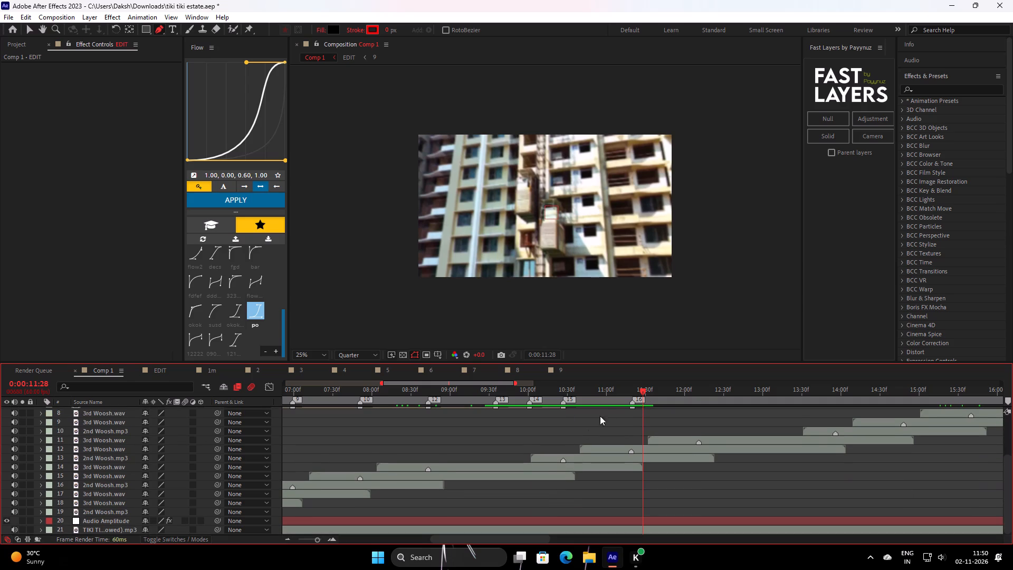
left_click_drag(614, 389, 39, 449)
key("space")
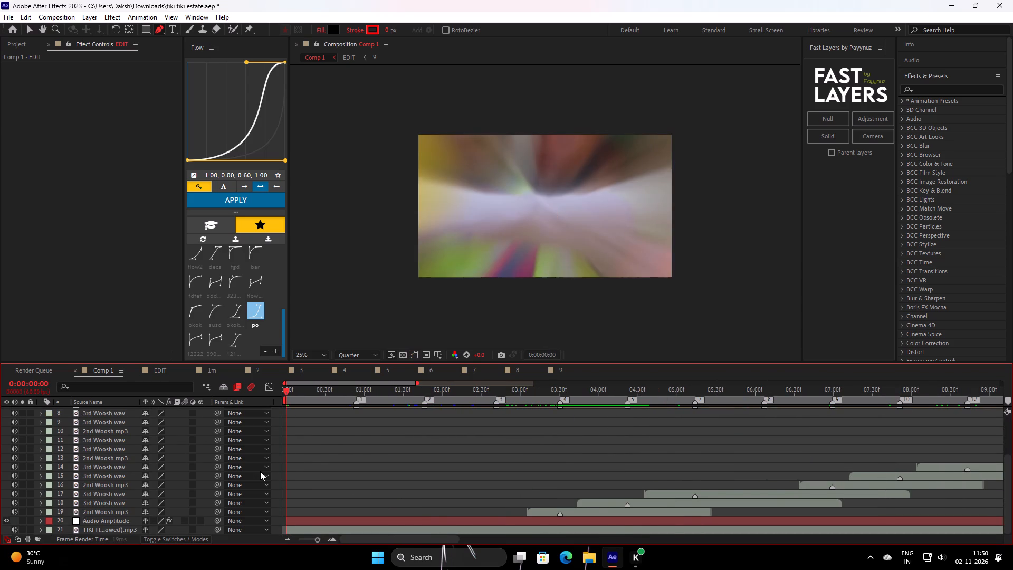
key("space")
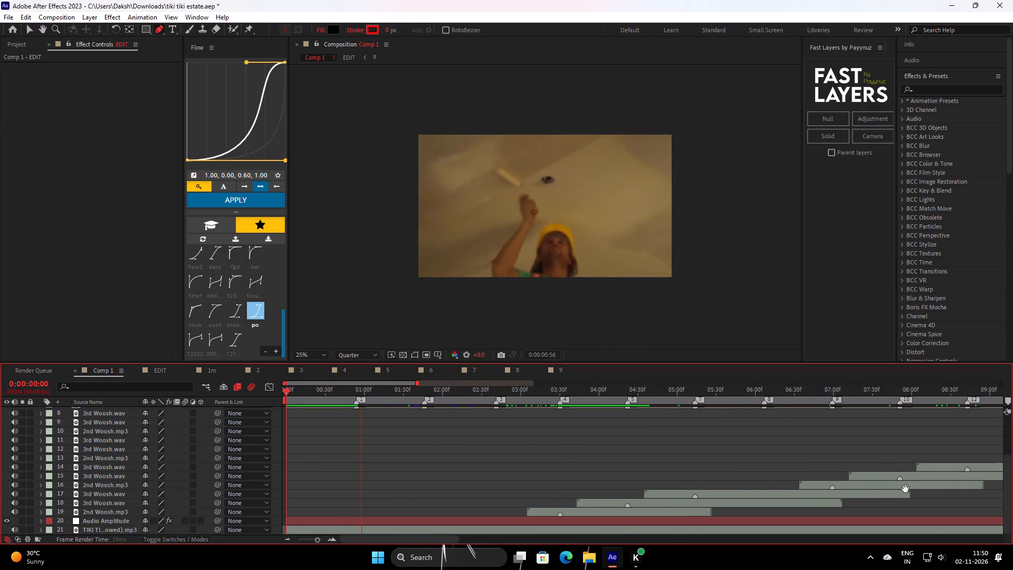
left_click(933, 547)
left_click(935, 552)
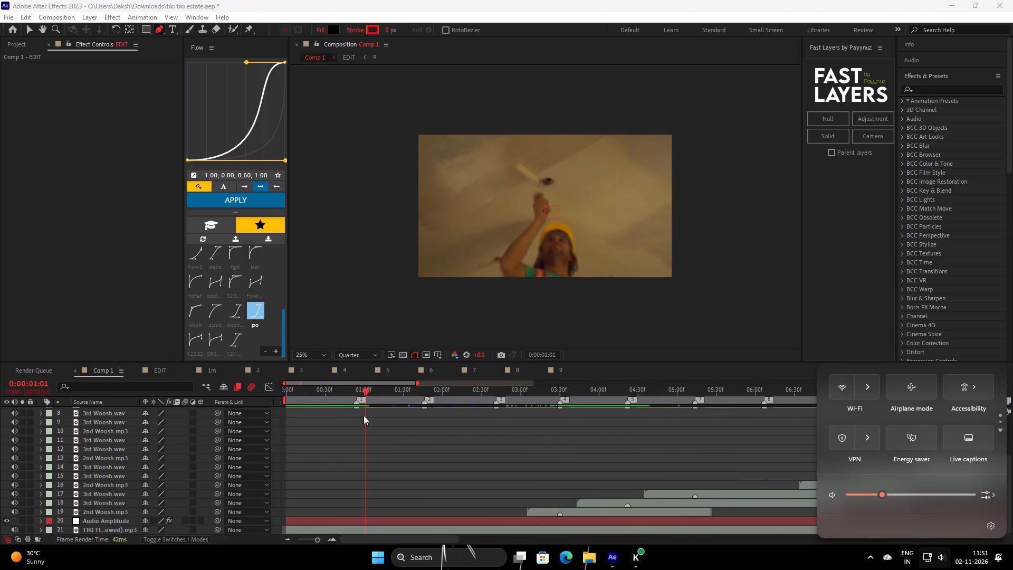
left_click_drag(356, 391, 209, 421)
key("space")
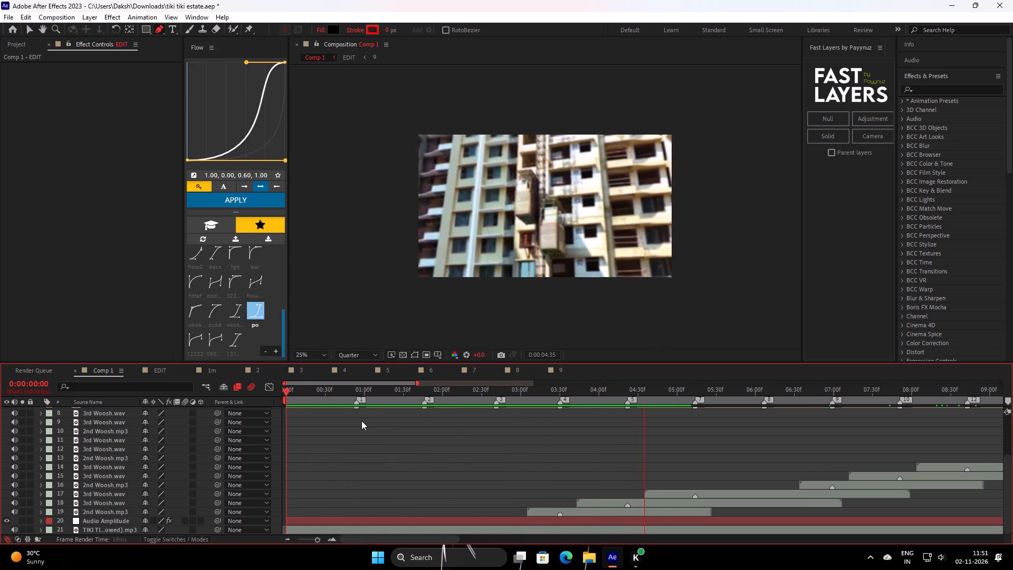
Lower the system volume to 12.
left_click(939, 559)
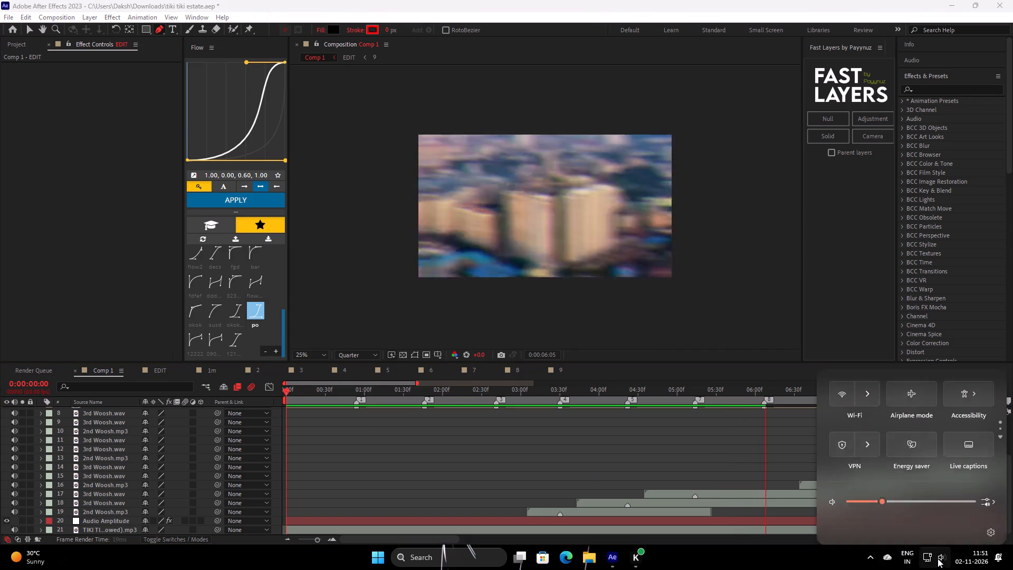
left_click_drag(876, 497, 865, 508)
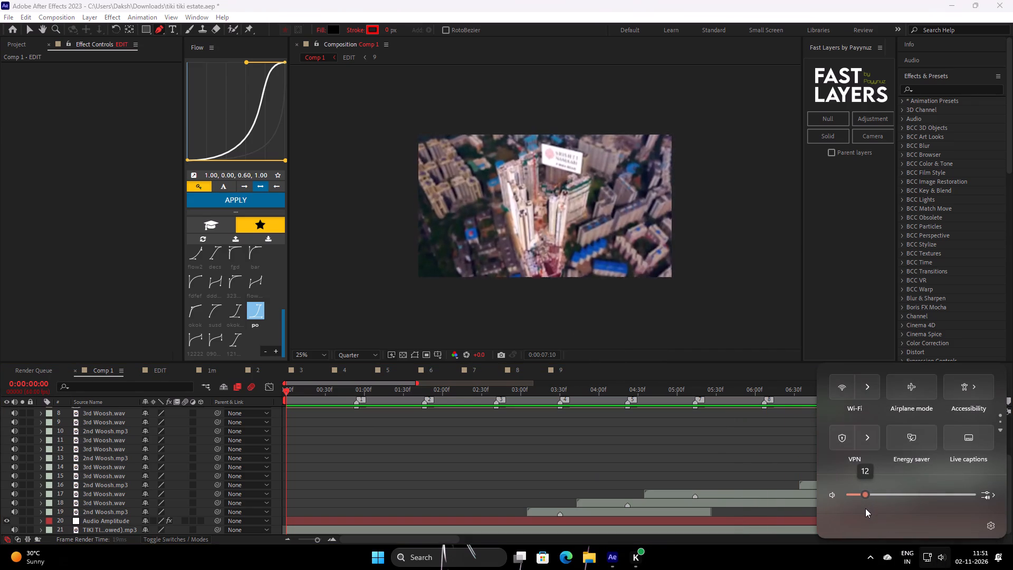
left_click_drag(865, 508, 865, 509)
left_click(710, 439)
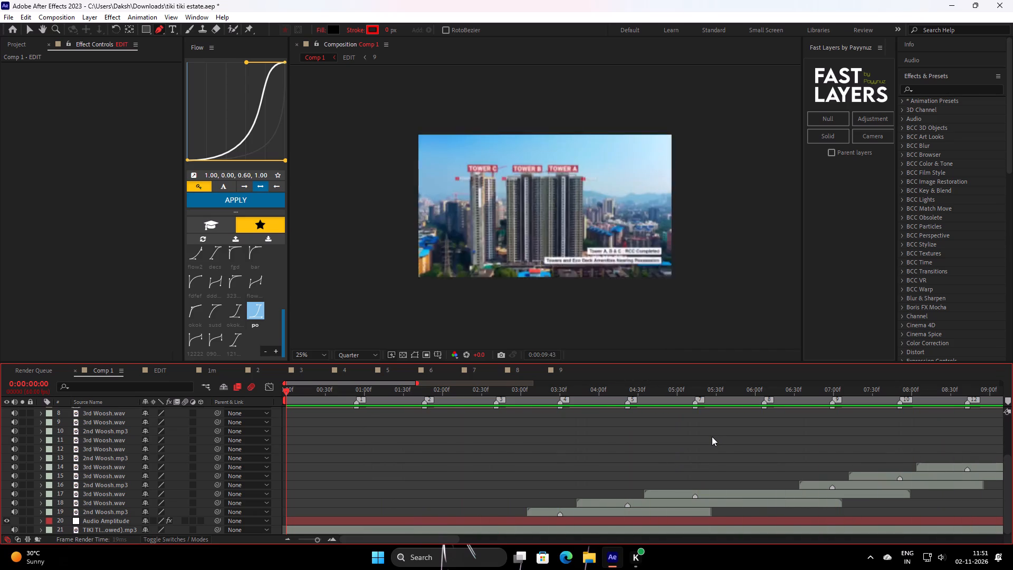
Replay and scrub Comp 1 between markers 13 and 16 to examine the cutout transition into the EDIT duplicate.
key("space")
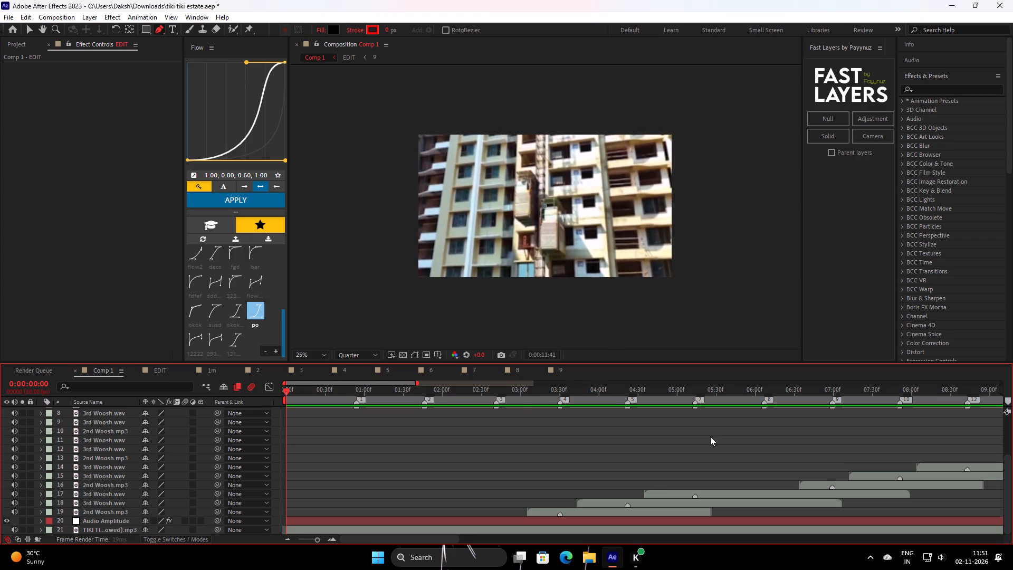
scroll(613, 417, "up", 4)
left_click_drag(612, 393, 483, 438)
key("space")
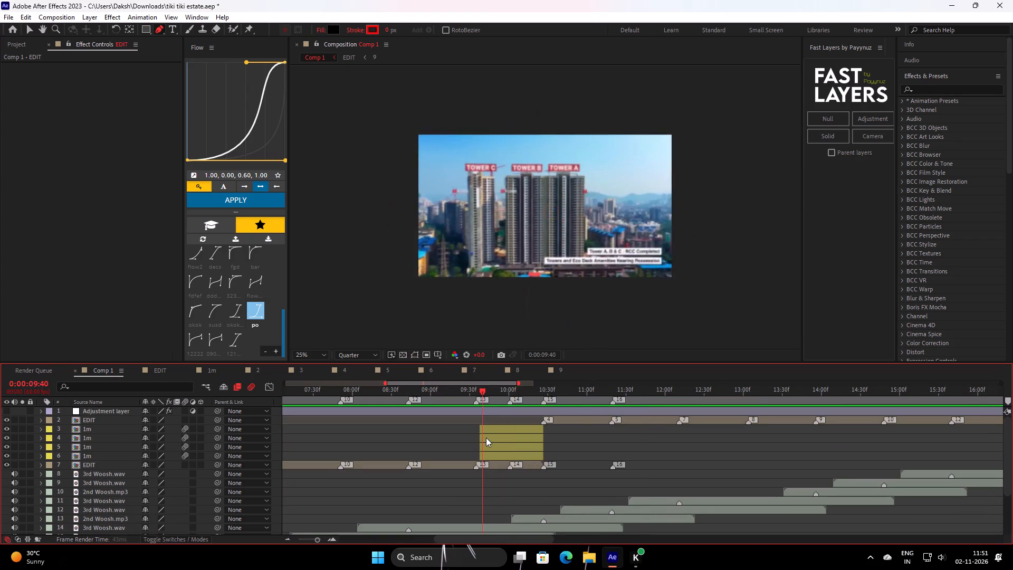
key("space")
left_click_drag(500, 402, 489, 409)
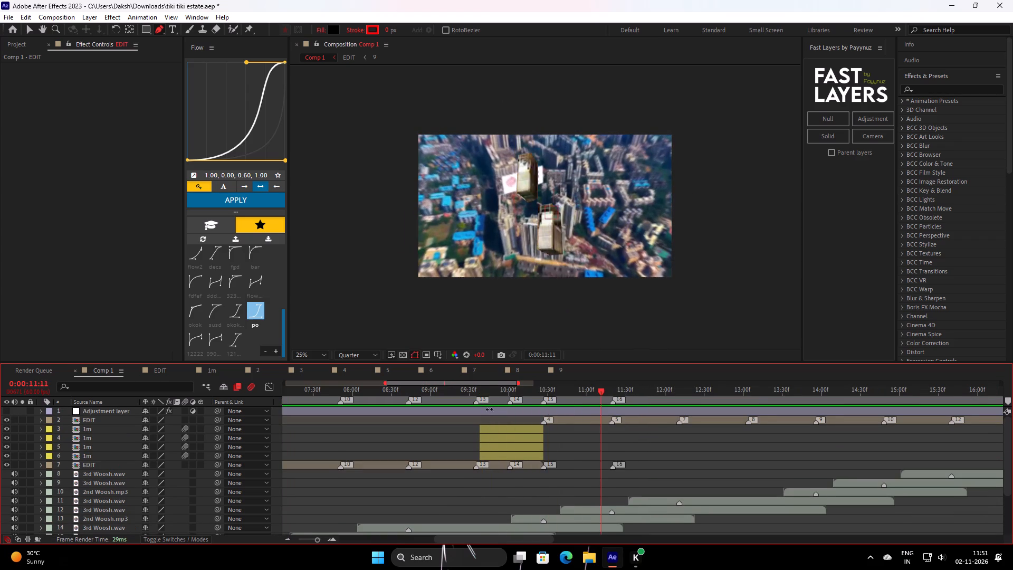
left_click_drag(489, 409, 488, 410)
left_click_drag(502, 393, 552, 395)
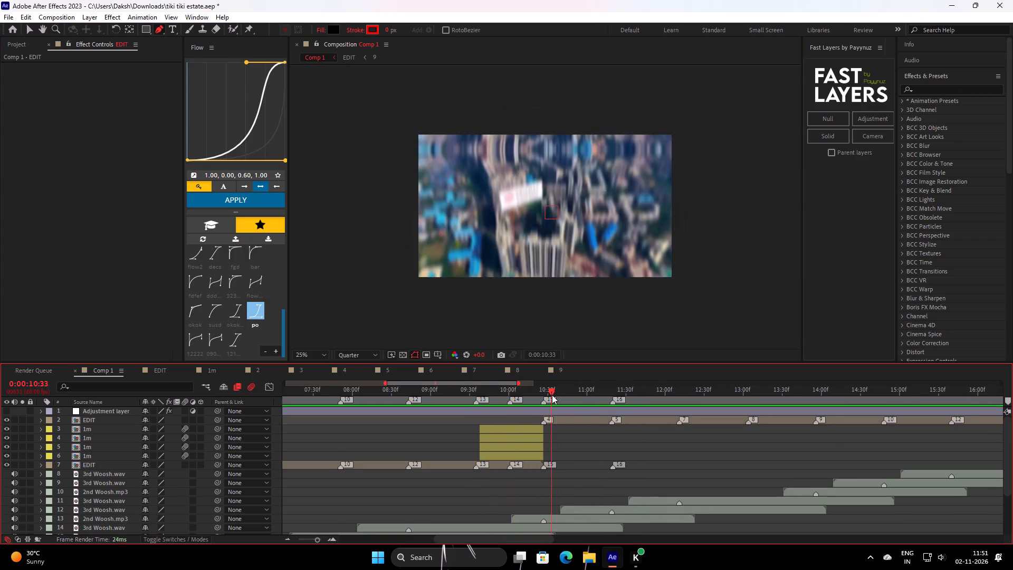
left_click_drag(552, 395, 541, 400)
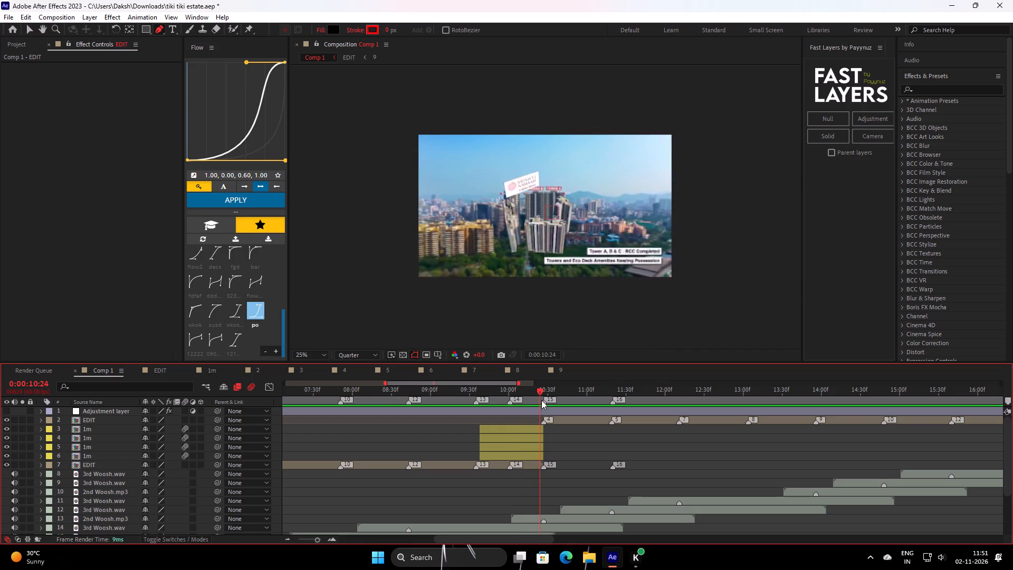
left_click_drag(541, 400, 481, 427)
key("space")
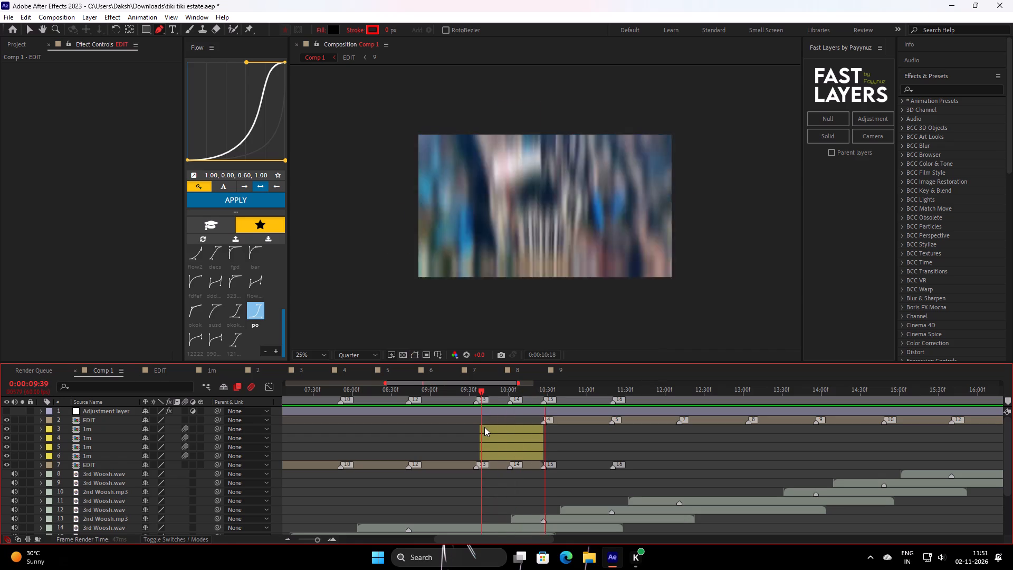
key("space")
Copy blur adjustment layer 32 from the EDIT composition and paste it into Comp 1 directly above the 1m cutout layers.
left_click(511, 457)
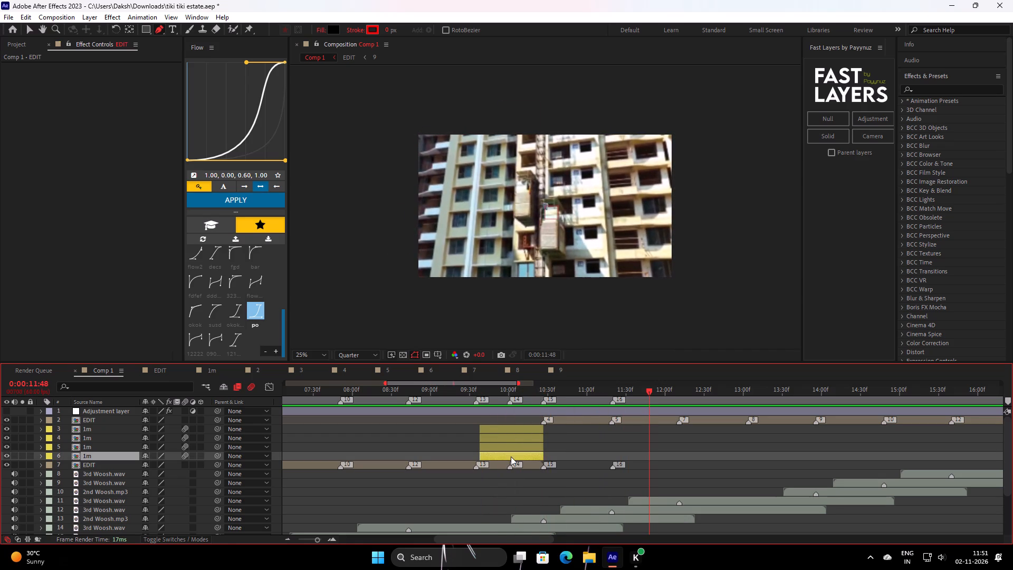
left_click(163, 373)
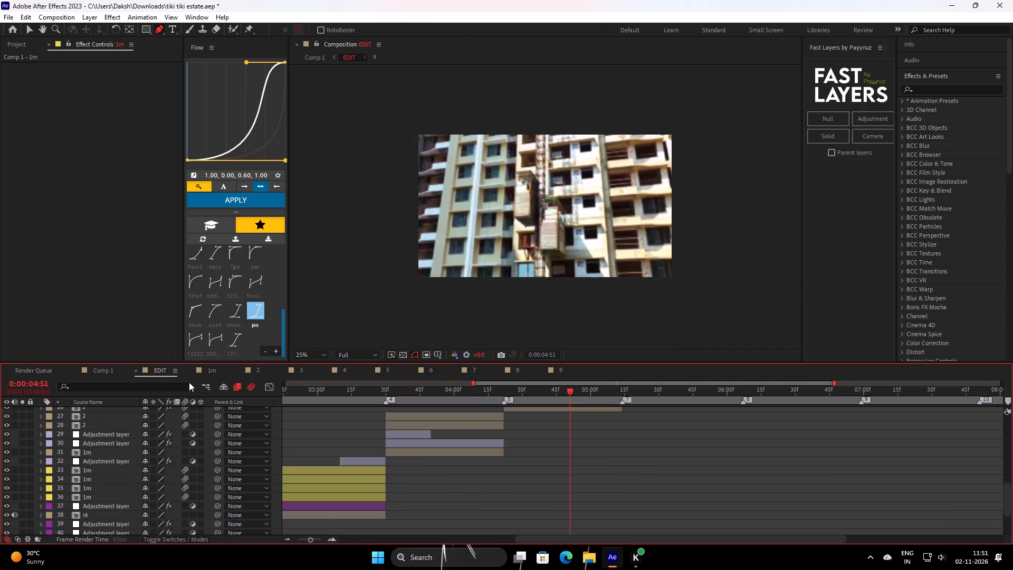
scroll(675, 490, "down", 2)
scroll(619, 482, "up", 3)
left_click(369, 490)
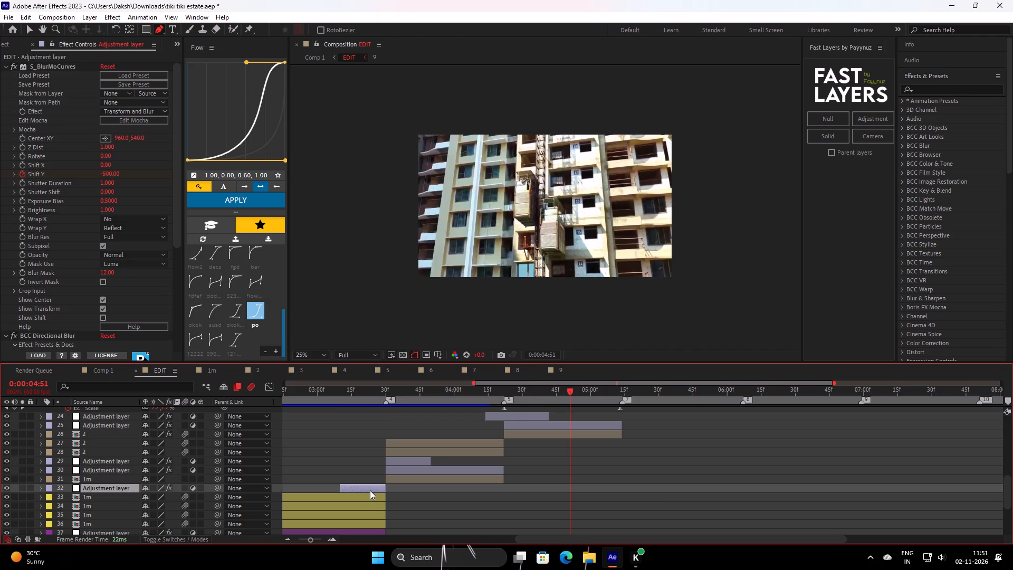
key("ctrl+c")
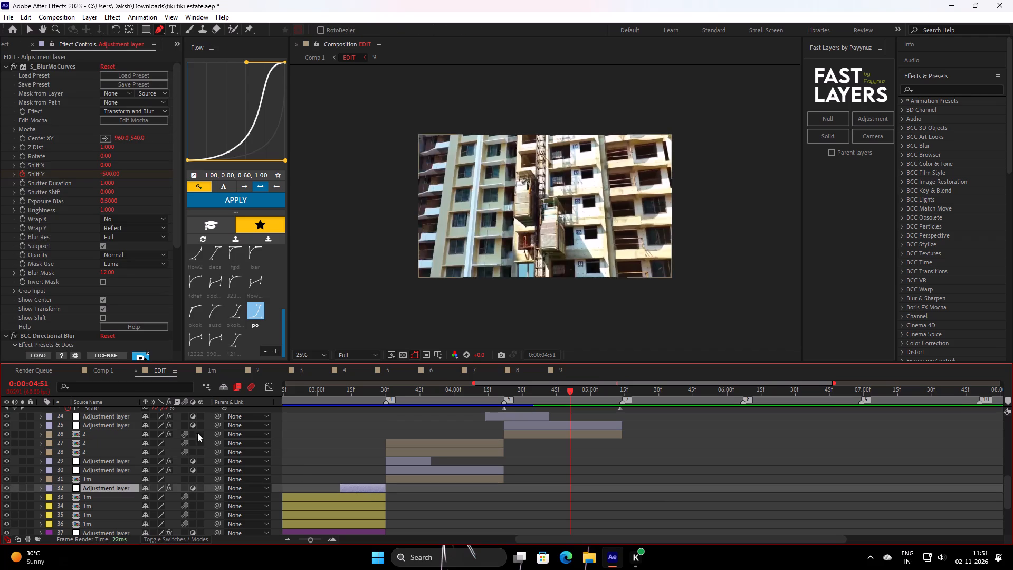
left_click(112, 375)
left_click(501, 422)
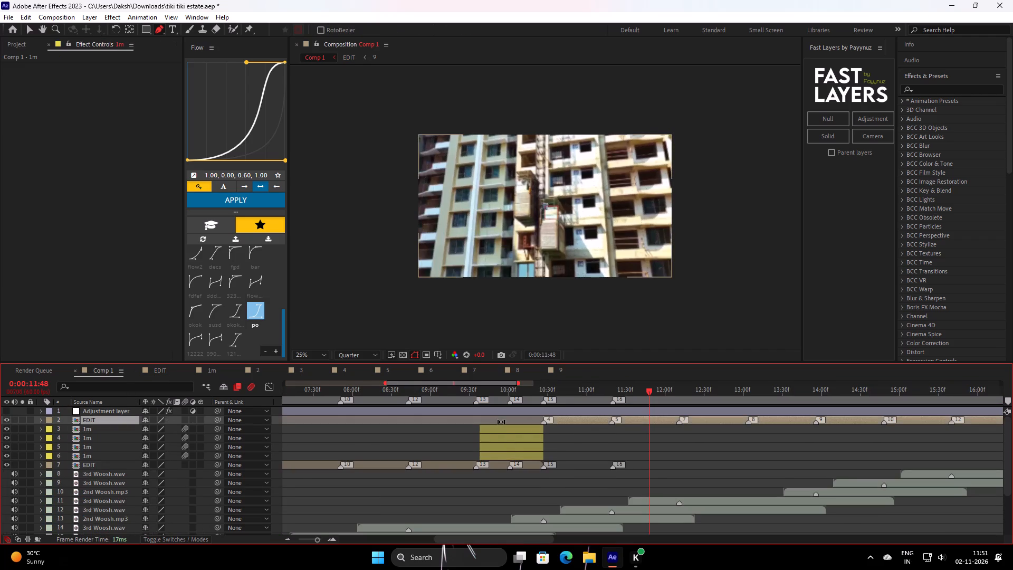
left_click(502, 428)
key("ctrl+v")
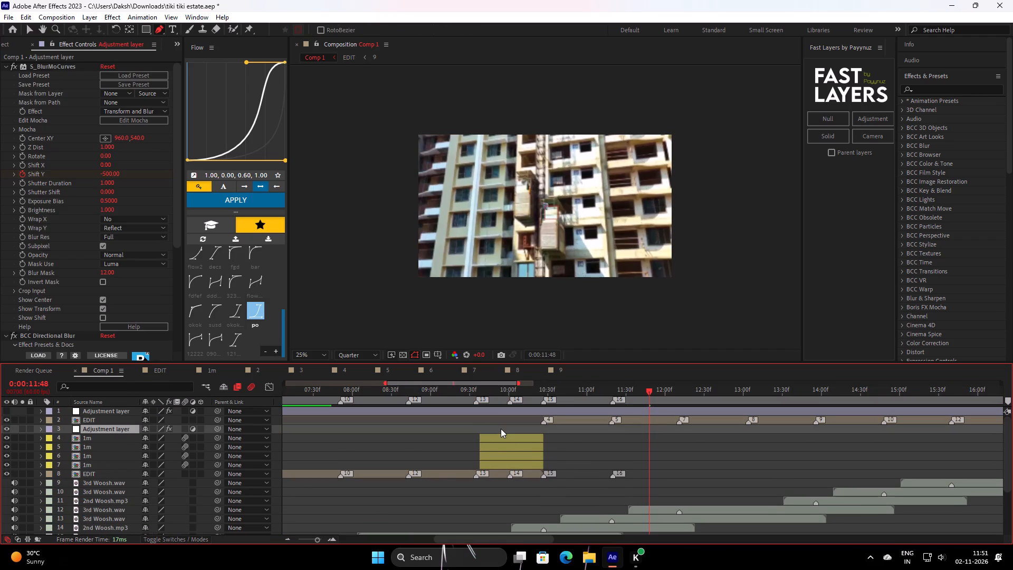
Align the pasted adjustment layer's end with the end of the 1m cutout layers at 0:00:10:26, just before marker 15.
left_click(508, 436)
key("o")
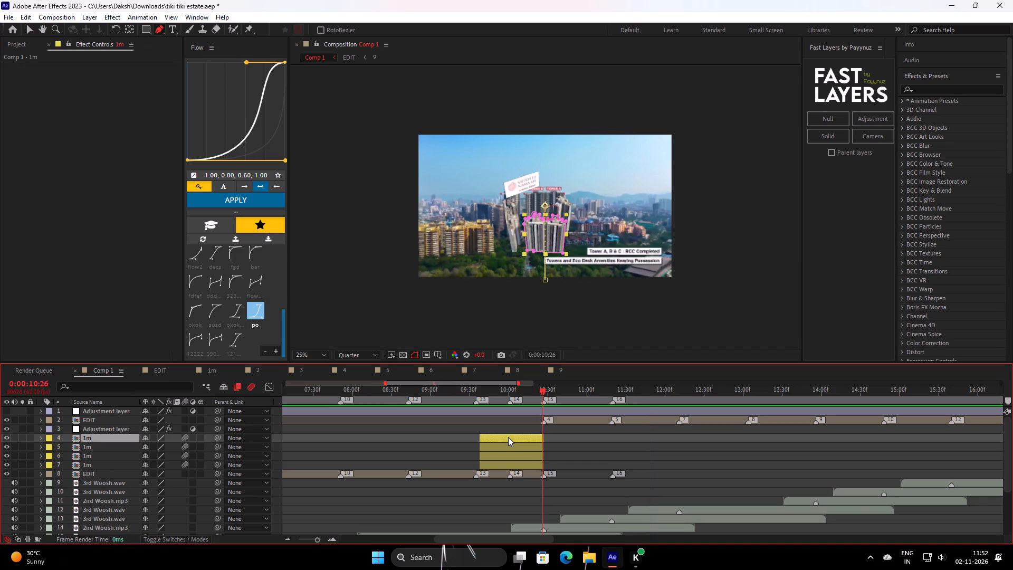
left_click(125, 426)
key("bracketright")
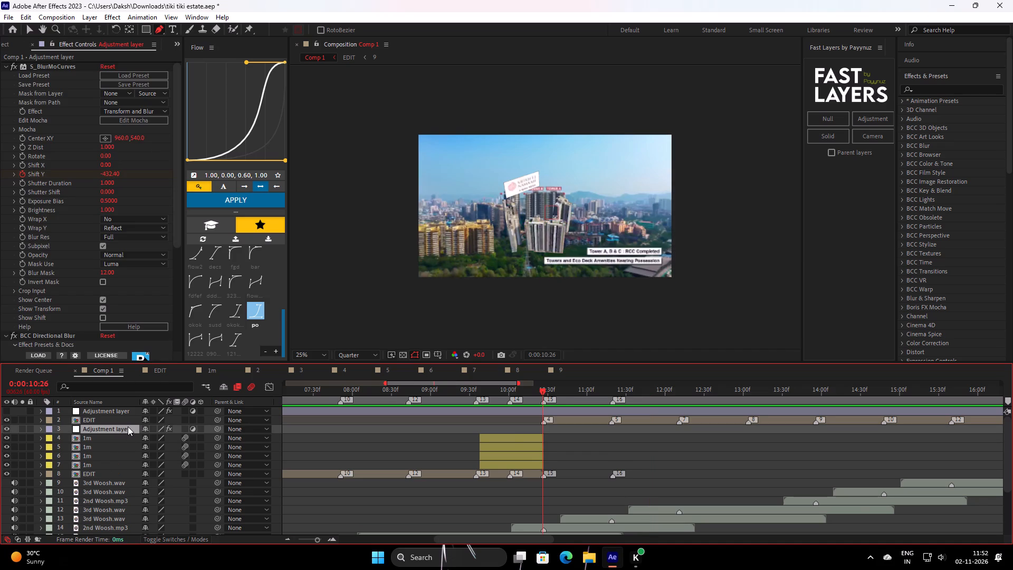
triple_click(331, 537)
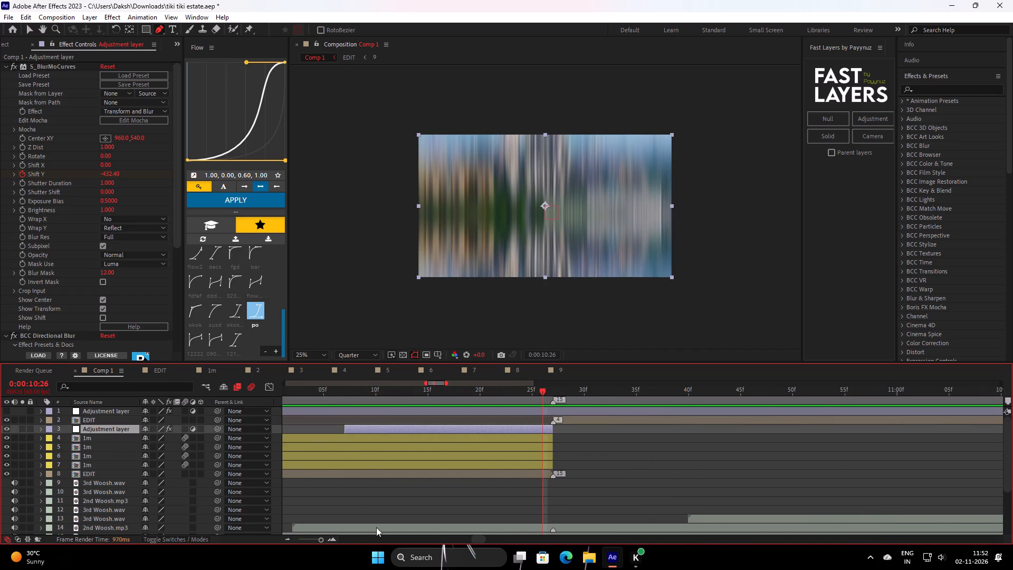
Replay Comp 1 from just before marker 14 to examine the blurred cutout transition at marker 15 and the clips following it.
left_click_drag(511, 396, 464, 396)
left_click_drag(484, 390, 139, 435)
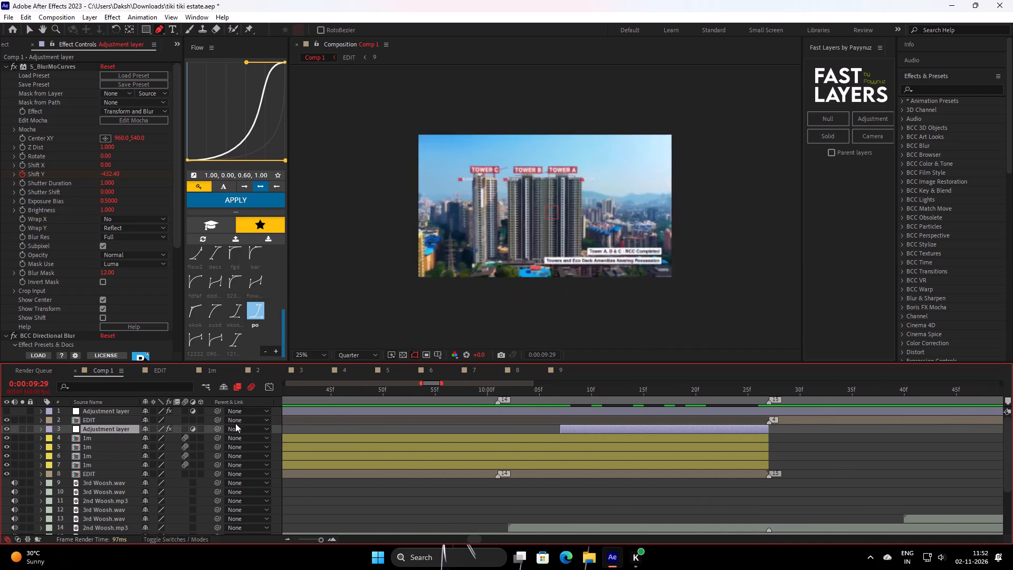
key("space")
key("space")
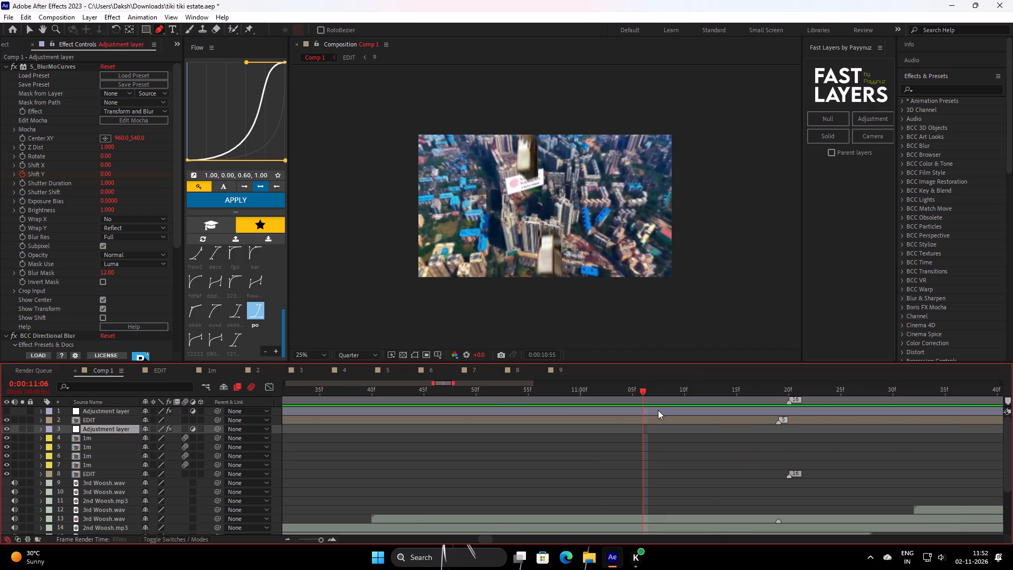
key("space")
key("space")
key("space")
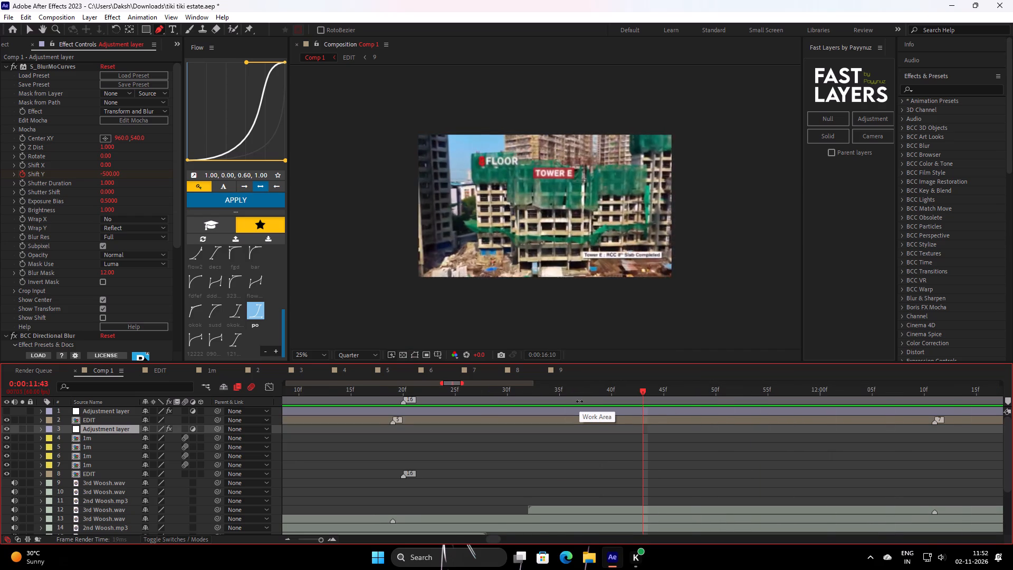
key("space")
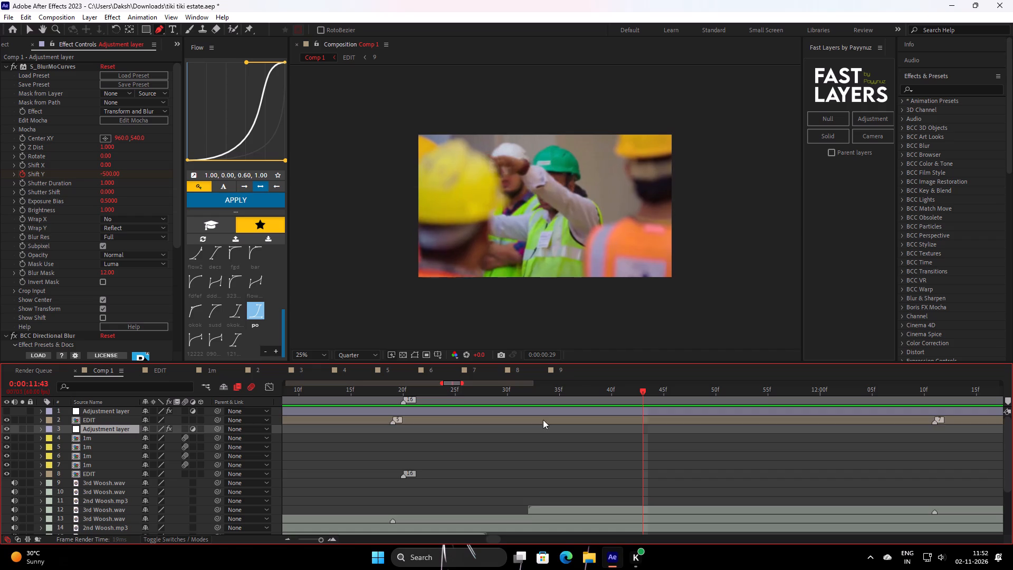
Set the work area end of Comp 1 to the out point of EDIT layer 2 at 0:00:17:23.
left_click(281, 537)
triple_click(289, 539)
triple_click(289, 539)
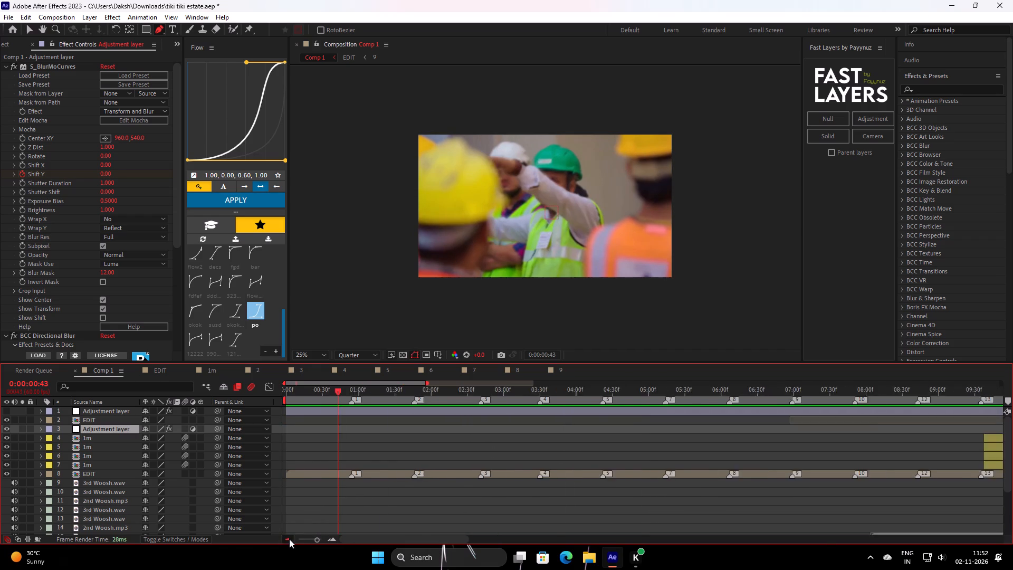
left_click(544, 415)
left_click(547, 419)
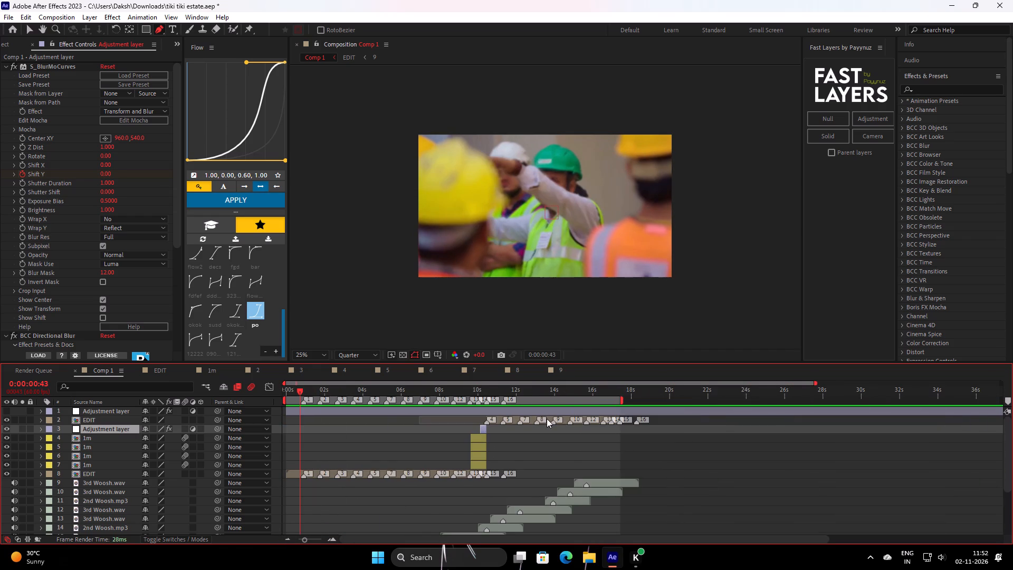
key("o")
triple_click(335, 540)
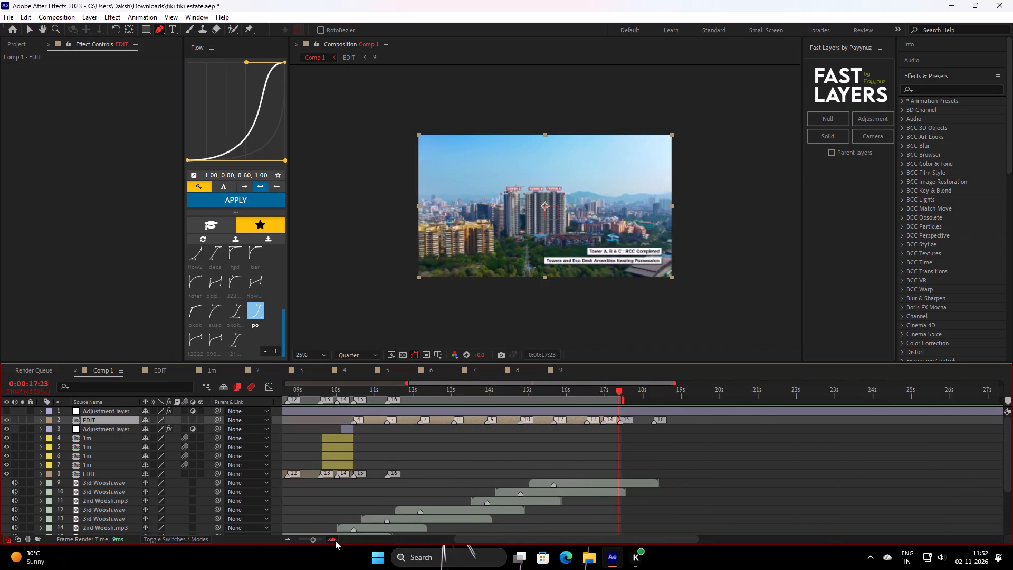
key("n")
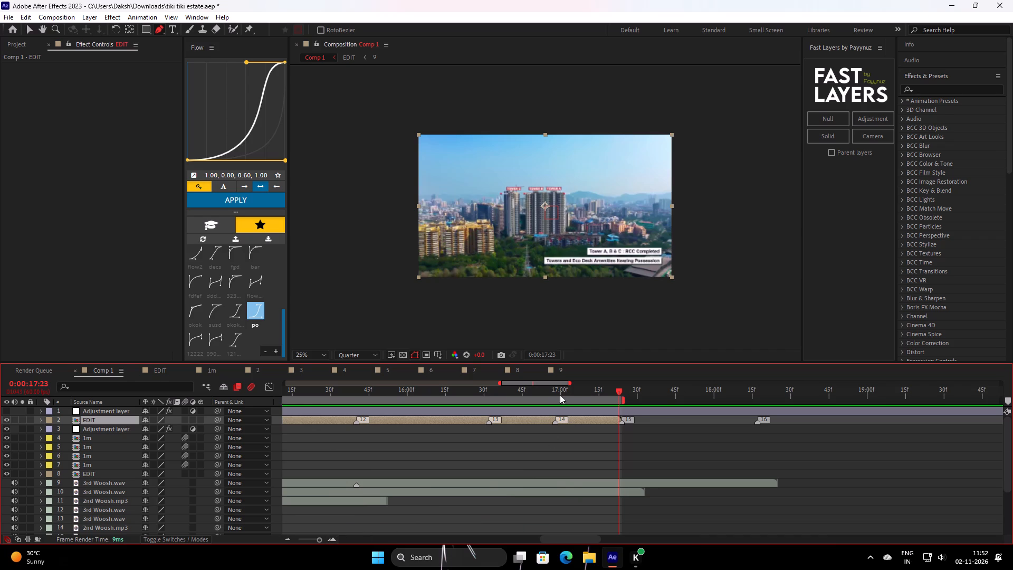
Keyframe EDIT layer 2's opacity from 100% at 0:00:16:32, marker 13, fading to black at its out point, 0:00:17:23.
left_click_drag(570, 391, 486, 435)
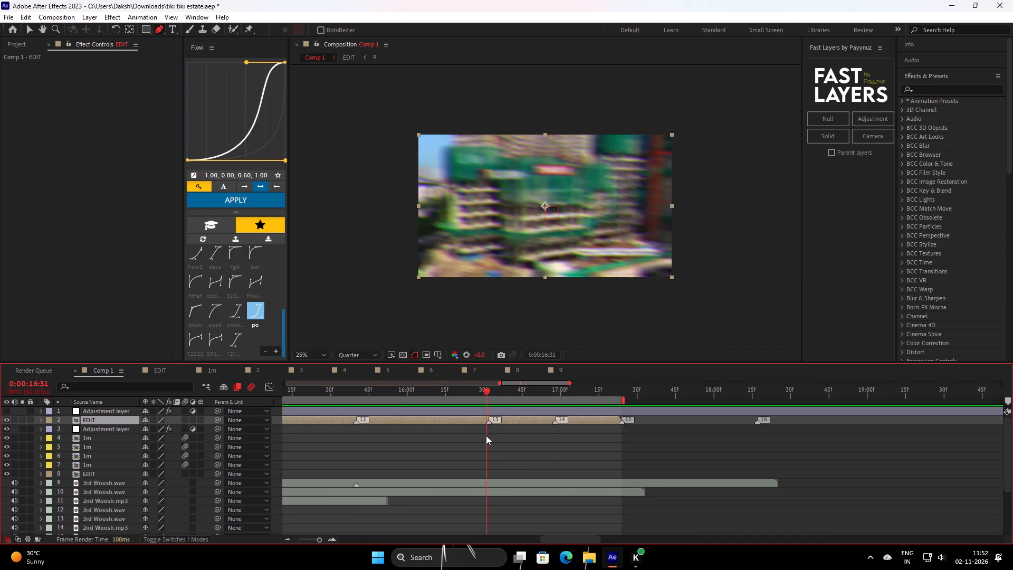
left_click_drag(486, 435, 488, 437)
type("yt")
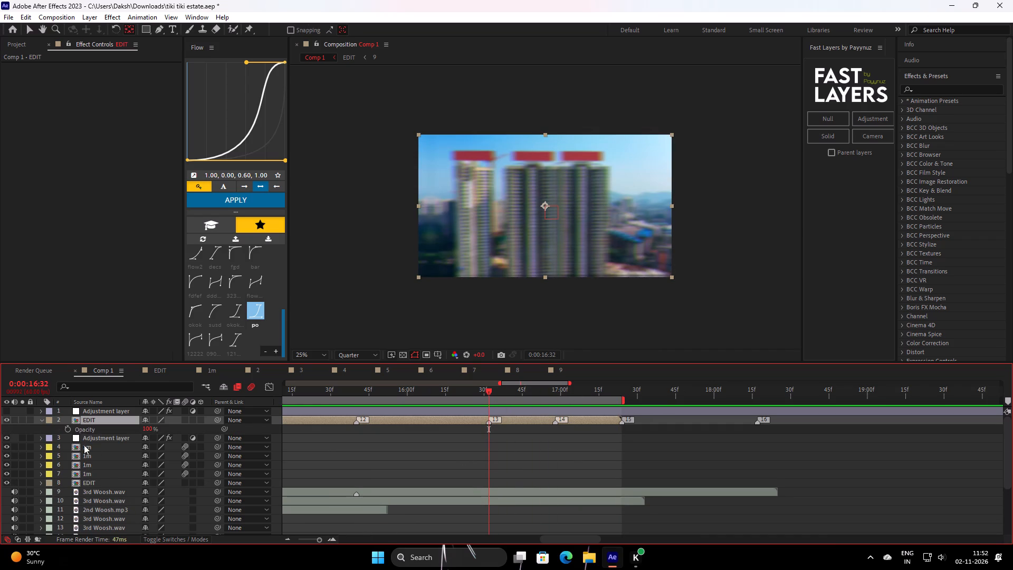
left_click(65, 429)
key("o")
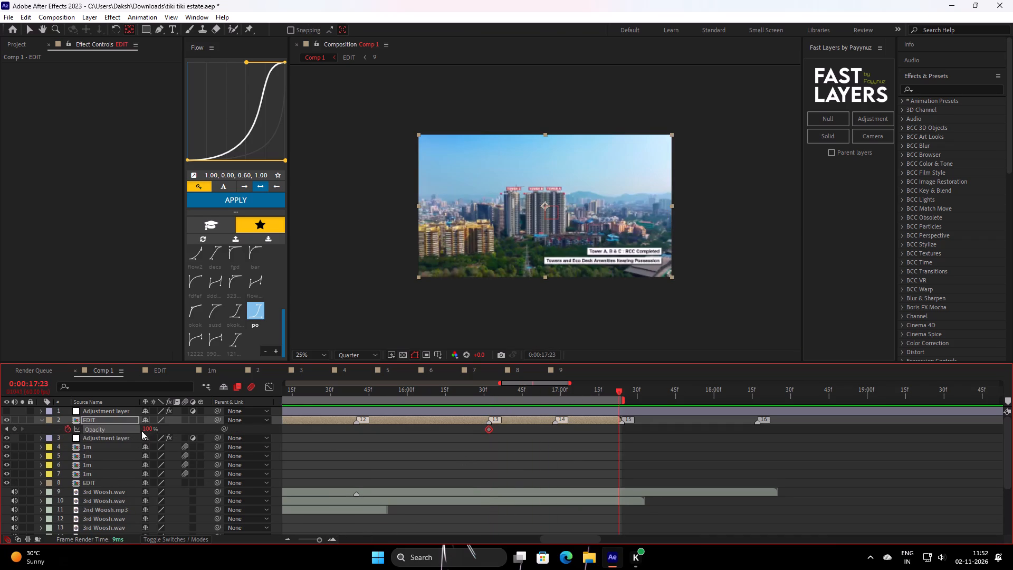
left_click_drag(147, 429, 0, 452)
Apply Flow curve preset 7 (1.00, 0.00, 1.00, 1.00) to EDIT layer 2's two opacity keyframes.
left_click_drag(714, 445, 424, 421)
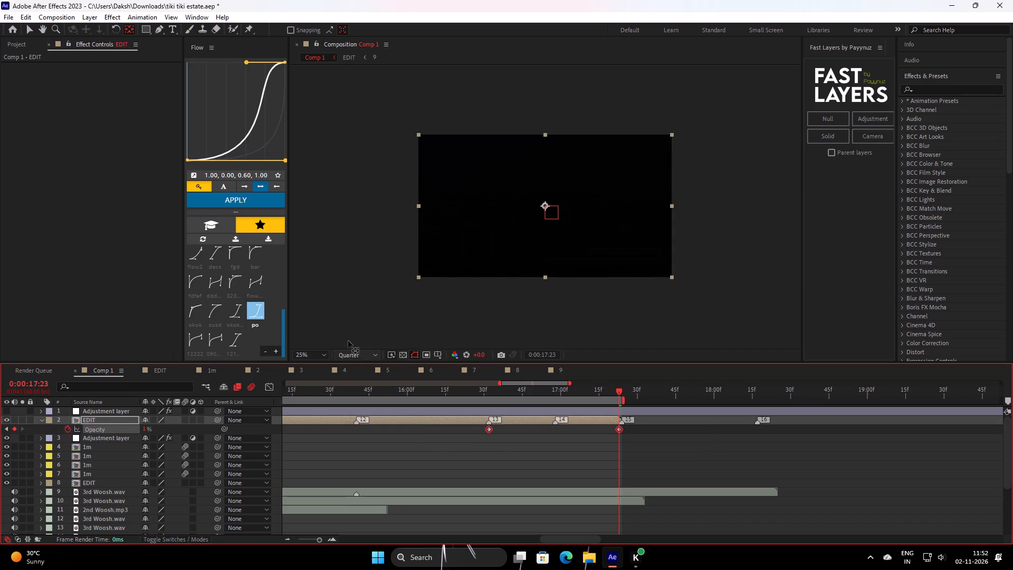
scroll(233, 325, "up", 5)
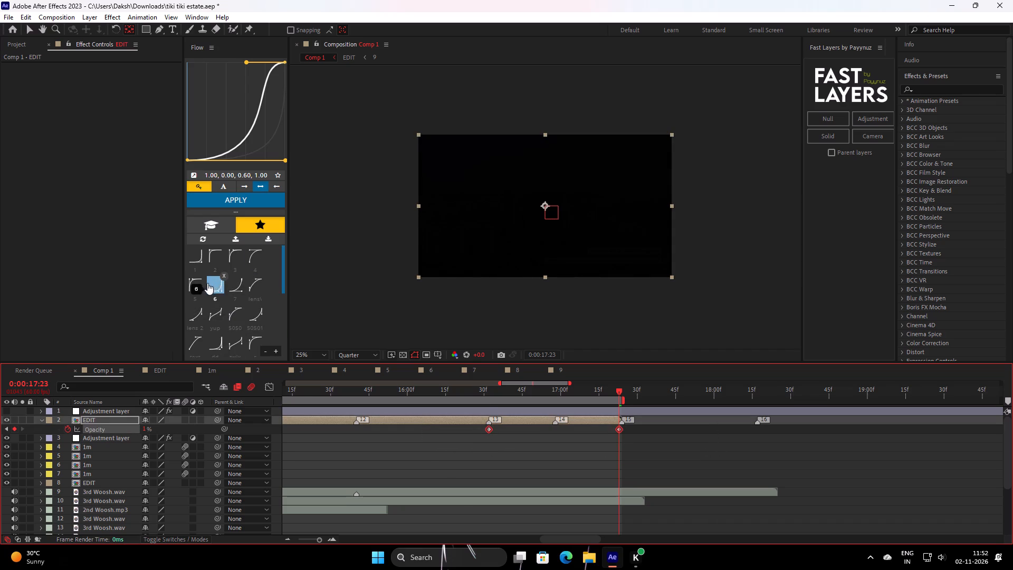
left_click(239, 285)
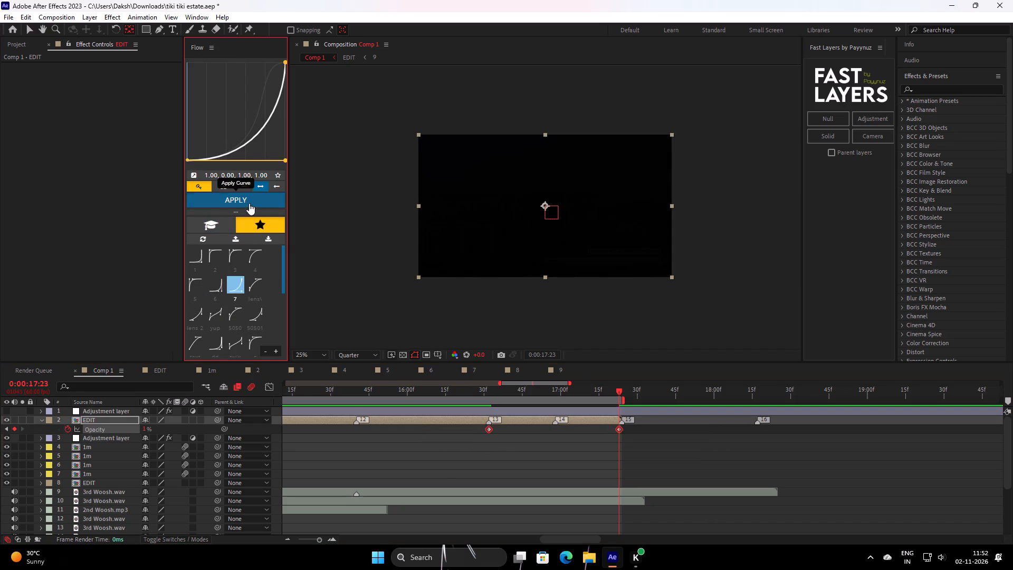
left_click(249, 203)
Play back the closing fade-out from 0:00:15:54 and scrub back to the start of Comp 1.
left_click_drag(585, 387, 390, 417)
key("space")
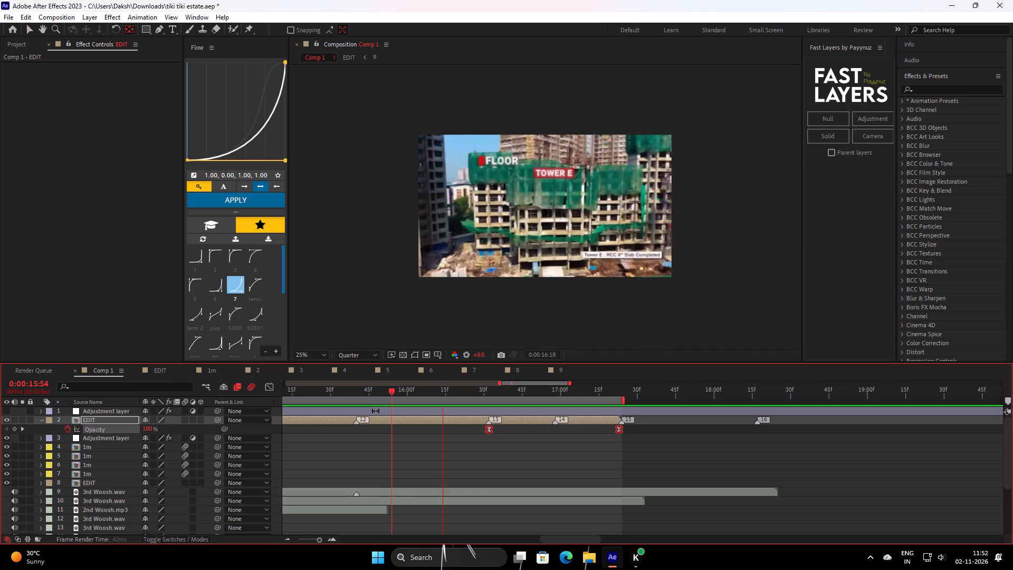
key("space")
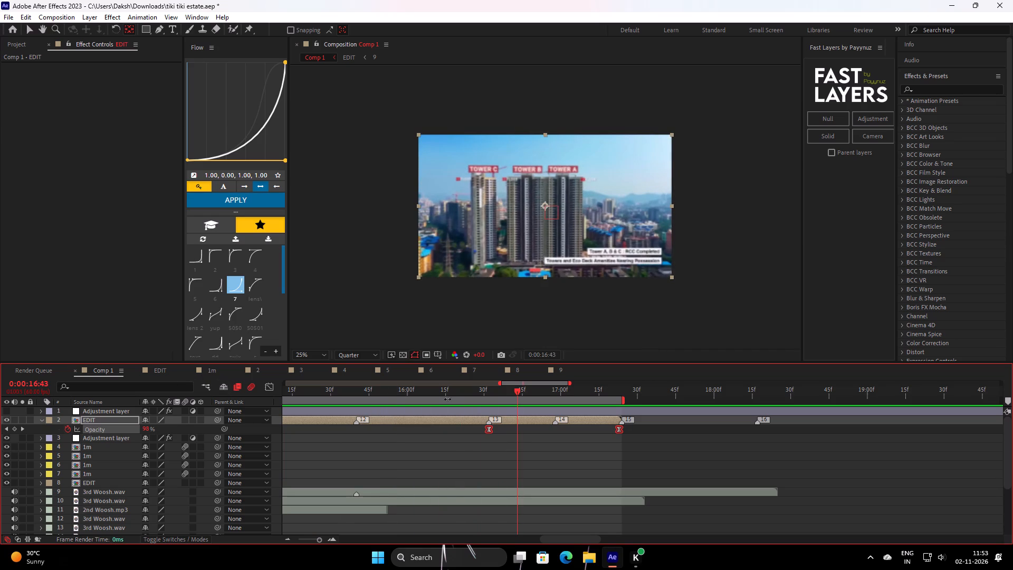
left_click_drag(512, 391, 195, 451)
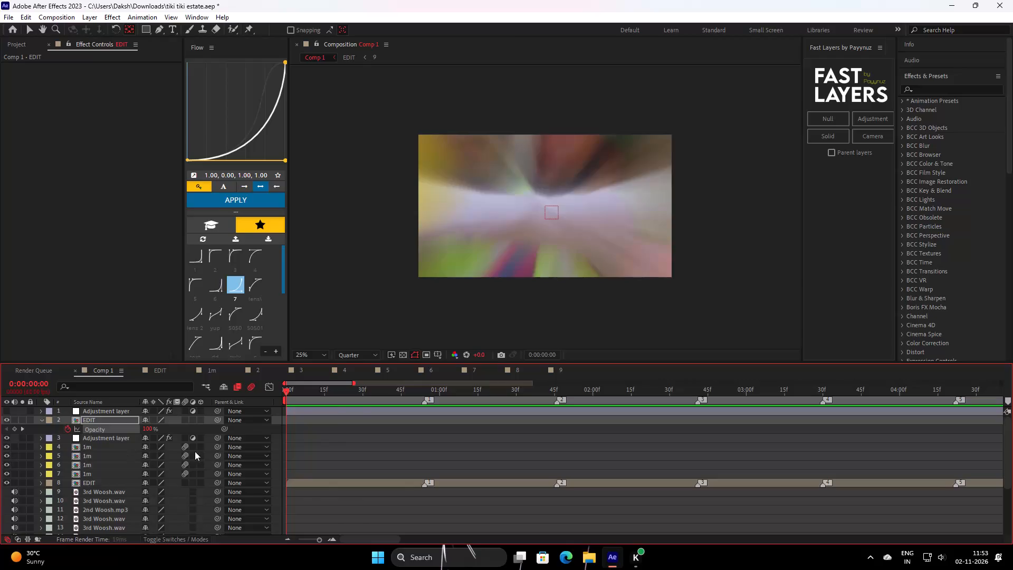
left_click_drag(195, 451, 160, 455)
Collapse EDIT layer 2's opacity property and set the Comp 1 preview resolution to Full.
left_click(412, 465)
type("ss")
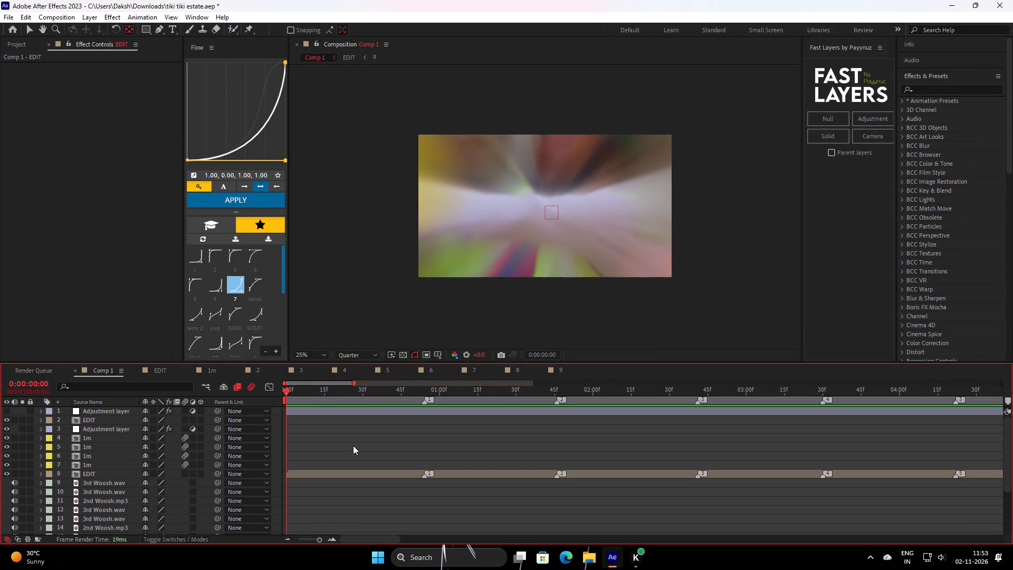
left_click(349, 353)
left_click(359, 379)
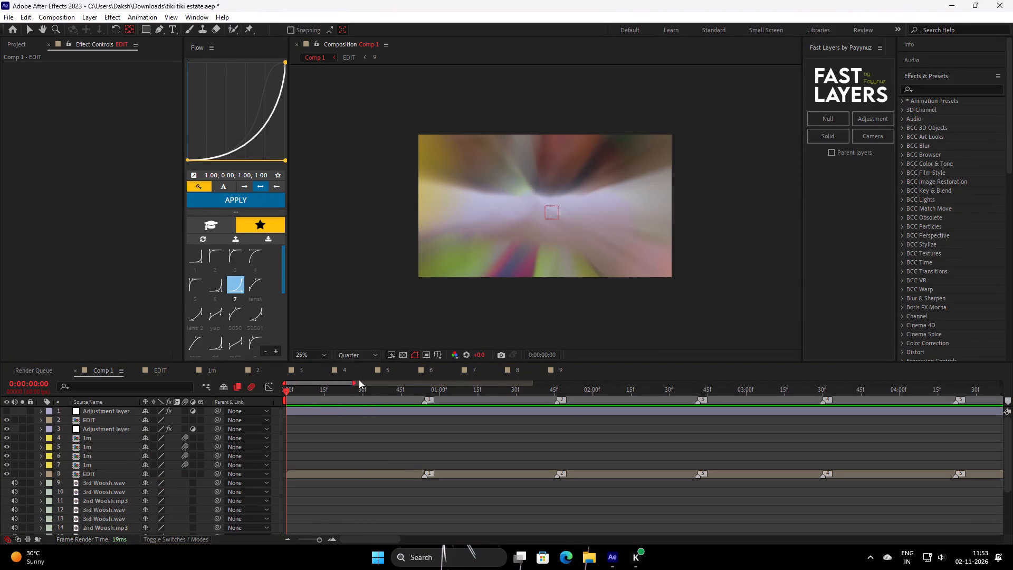
Scrub through all of Comp 1 at full resolution, examining the tower shots, cutout transitions and closing fade before returning to the start.
left_click_drag(340, 394, 1012, 426)
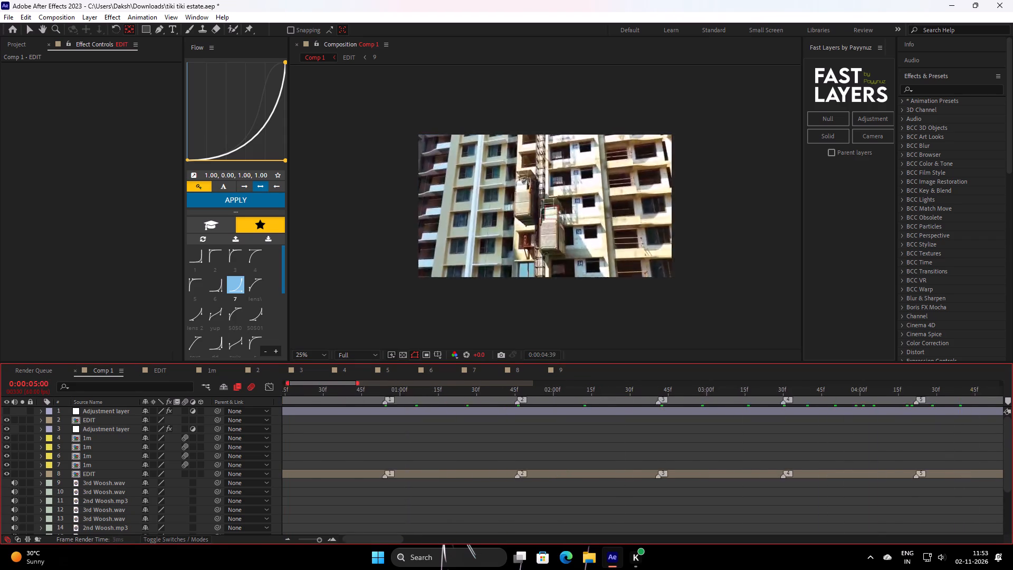
left_click_drag(1012, 426, 766, 429)
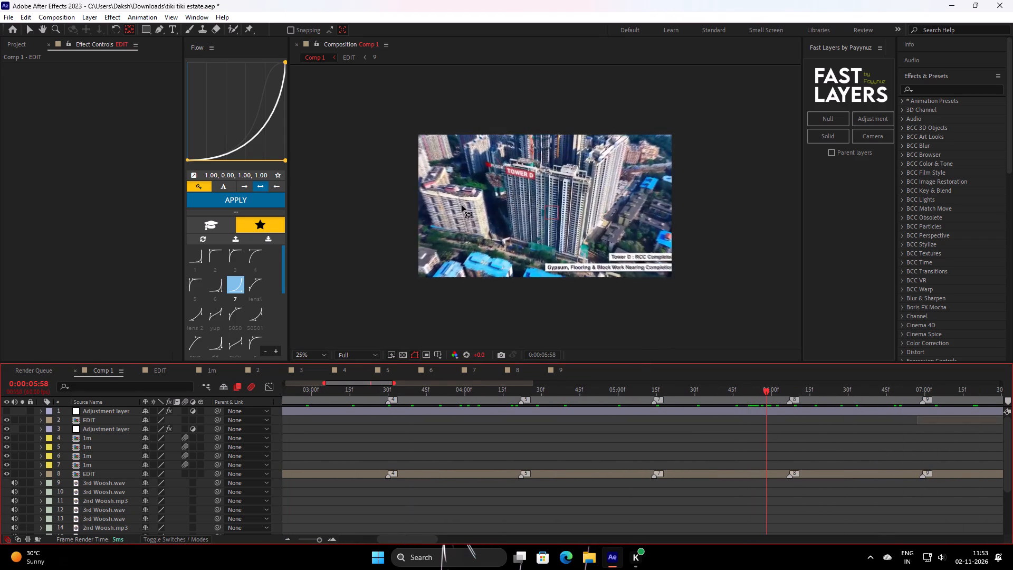
scroll(465, 201, "up", 1)
left_click_drag(722, 397, 716, 405)
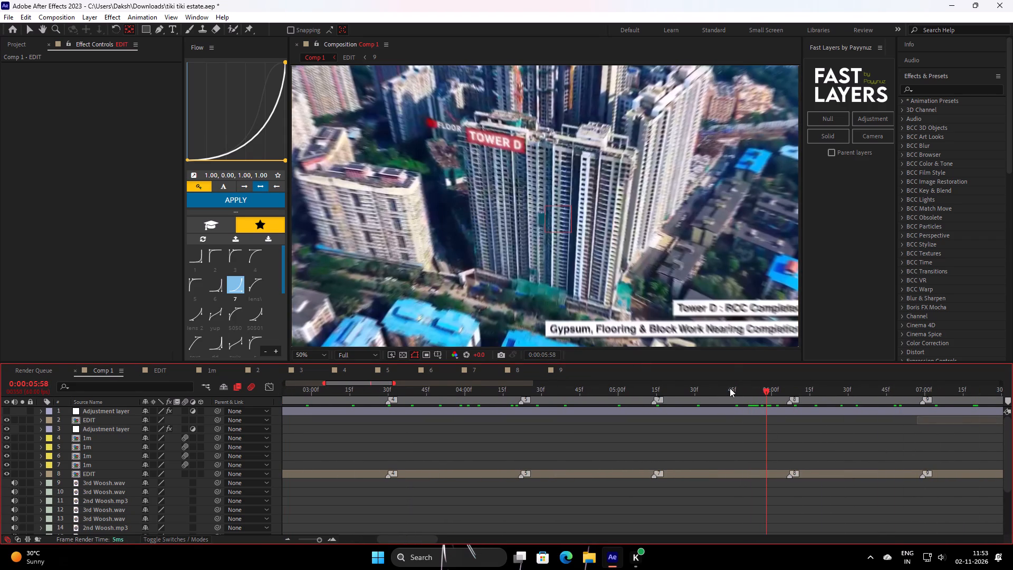
left_click_drag(732, 386, 720, 395)
scroll(550, 207, "down", 1)
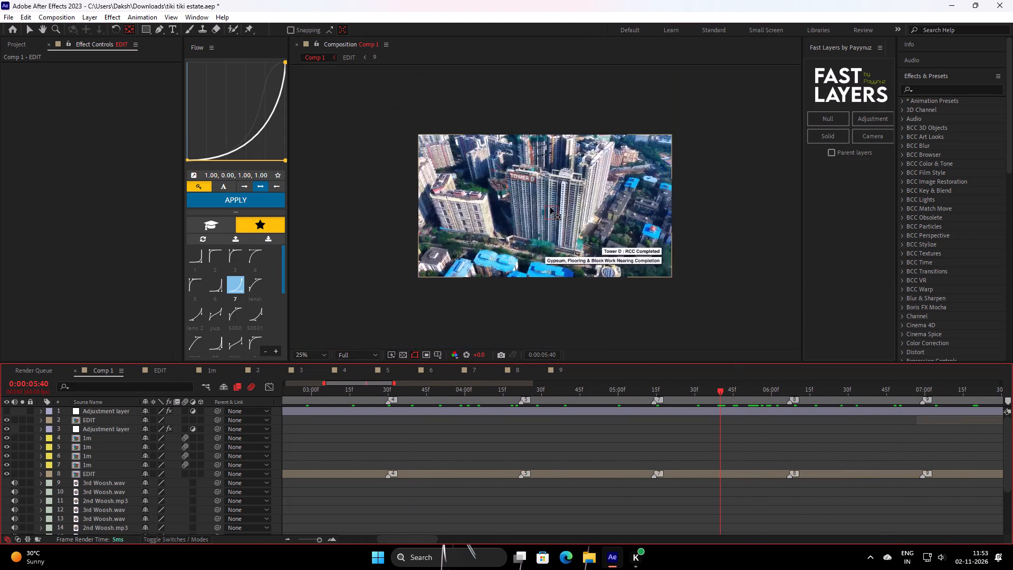
scroll(563, 232, "up", 1)
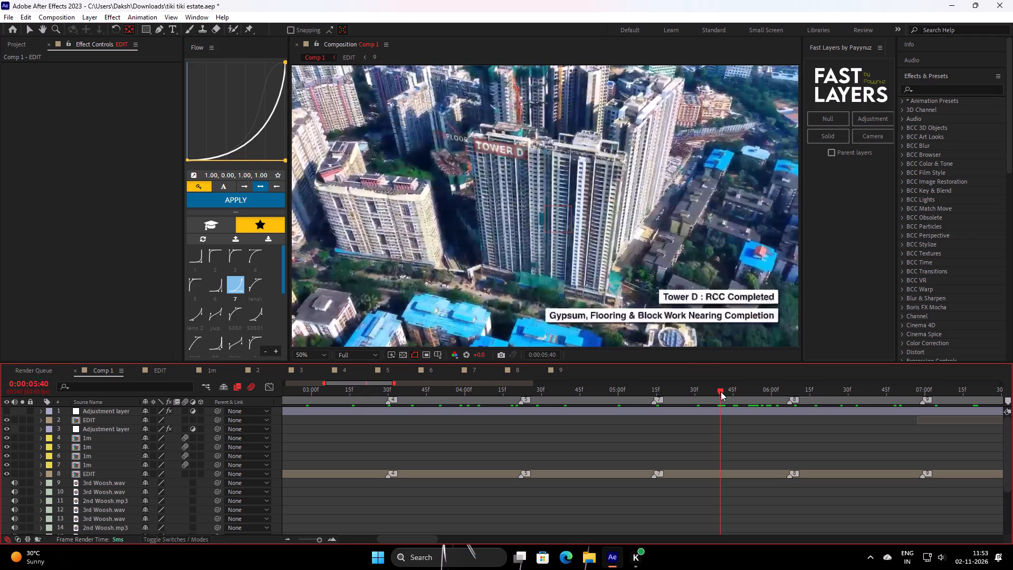
left_click_drag(720, 392, 1012, 430)
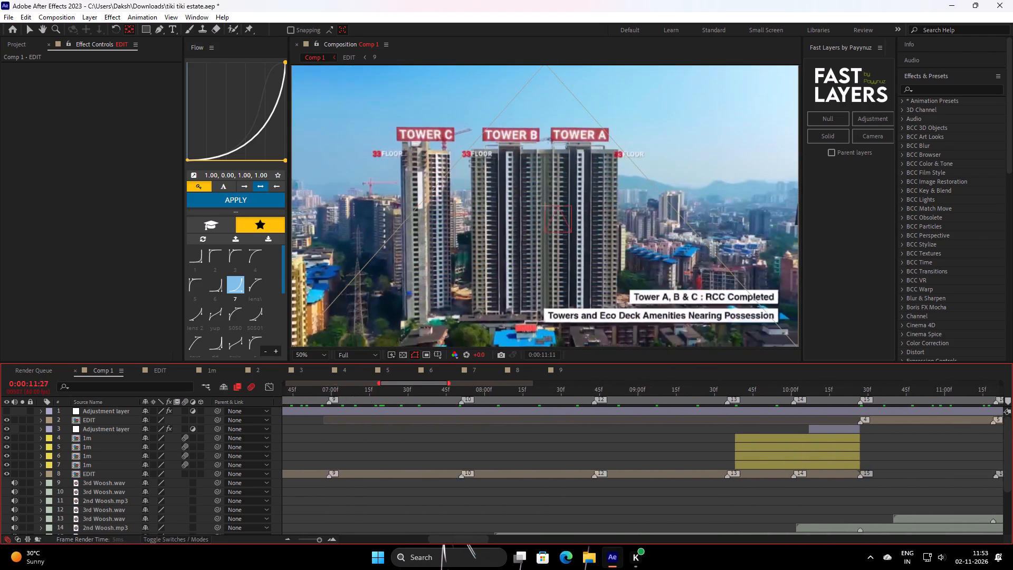
left_click_drag(1012, 430, 760, 427)
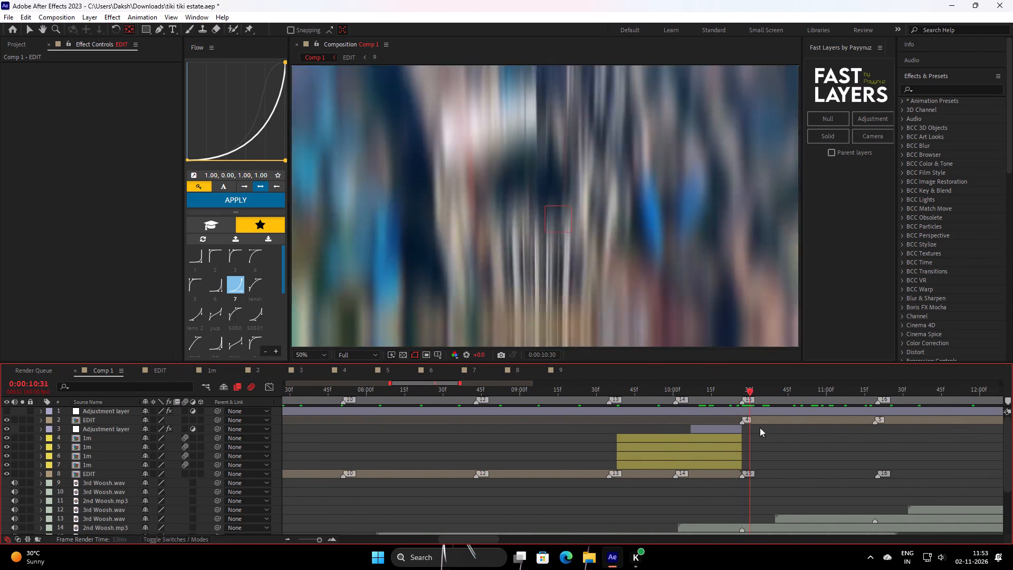
left_click_drag(760, 427, 1012, 470)
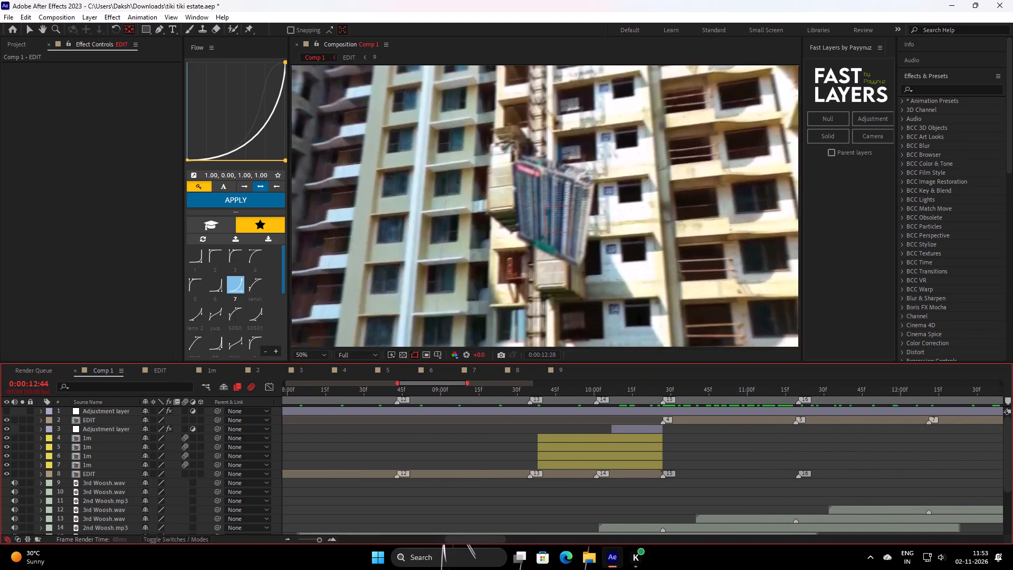
left_click_drag(1012, 470, 1012, 432)
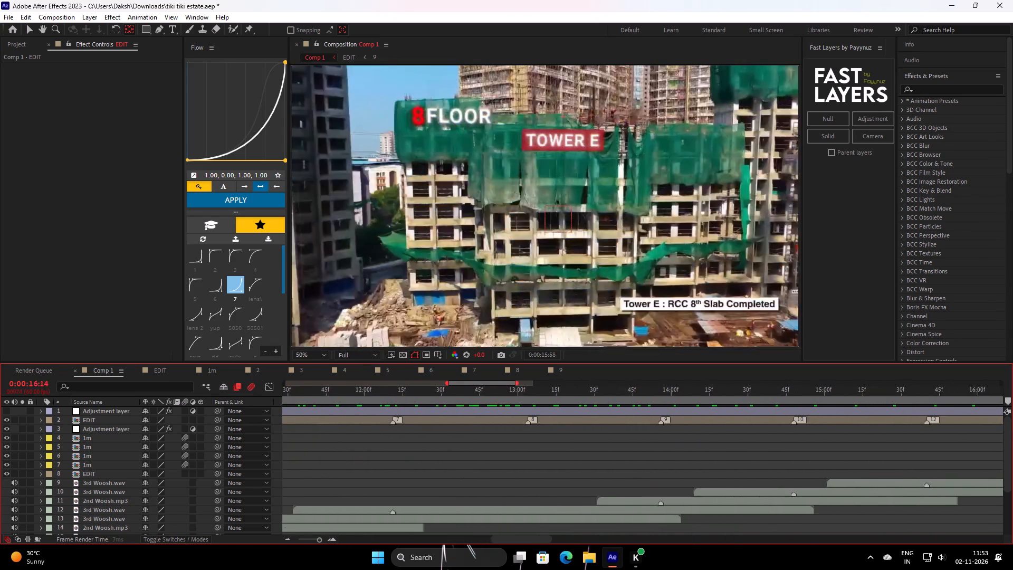
left_click_drag(1012, 432, 829, 417)
left_click(835, 418)
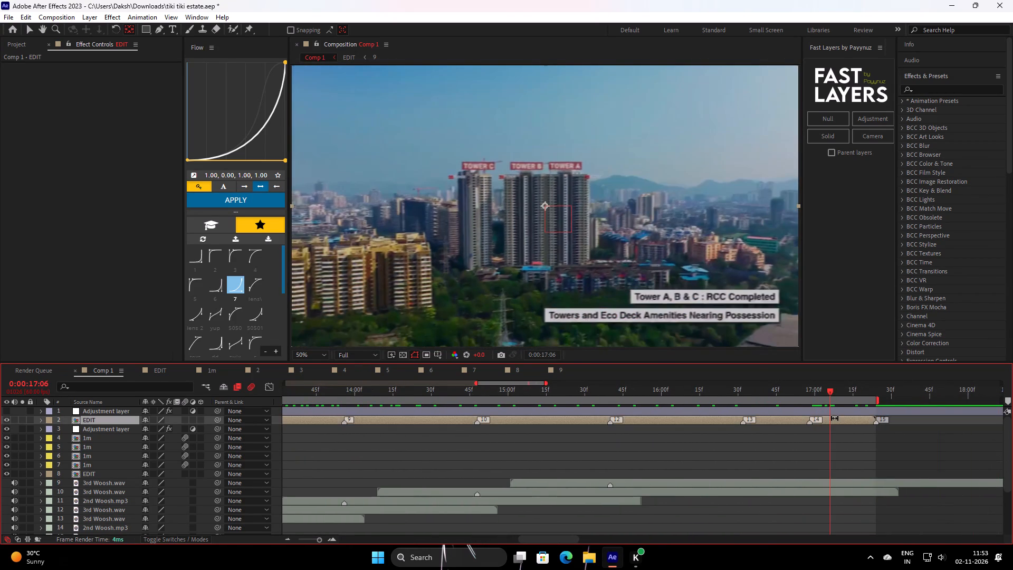
left_click_drag(817, 392, 161, 442)
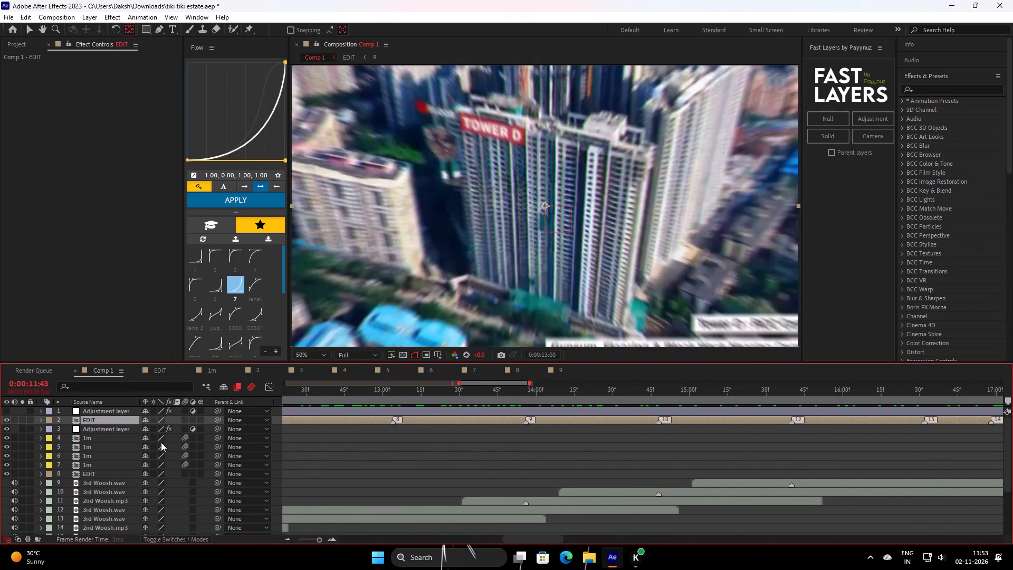
left_click_drag(161, 442, 145, 442)
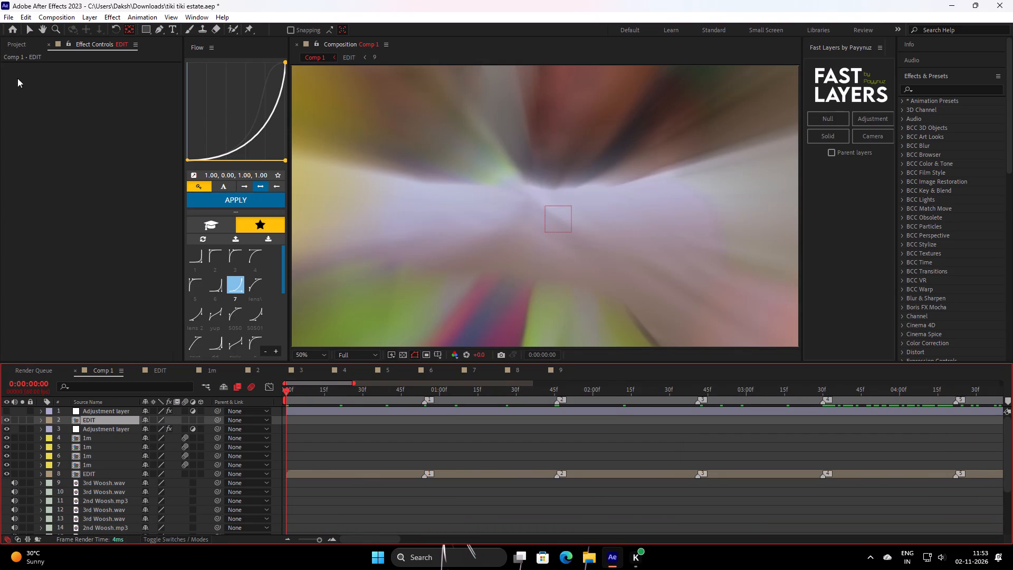
Add Comp 1 to the render queue.
left_click(8, 17)
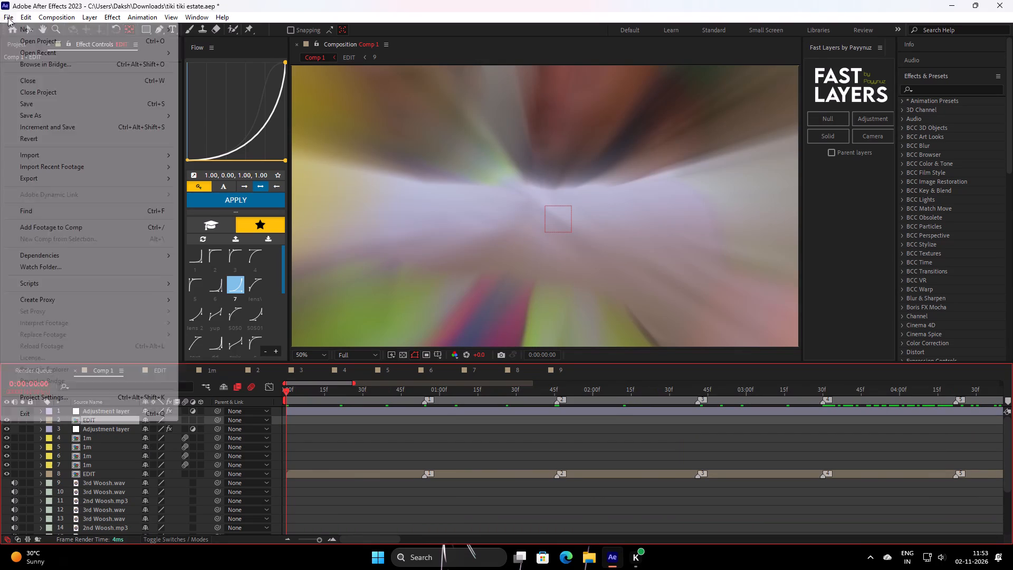
left_click(70, 178)
left_click(207, 191)
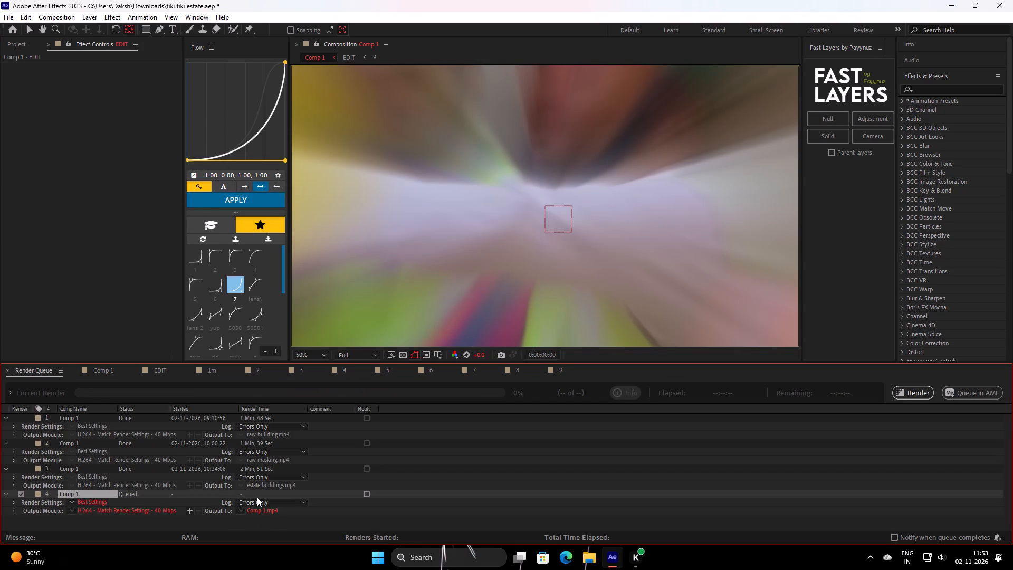
Set the queued Comp 1 render to output an H.264 file named "horizontal comp" in the Downloads folder.
left_click(270, 512)
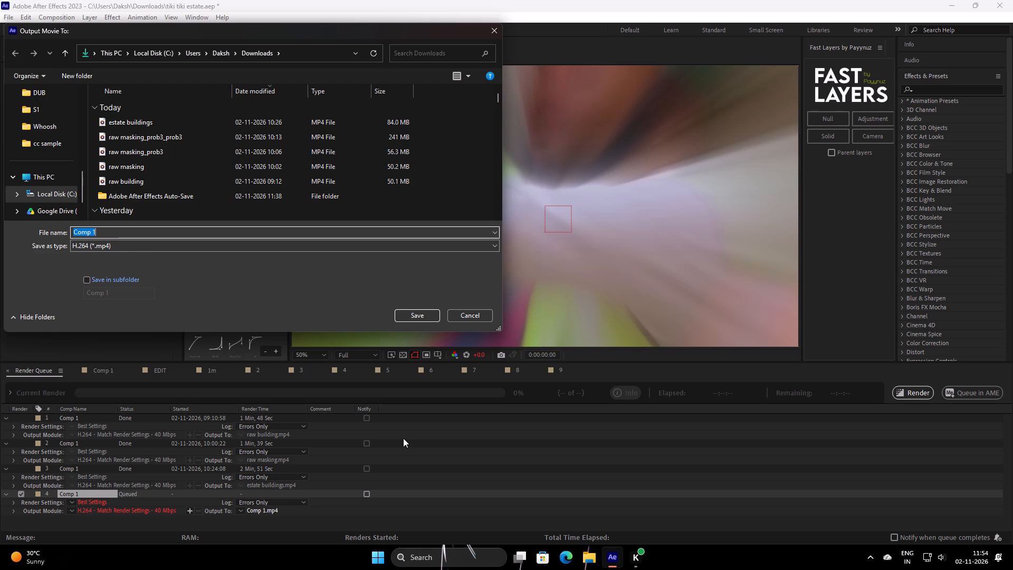
type("horizontal")
key("space")
type("comp")
key("Return")
key("Return")
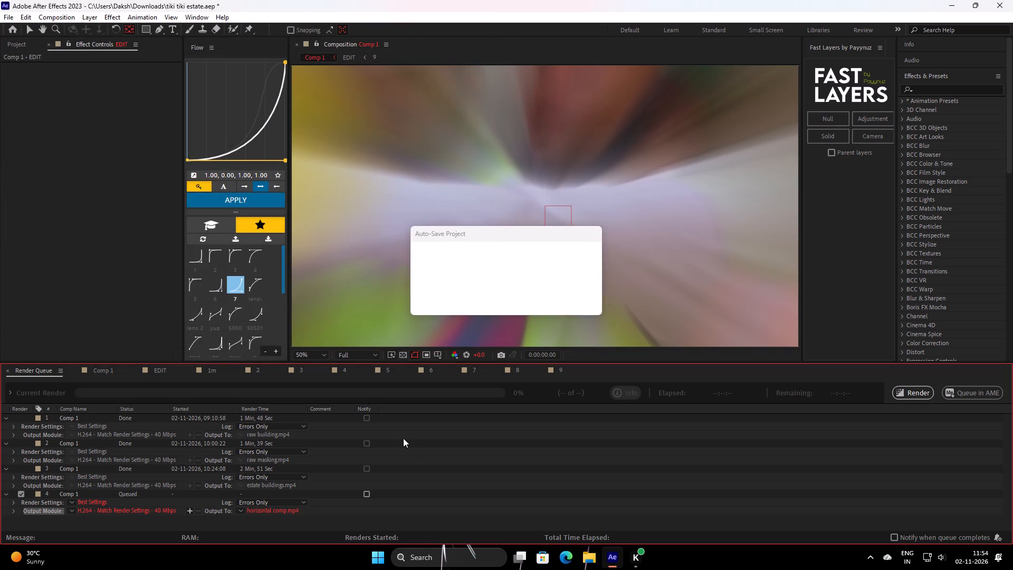
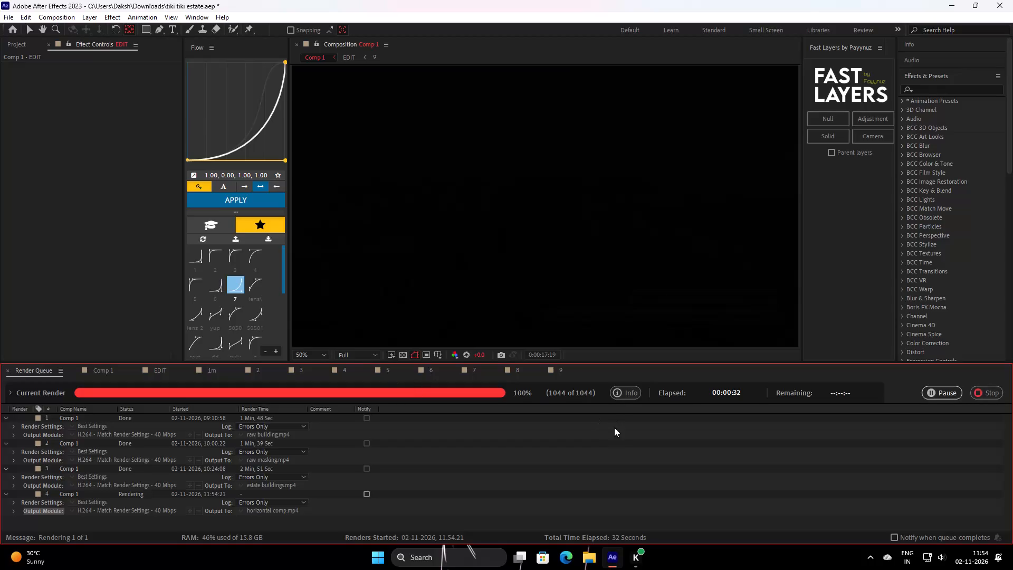
Save the tiki tiki estate project.
key("ctrl+s")
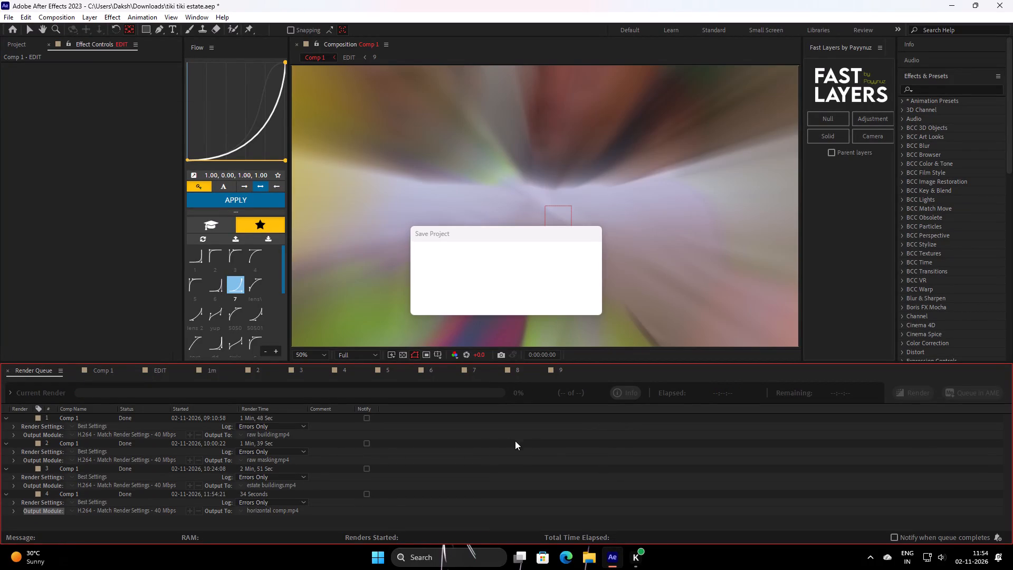